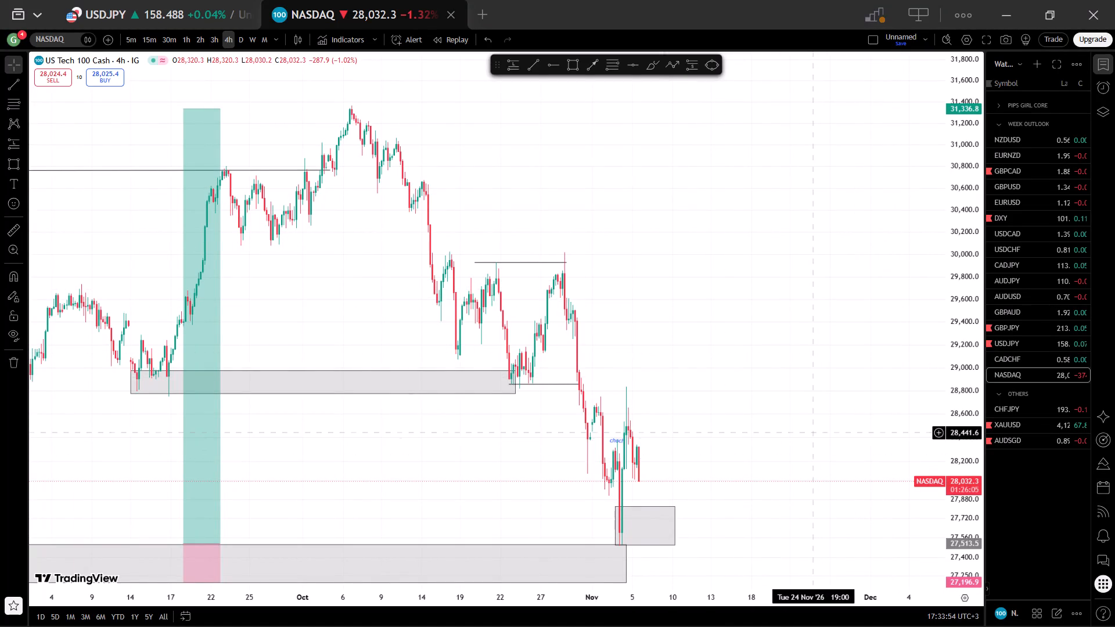
Switch to the HMA VPN, toggle its United States, Atlanta connection, and return to the NASDAQ chart.
{"action": "left_click", "coordinate": [661, 614]}
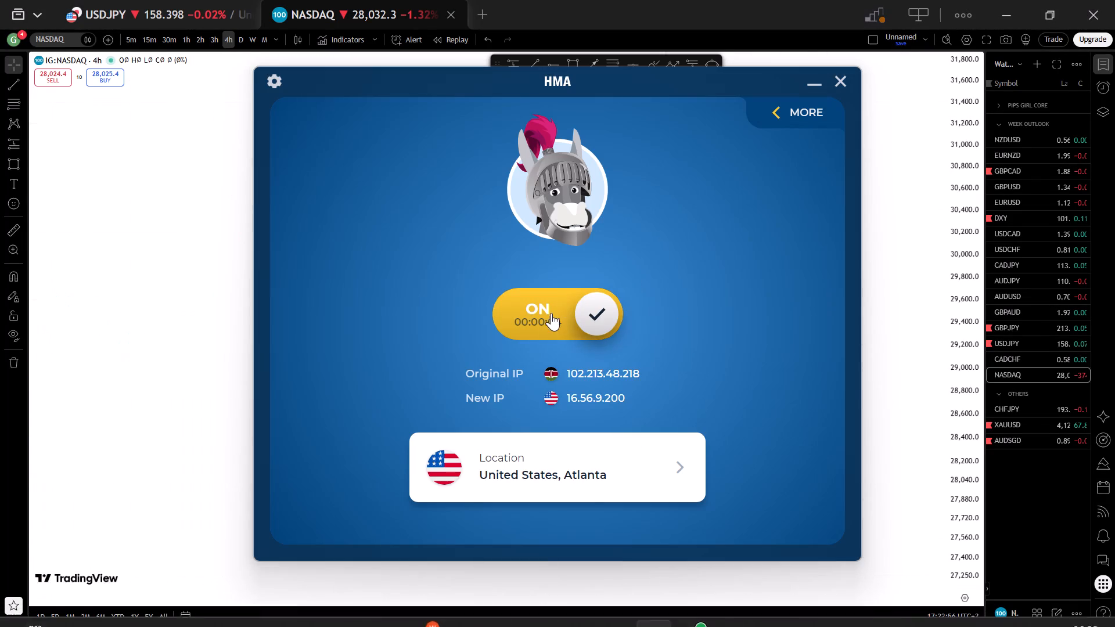
{"action": "left_click", "coordinate": [552, 311]}
{"action": "left_click", "coordinate": [930, 242]}
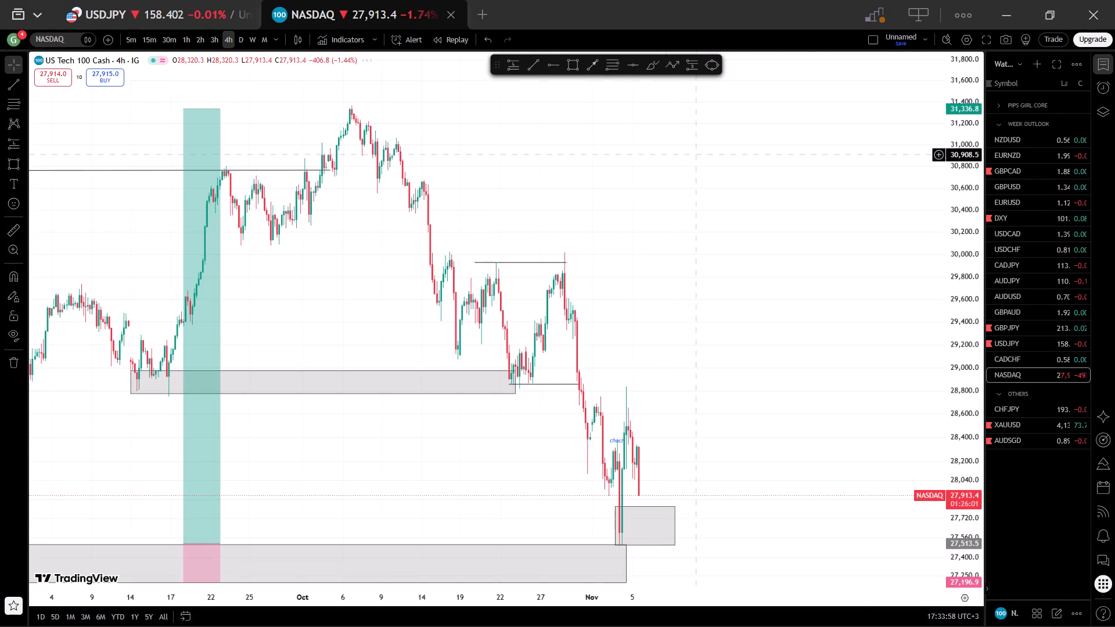
Review the NASDAQ and USDJPY charts and the 4-hour charts of AUDUSD, GBPAUD, GBPCAD, GBPUSD, DXY, USDCAD and USDCHF.
{"action": "scroll", "coordinate": [635, 253], "scroll_direction": "up", "scroll_amount": 2}
{"action": "left_click", "coordinate": [220, 0]}
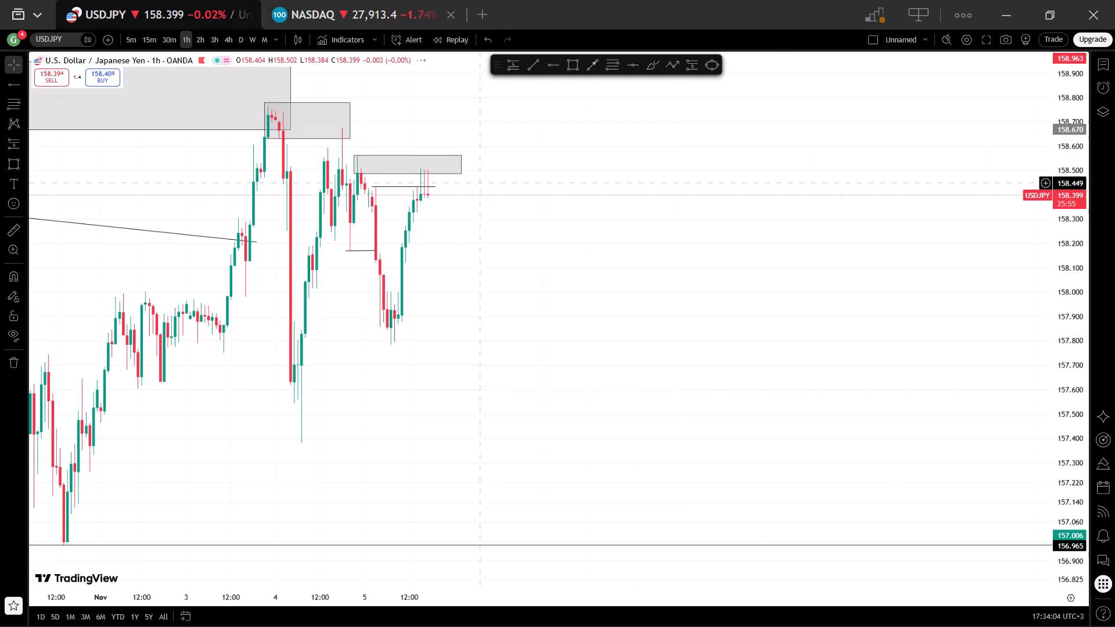
{"action": "left_click", "coordinate": [367, 0]}
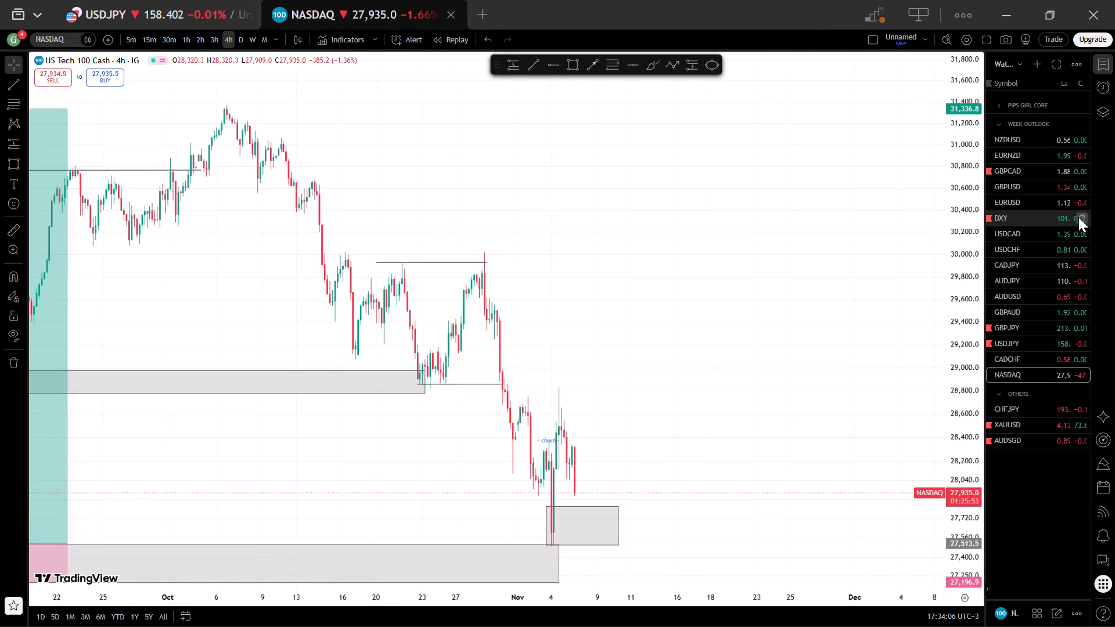
{"action": "left_click", "coordinate": [1034, 294]}
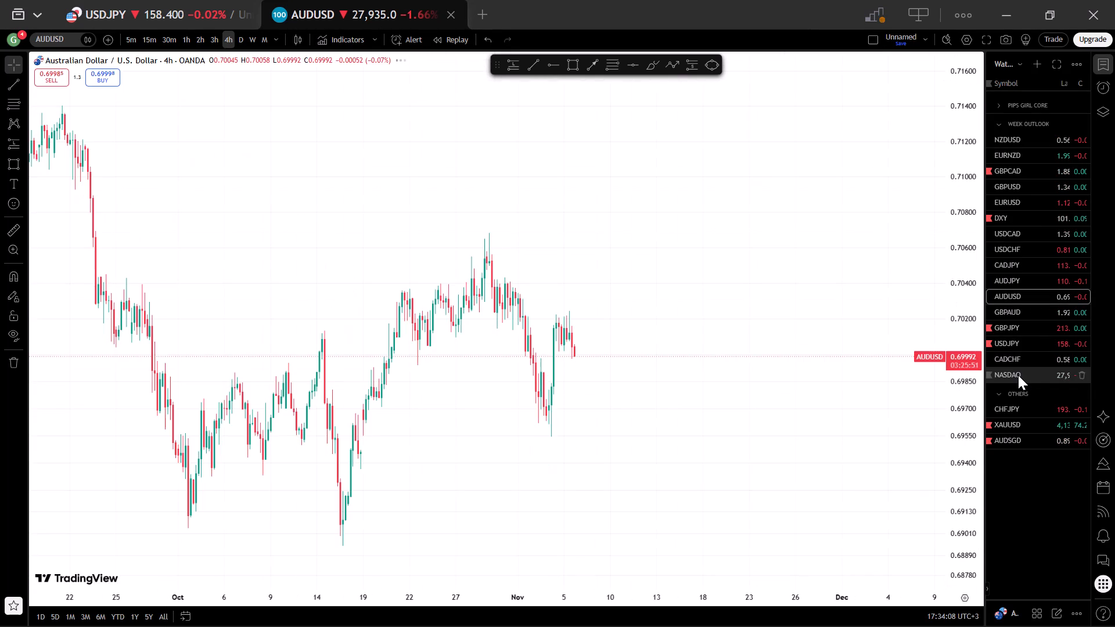
{"action": "left_click", "coordinate": [1022, 312]}
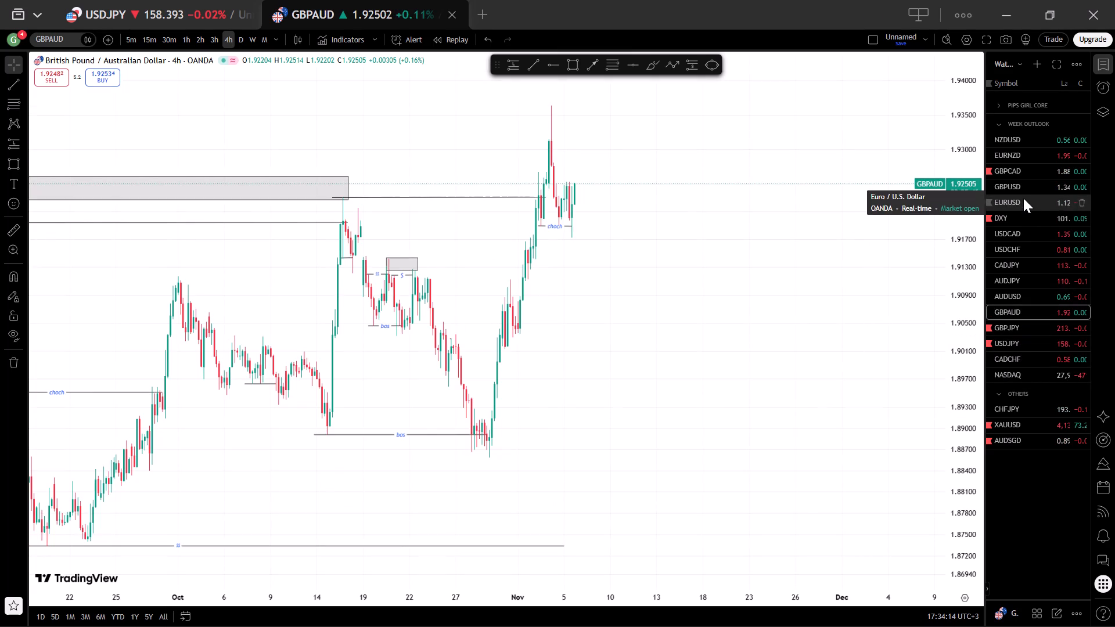
{"action": "left_click", "coordinate": [1024, 168]}
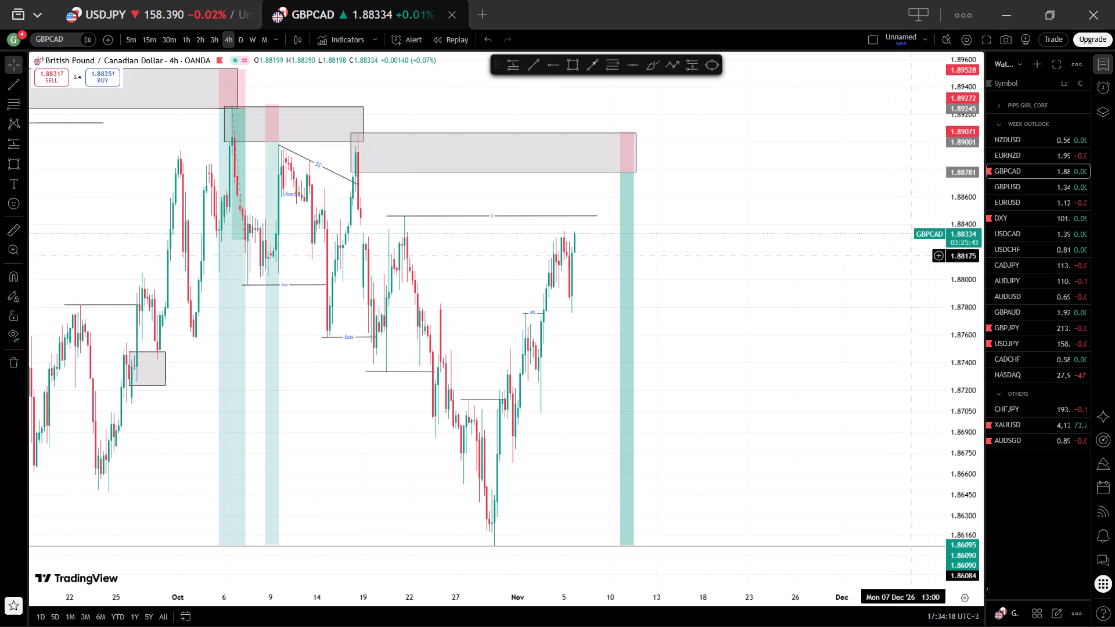
{"action": "left_click", "coordinate": [1017, 185]}
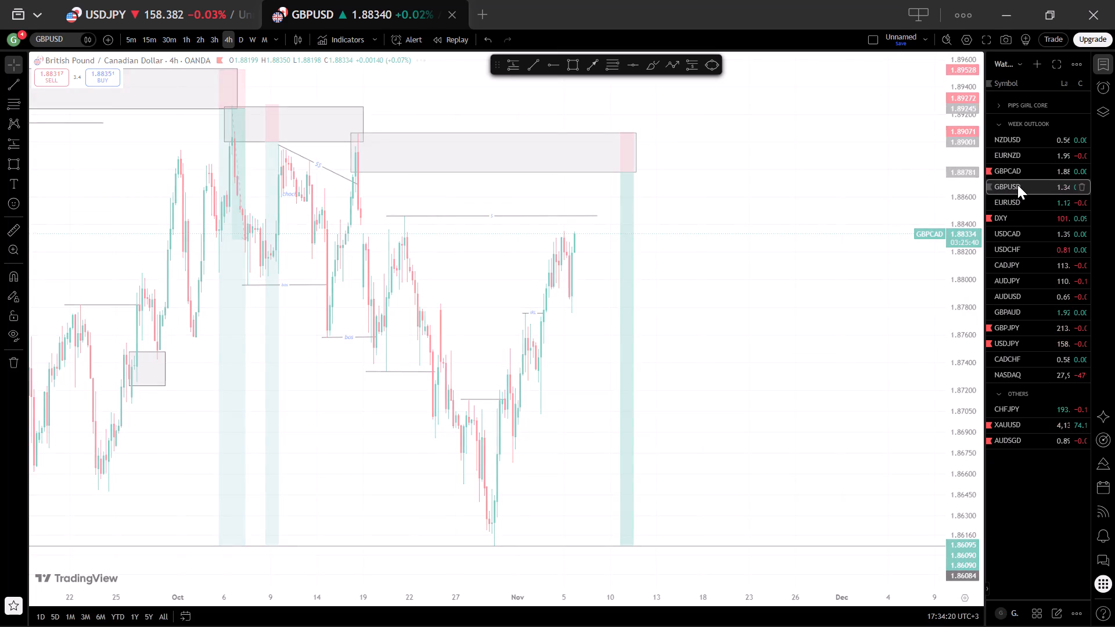
{"action": "left_click", "coordinate": [1011, 213]}
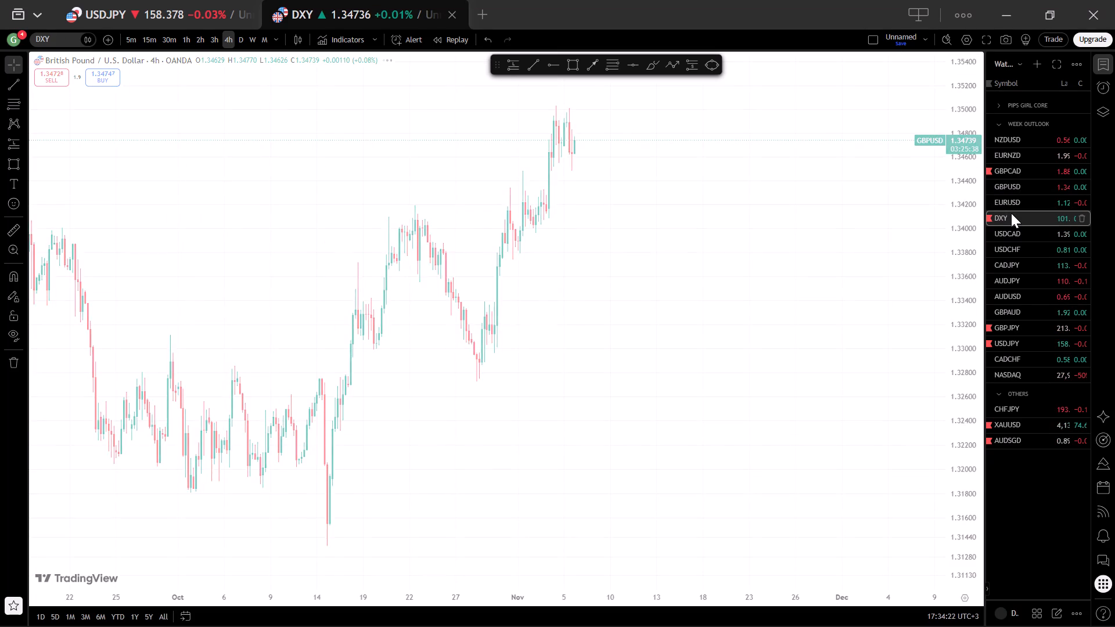
{"action": "left_click", "coordinate": [1023, 230]}
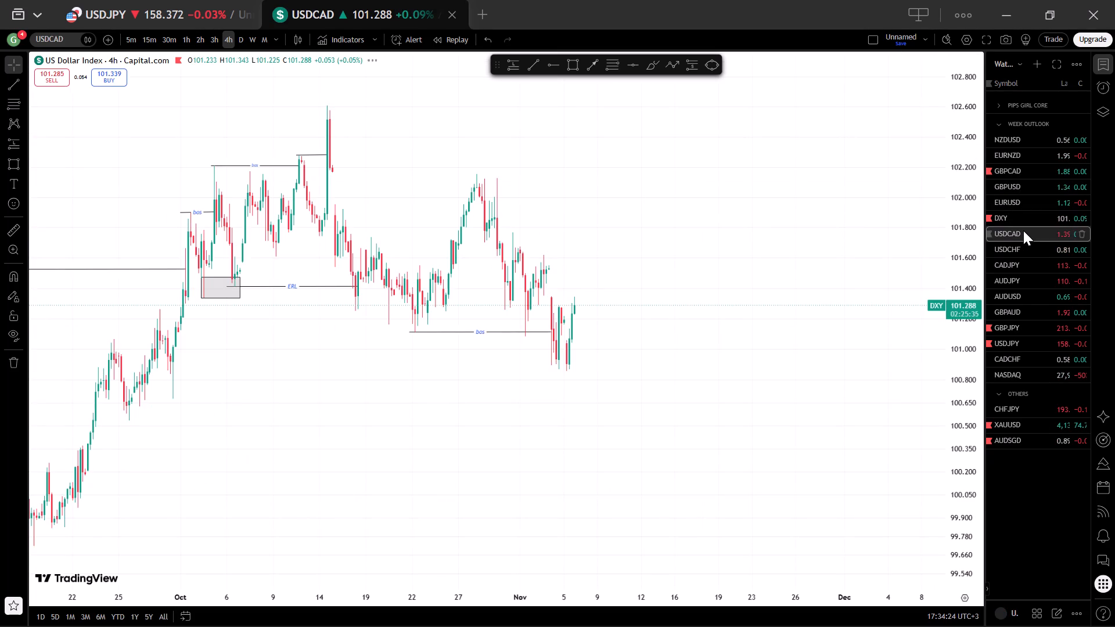
{"action": "left_click", "coordinate": [1021, 246]}
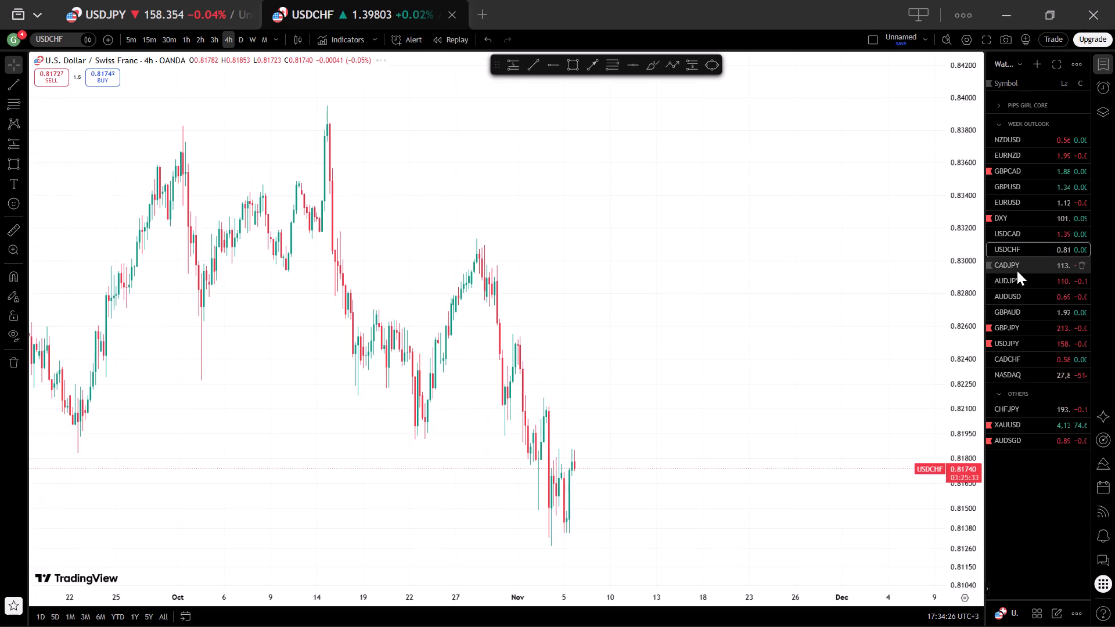
Review the 4-hour charts of CADJPY and GBPJPY from the watchlist.
{"action": "left_click", "coordinate": [1016, 261]}
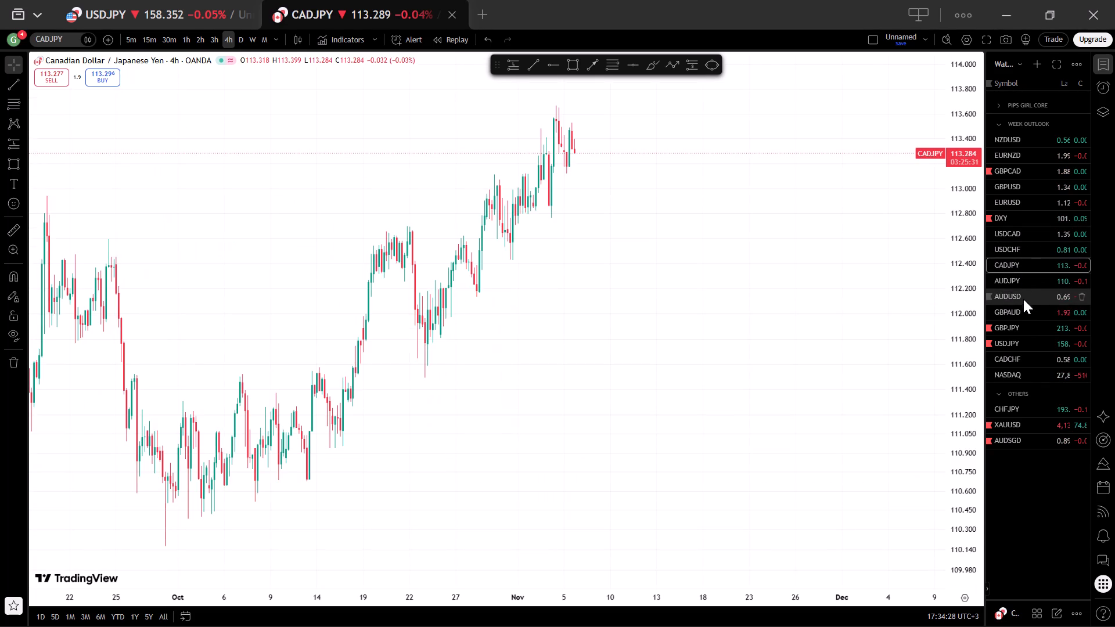
{"action": "left_click", "coordinate": [1021, 326]}
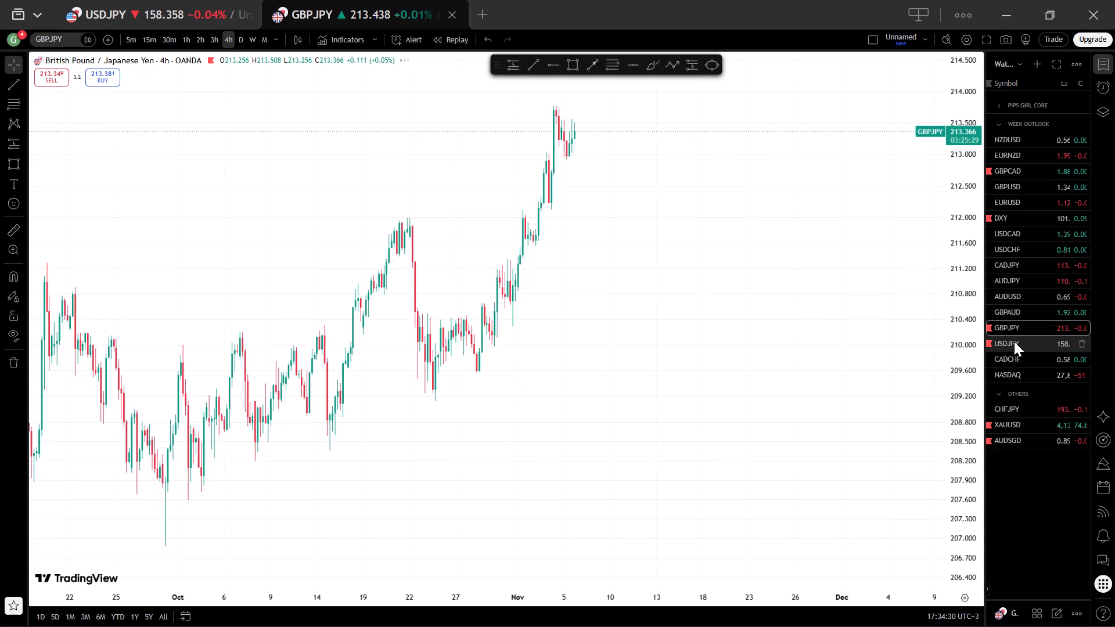
Examine the USDJPY chart on the 4-hour, 1-hour, 15-minute, 5-minute and 30-minute timeframes.
{"action": "left_click", "coordinate": [1014, 341]}
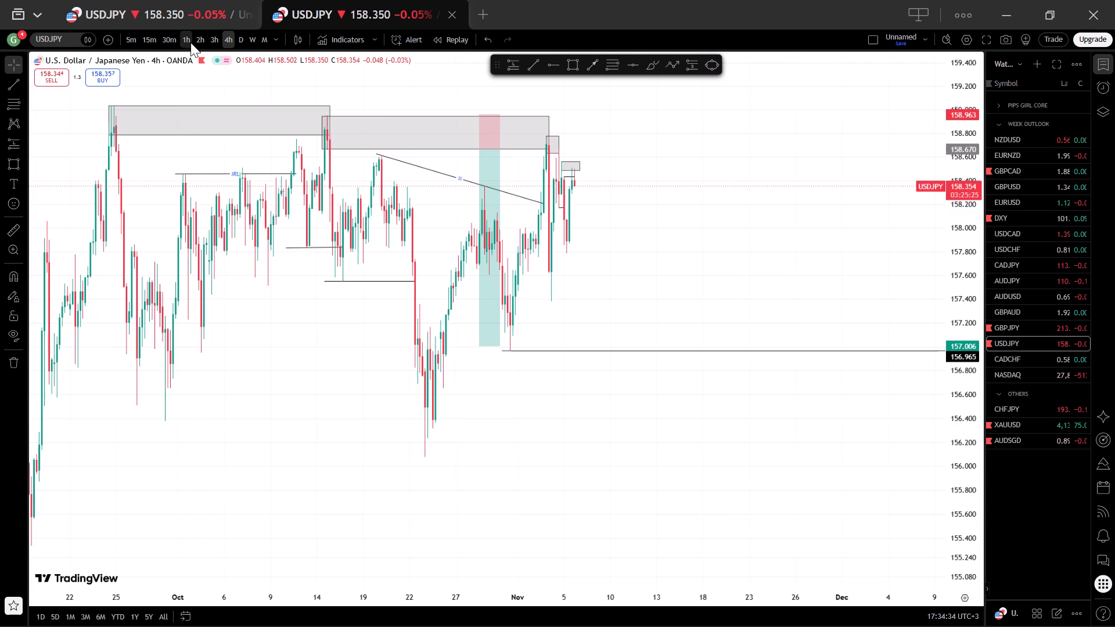
{"action": "left_click", "coordinate": [187, 0]}
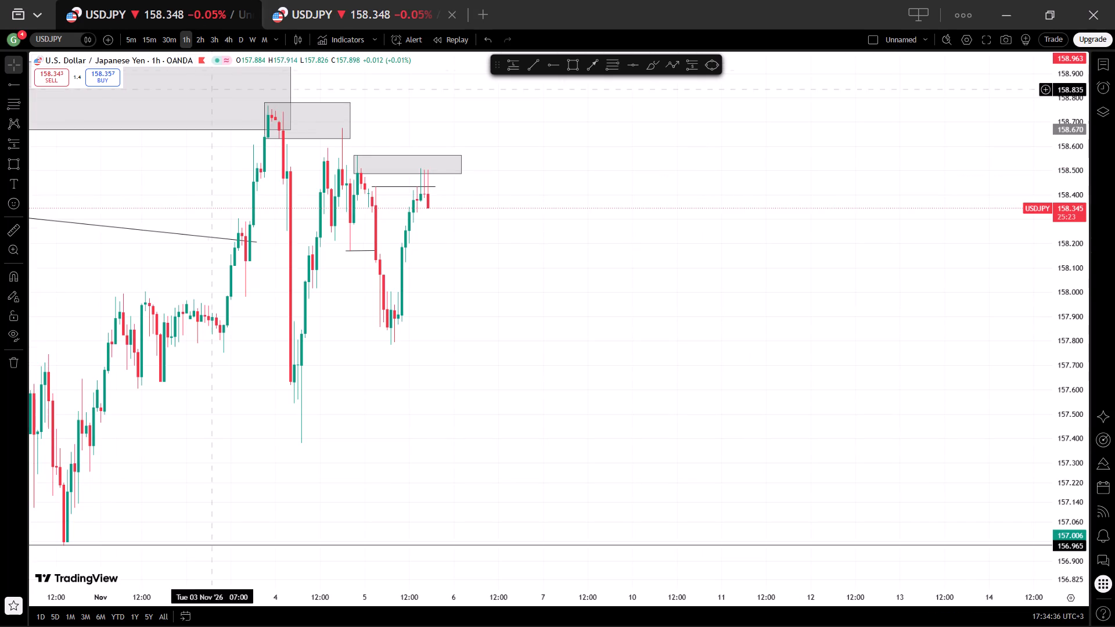
{"action": "left_click", "coordinate": [152, 34]}
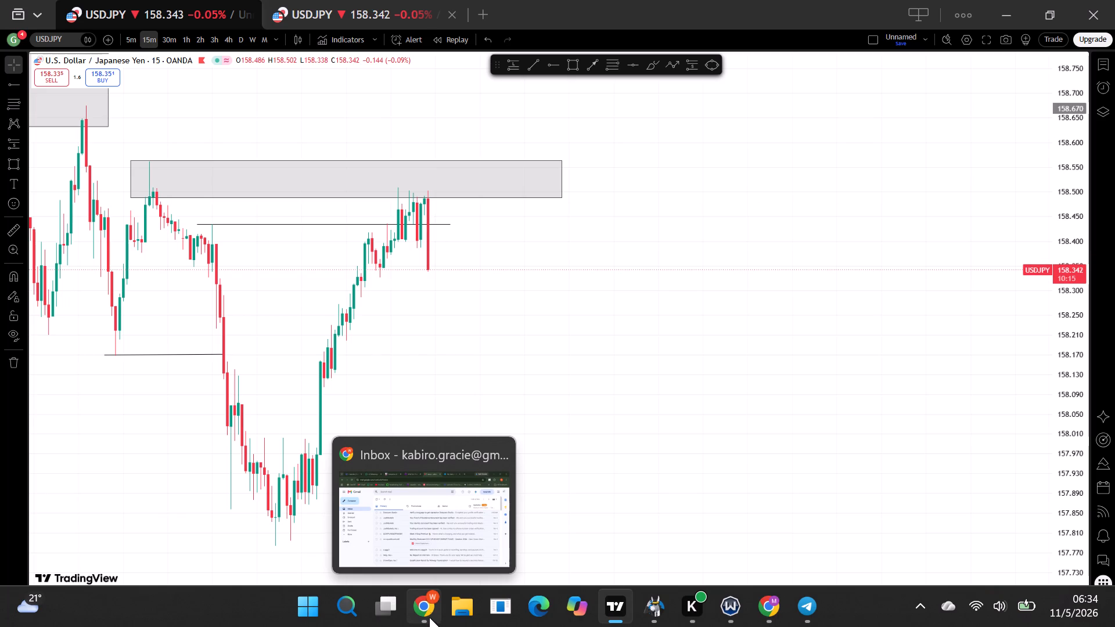
{"action": "left_click", "coordinate": [129, 41]}
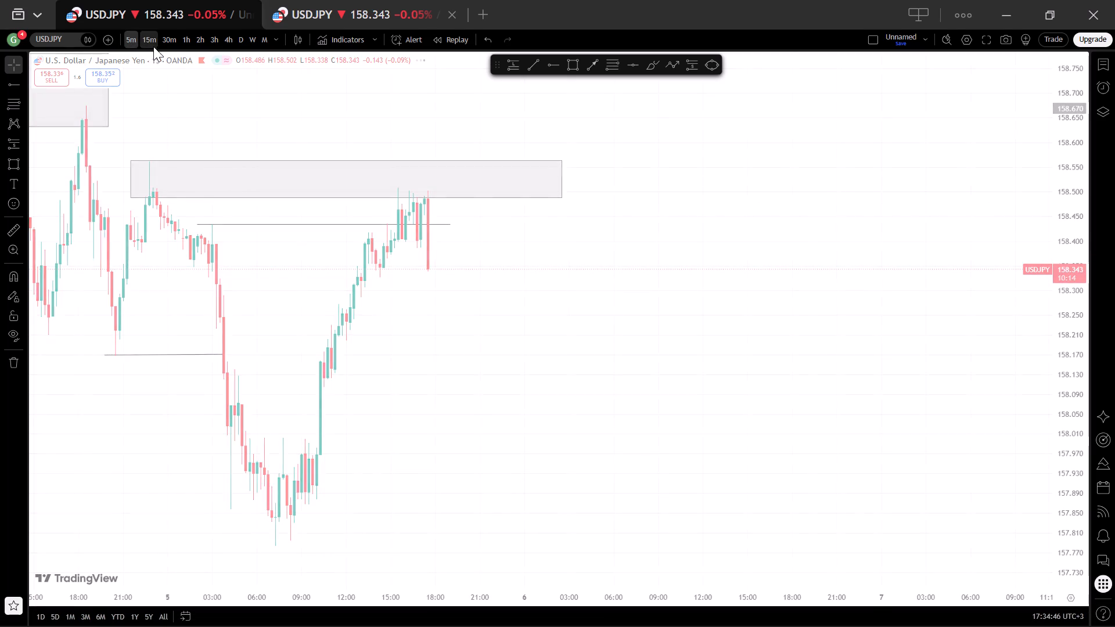
{"action": "left_click", "coordinate": [165, 42]}
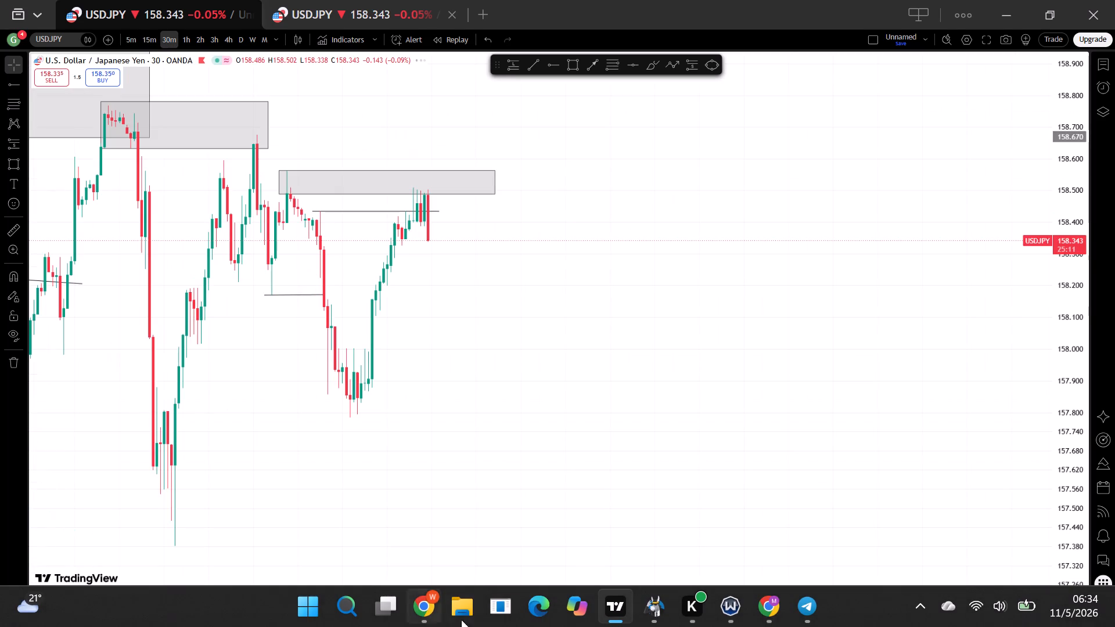
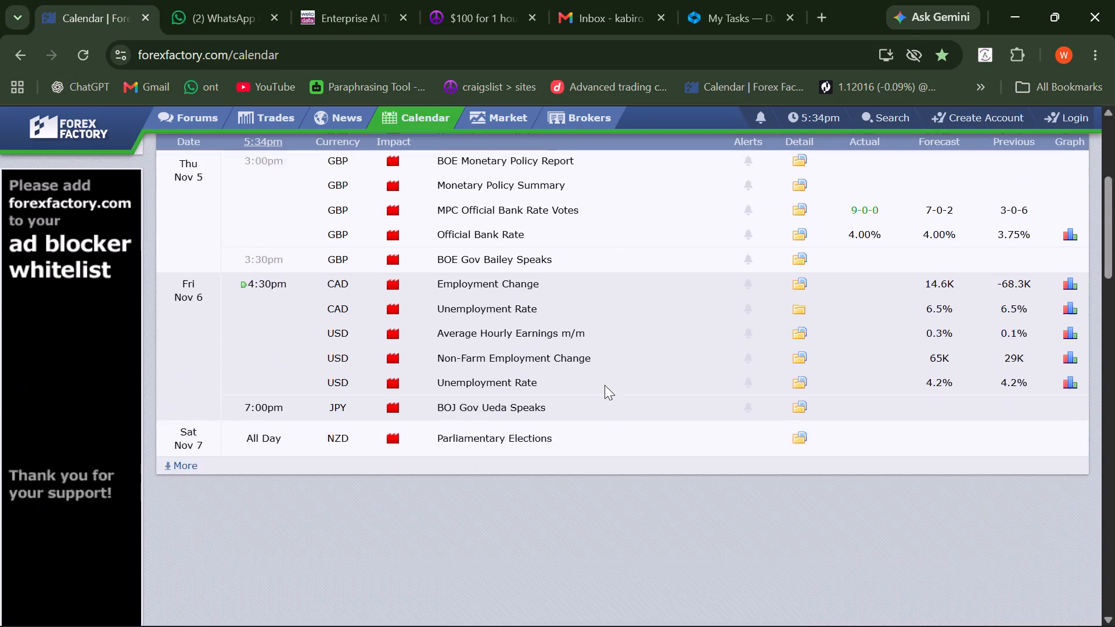
Switch from the Forex Factory calendar to the USDJPY 30-minute chart in TradingView.
{"action": "left_click", "coordinate": [606, 607]}
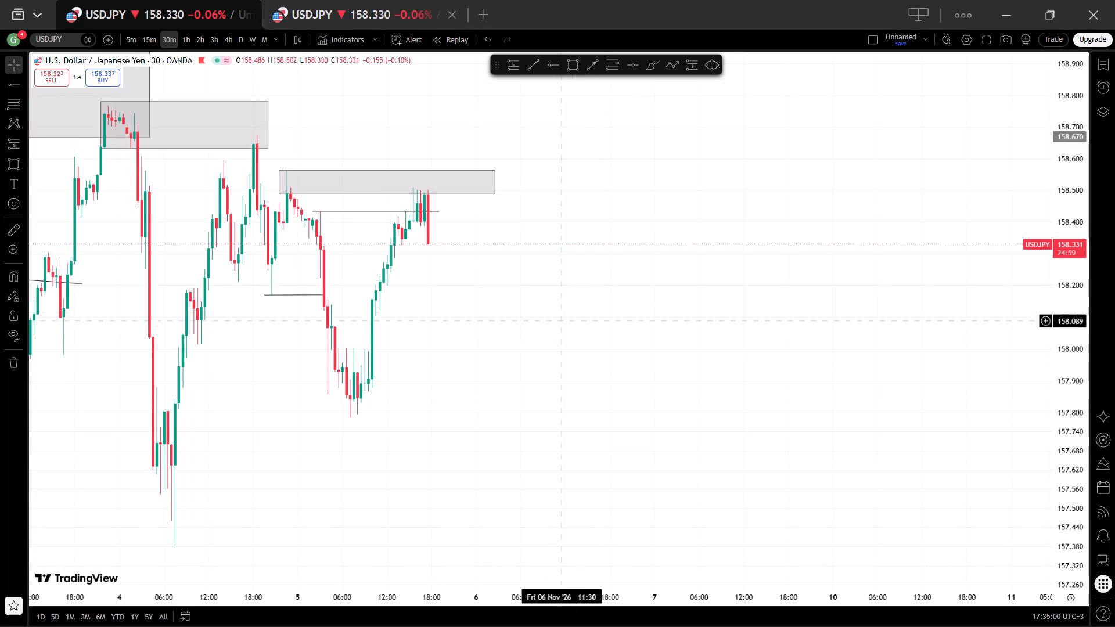
Open the NASDAQ chart in place of USDJPY and examine its price structure on the 4-hour and 1-hour timeframes.
{"action": "left_click", "coordinate": [348, 0]}
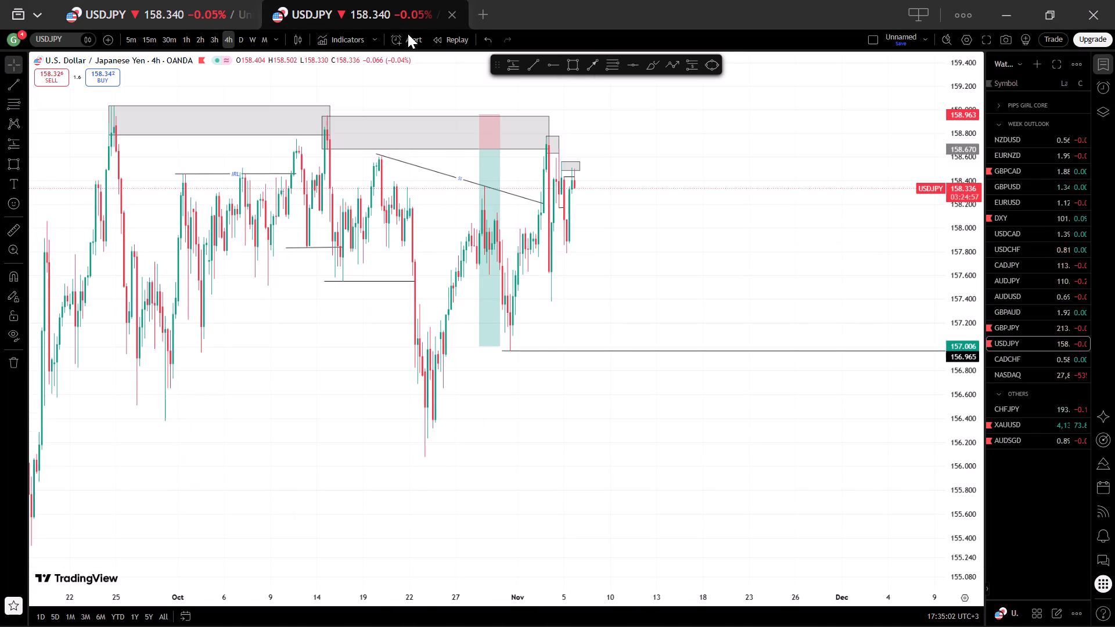
{"action": "left_click", "coordinate": [1008, 380]}
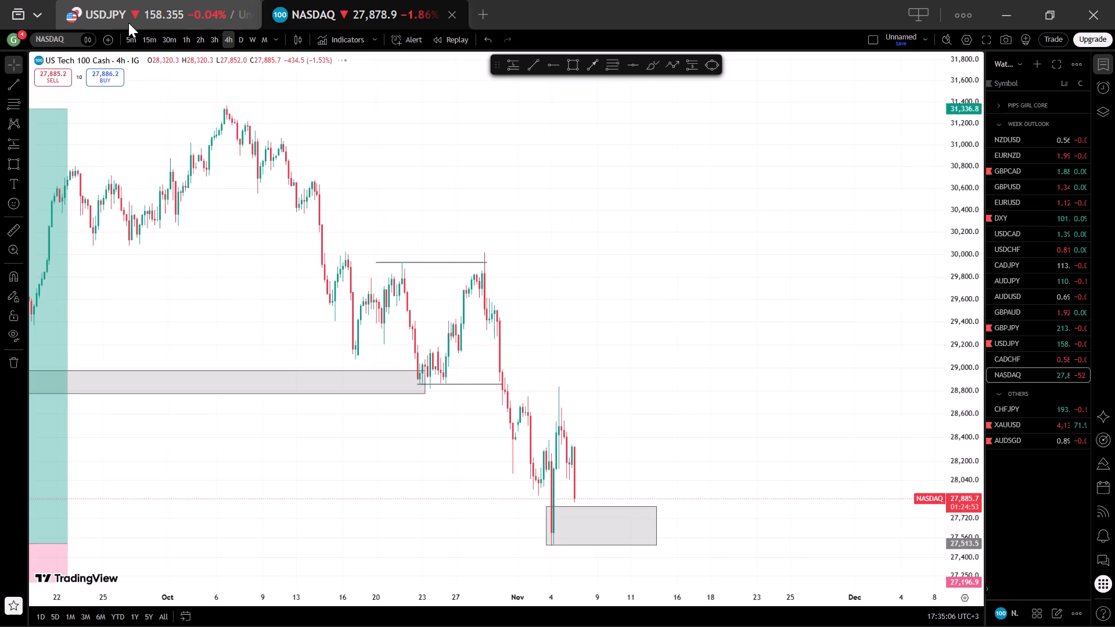
{"action": "scroll", "coordinate": [531, 201], "scroll_direction": "up", "scroll_amount": 1}
{"action": "left_click_drag", "start_coordinate": [699, 309], "coordinate": [699, 243]}
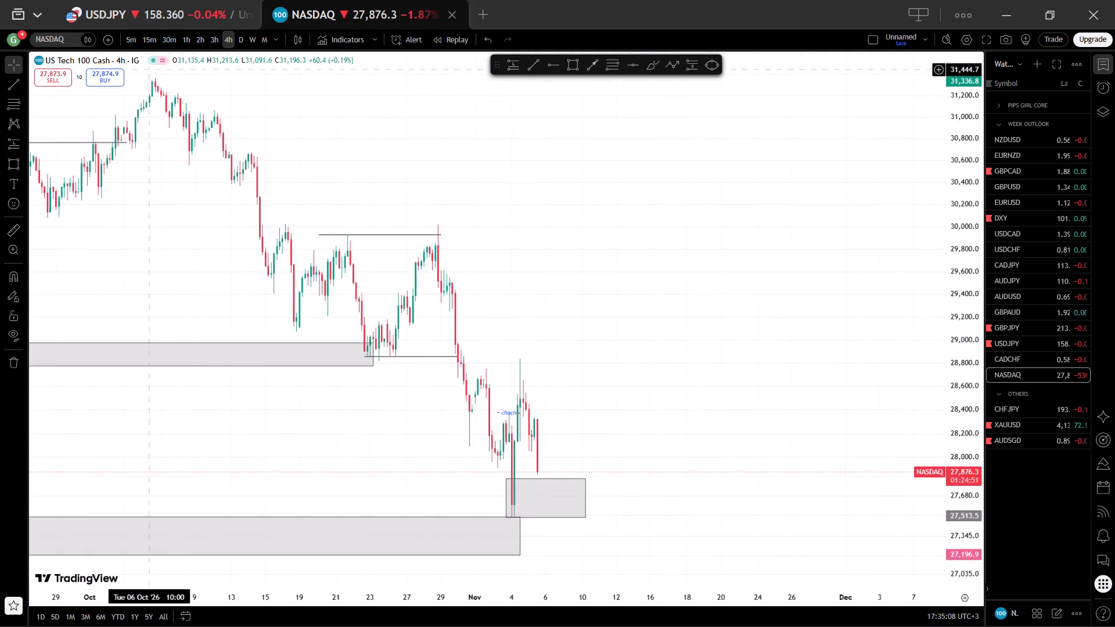
{"action": "left_click", "coordinate": [188, 37]}
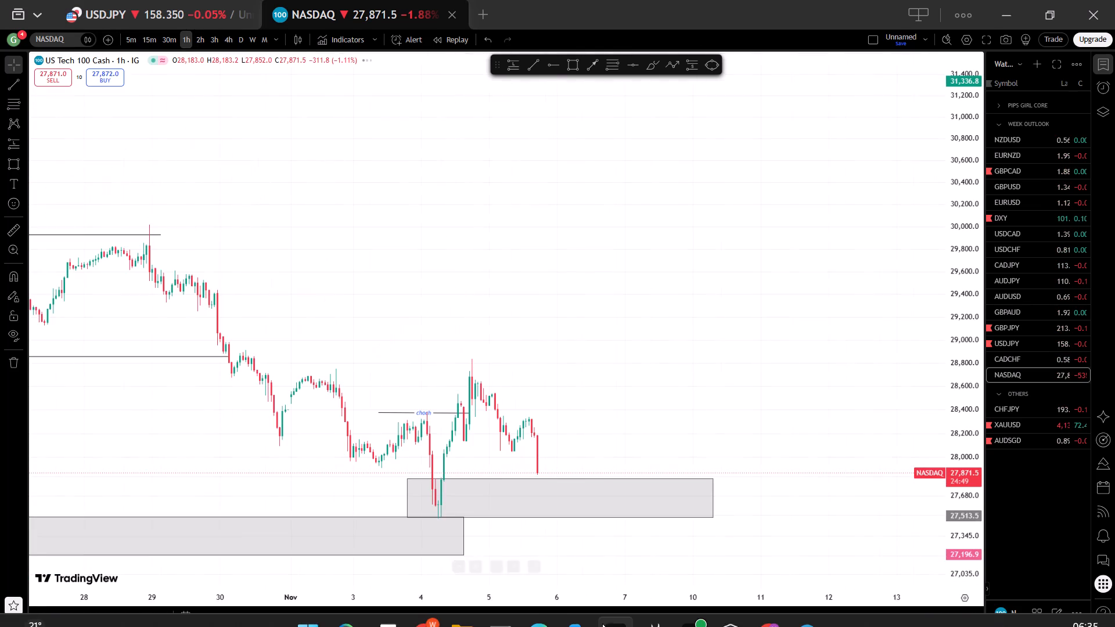
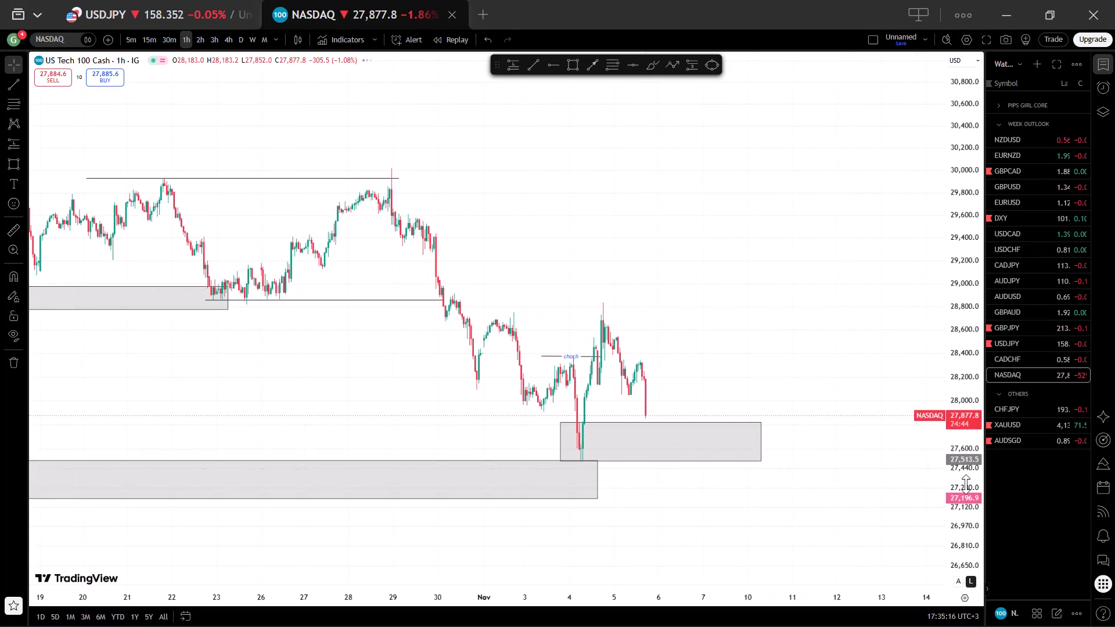
Compare the NASDAQ 1-hour price structure with the USDJPY chart set to the 1-hour timeframe.
{"action": "scroll", "coordinate": [957, 469], "scroll_direction": "up", "scroll_amount": 3}
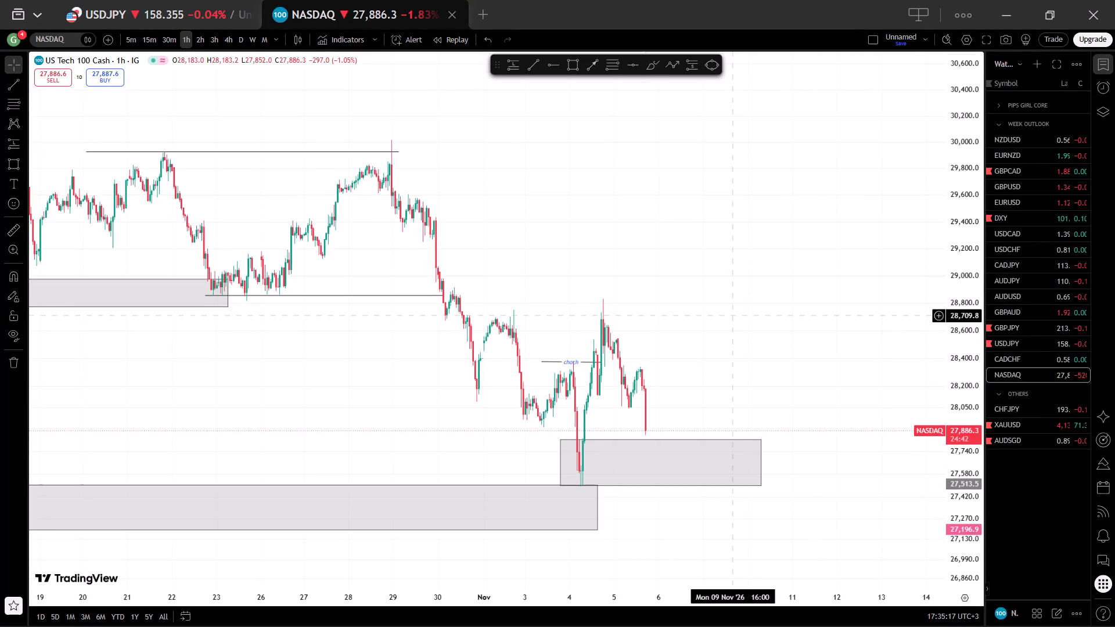
{"action": "scroll", "coordinate": [728, 308], "scroll_direction": "up", "scroll_amount": 2}
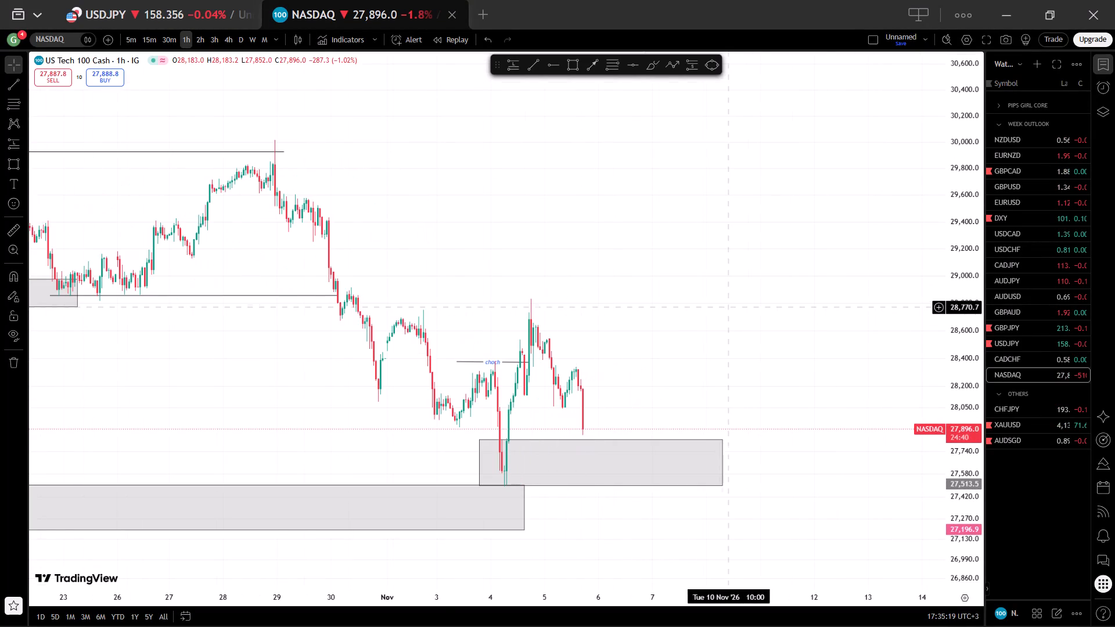
{"action": "left_click", "coordinate": [60, 0]}
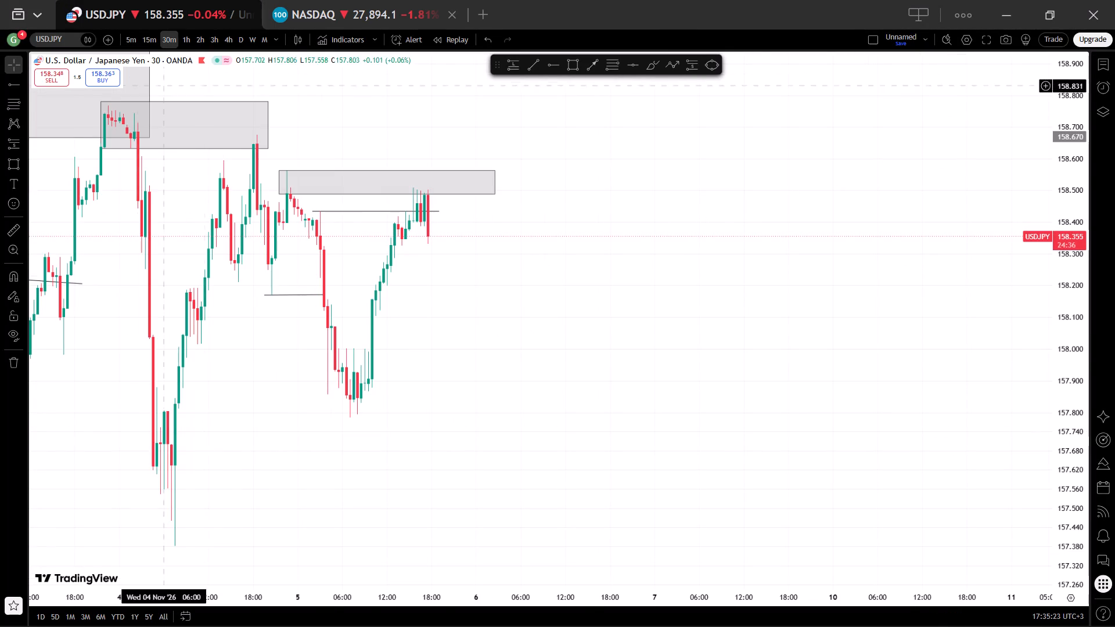
{"action": "left_click", "coordinate": [187, 38]}
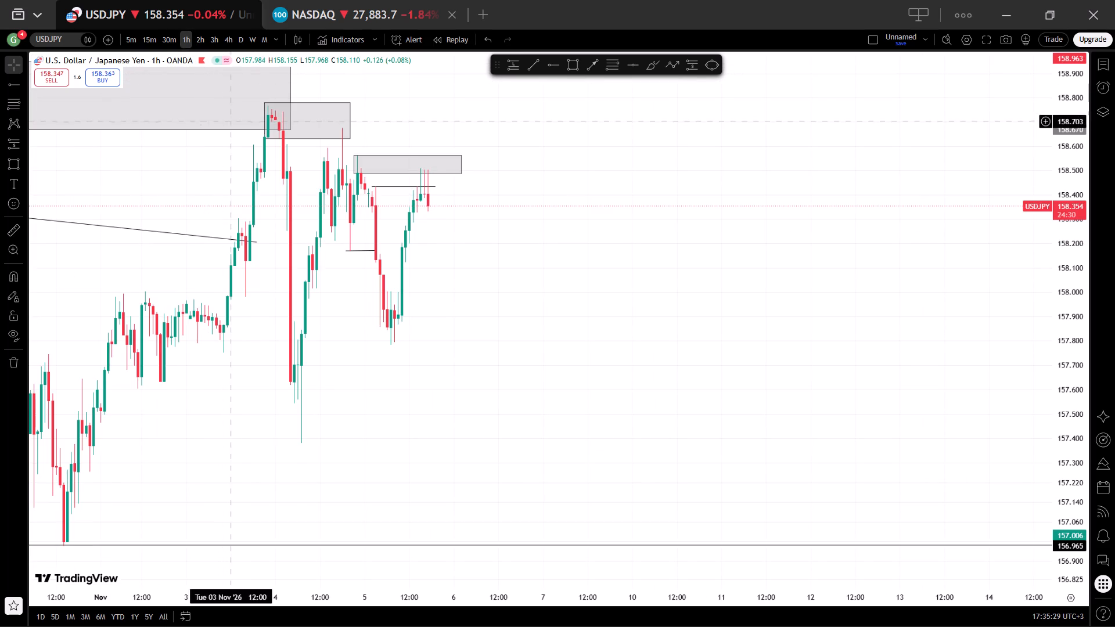
{"action": "left_click", "coordinate": [339, 0]}
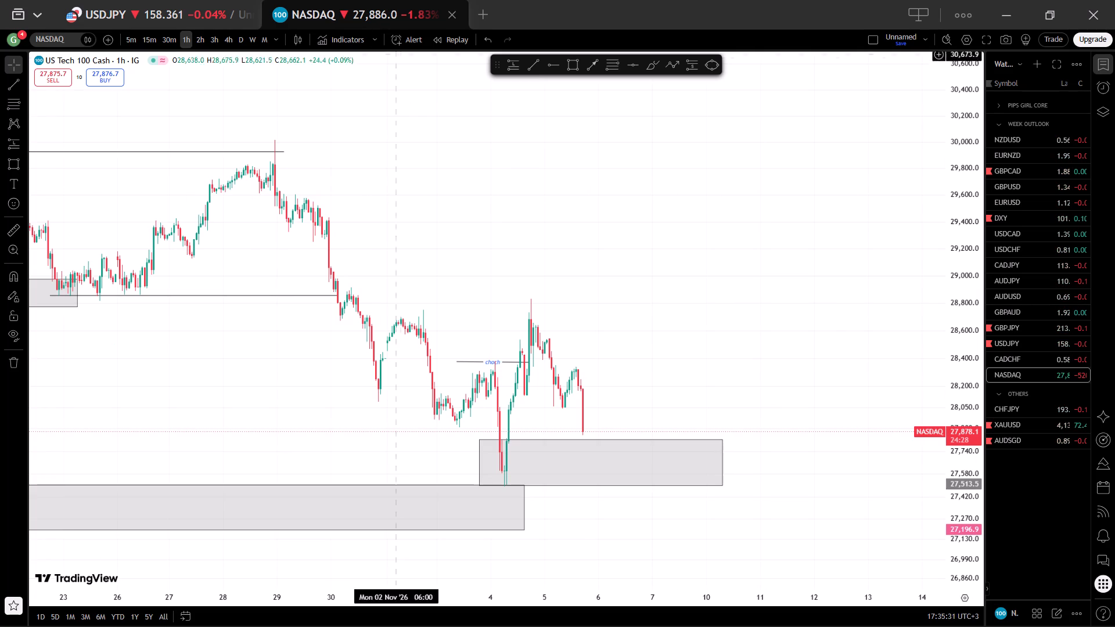
Open XAUUSD in place of NASDAQ and compare it with USDJPY on the 4-hour and 1-hour timeframes.
{"action": "left_click", "coordinate": [1008, 419]}
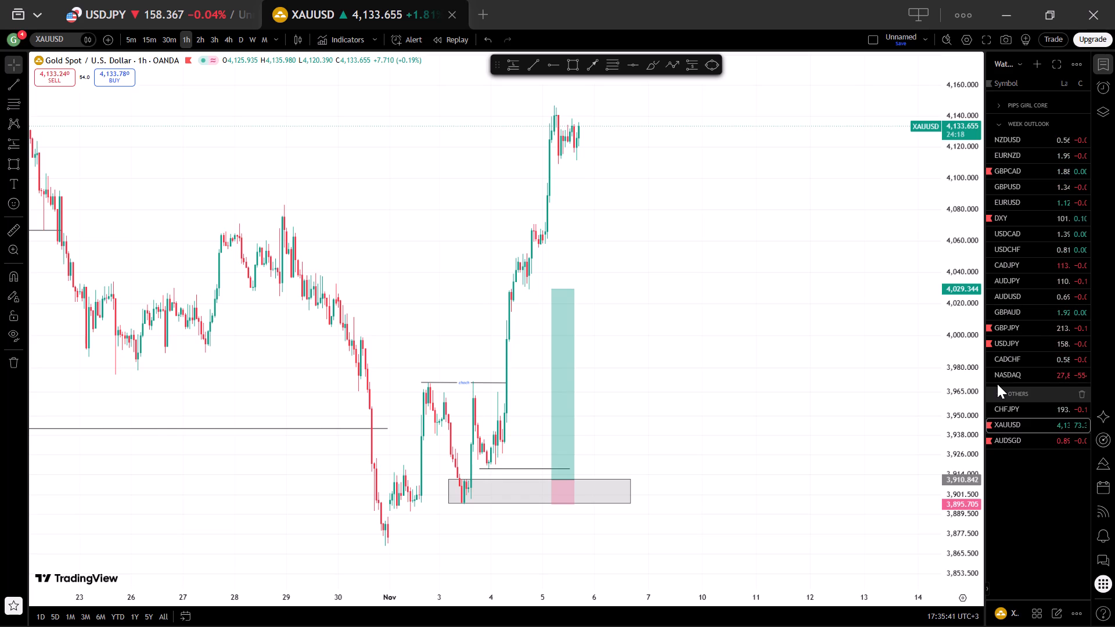
{"action": "left_click", "coordinate": [238, 0]}
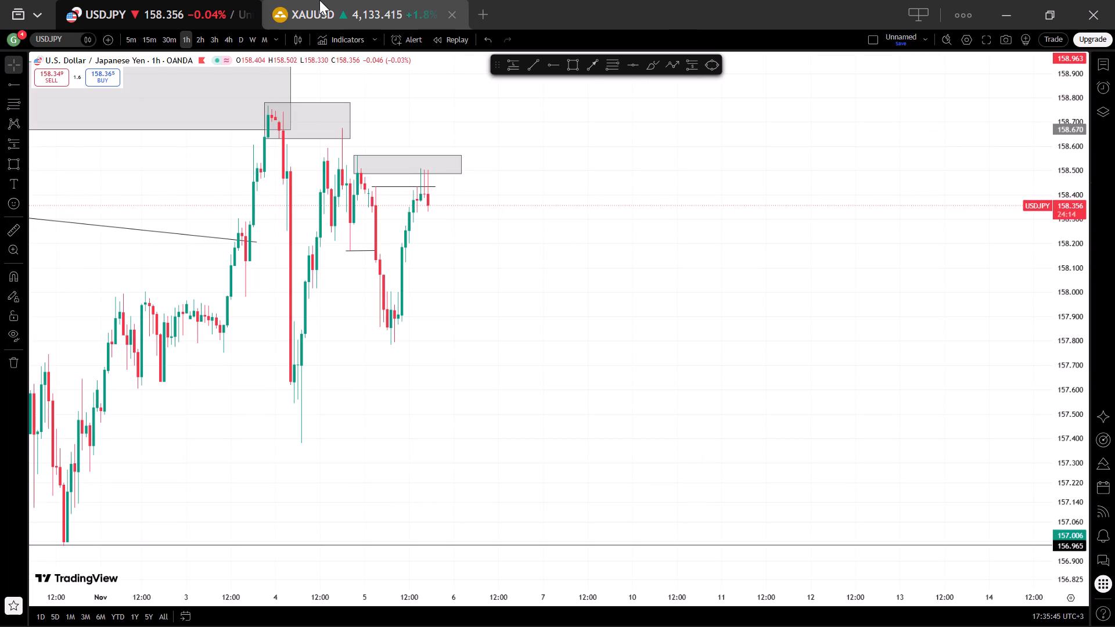
{"action": "left_click", "coordinate": [319, 0]}
{"action": "right_click", "coordinate": [241, 0]}
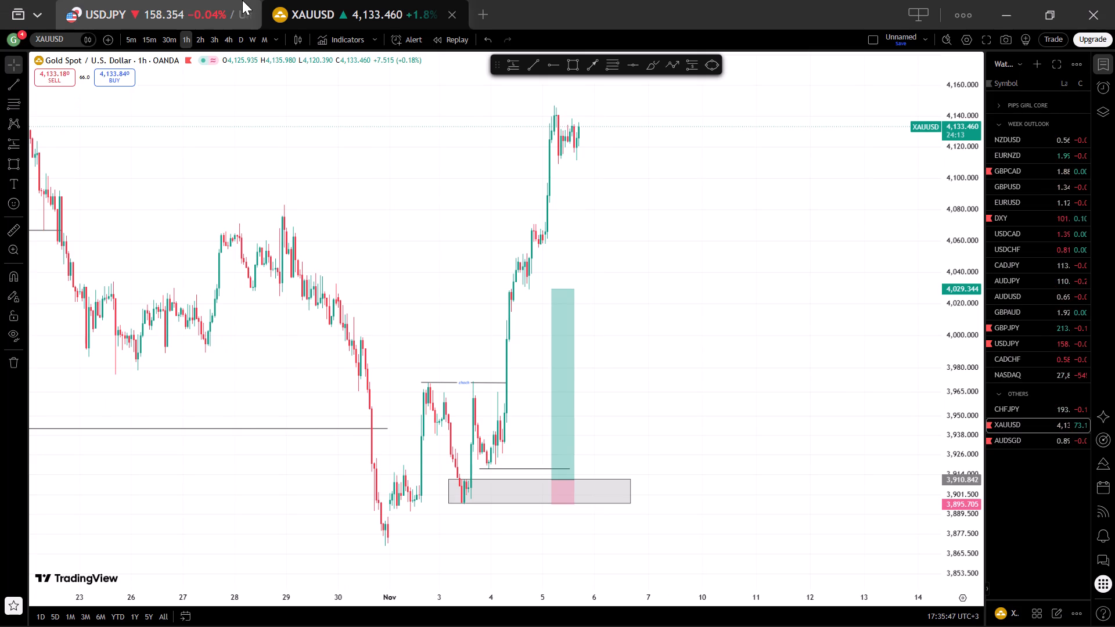
{"action": "left_click", "coordinate": [226, 0]}
{"action": "left_click", "coordinate": [235, 44]}
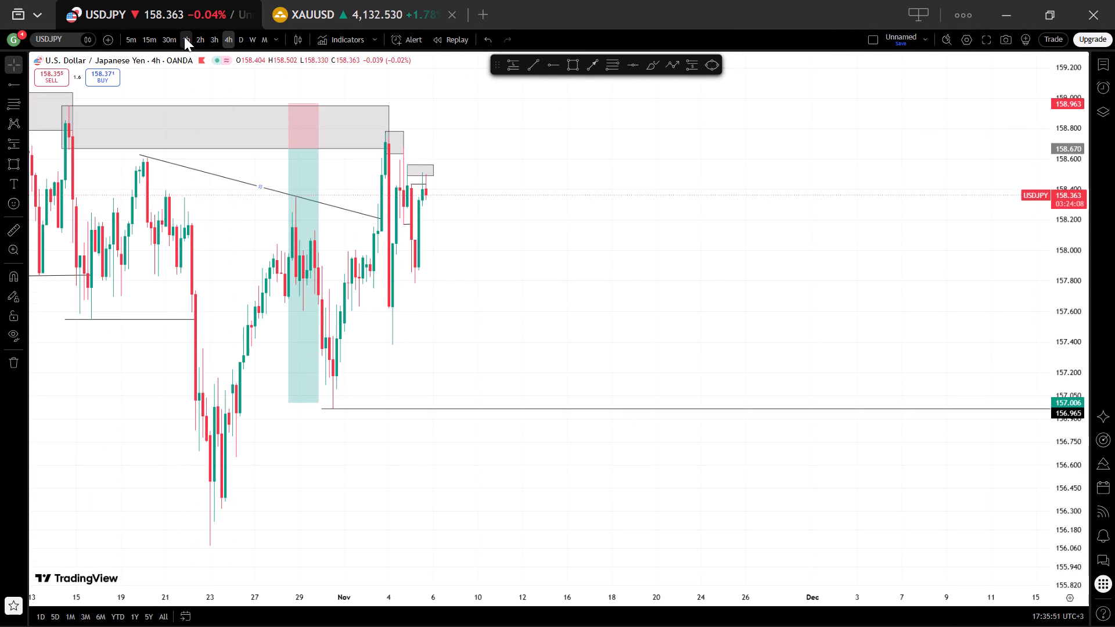
{"action": "left_click", "coordinate": [184, 37]}
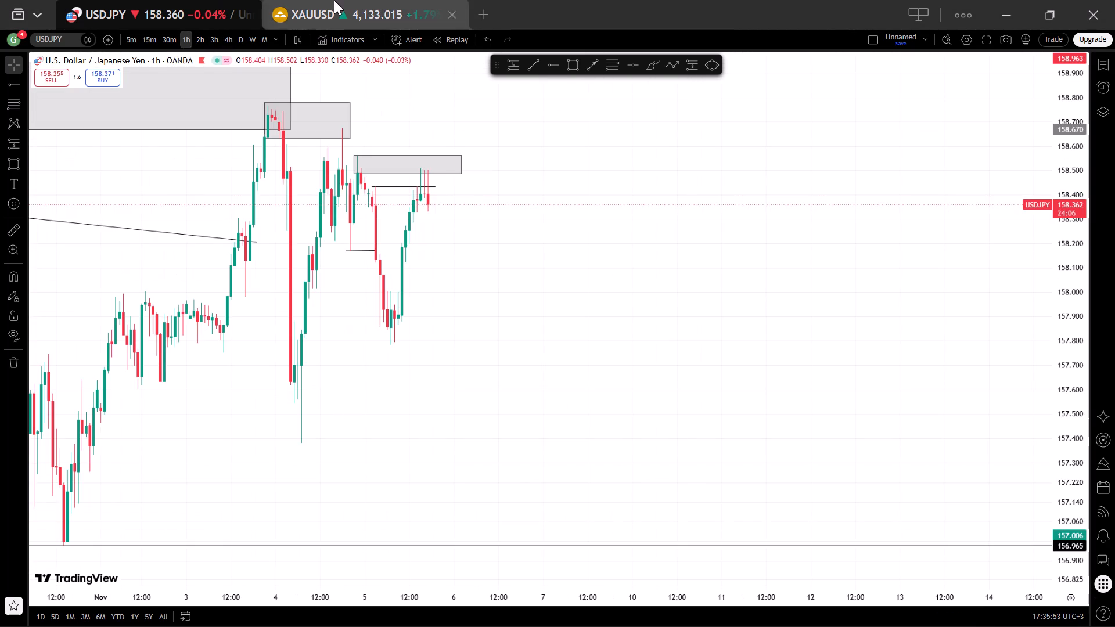
Go back to the XAUUSD chart and replace it with NASDAQ from the watchlist.
{"action": "left_click", "coordinate": [335, 0]}
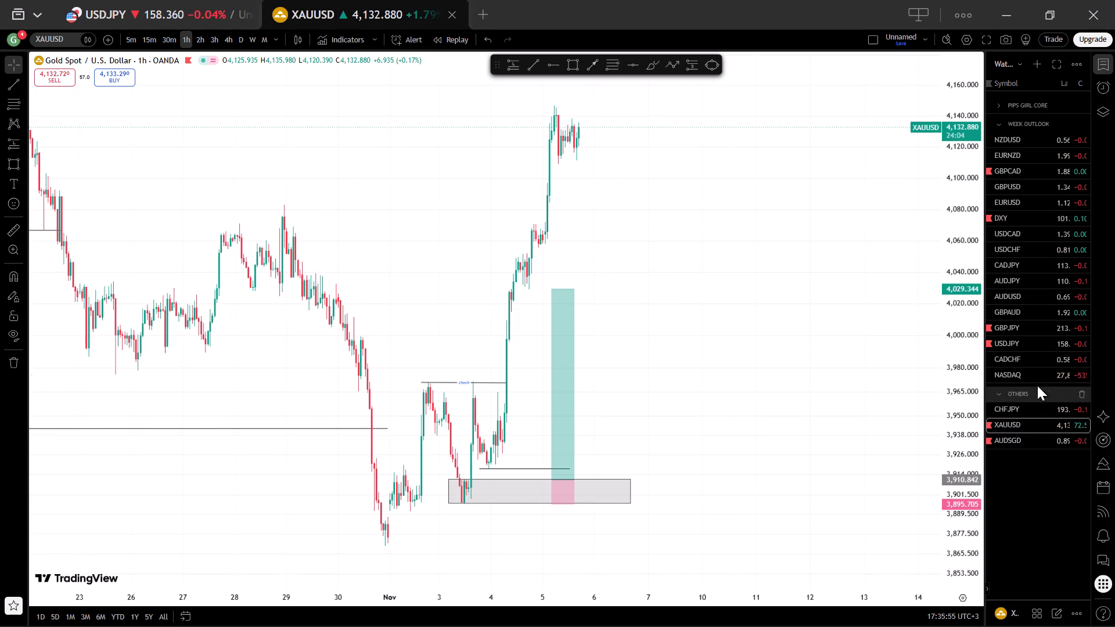
{"action": "left_click", "coordinate": [1020, 379]}
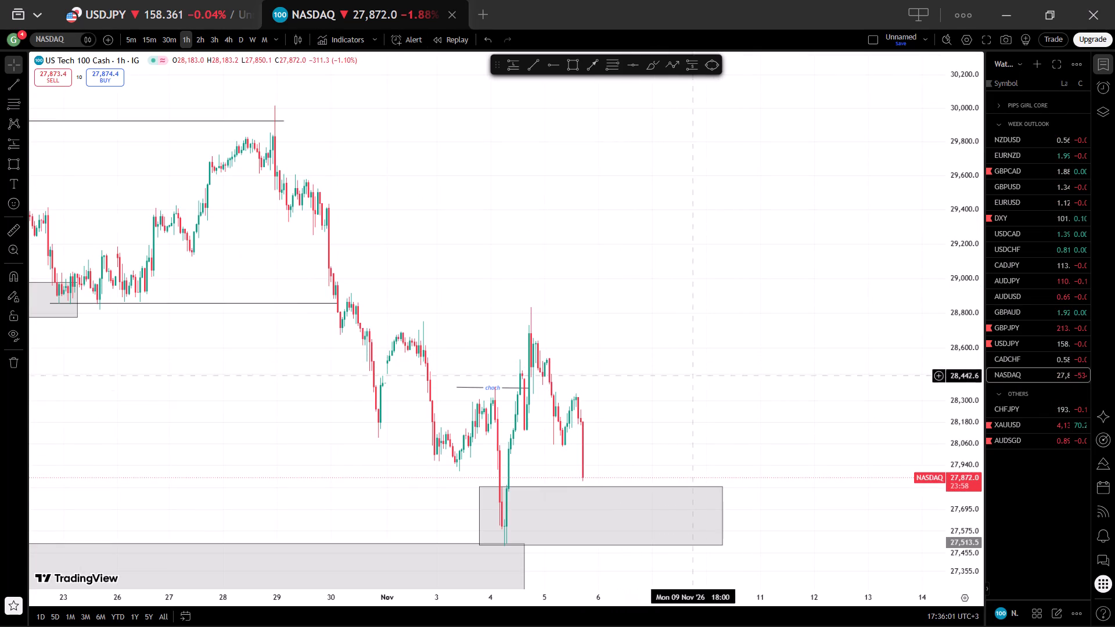
Examine USDJPY price action around the marked zones on the 15-minute, 1-hour and 4-hour timeframes.
{"action": "left_click", "coordinate": [118, 0]}
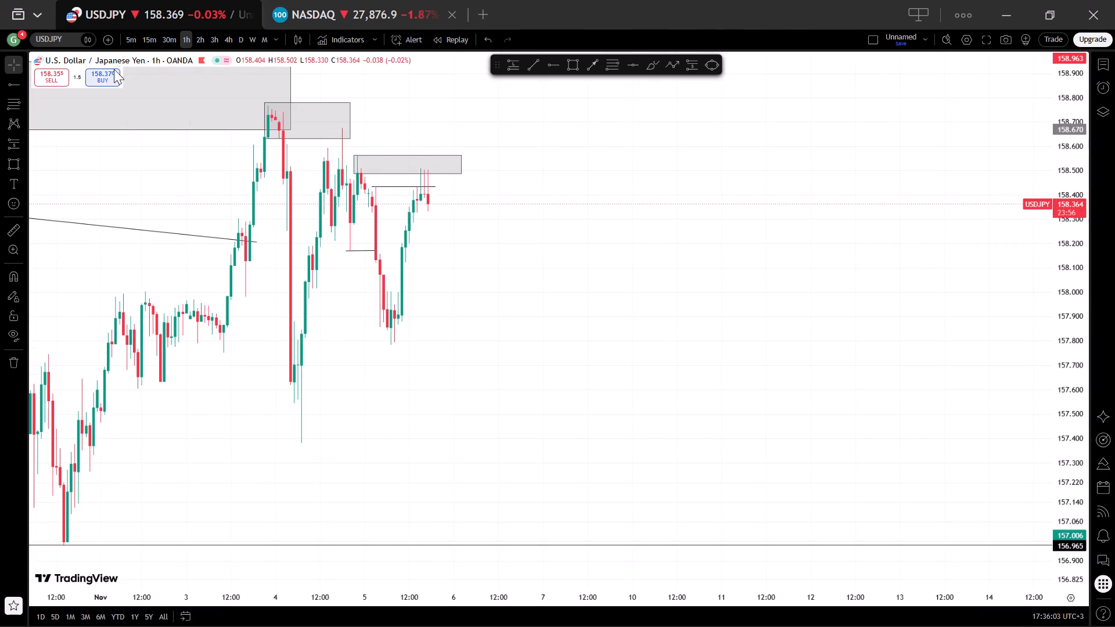
{"action": "left_click", "coordinate": [154, 44]}
{"action": "scroll", "coordinate": [405, 246], "scroll_direction": "down", "scroll_amount": 1}
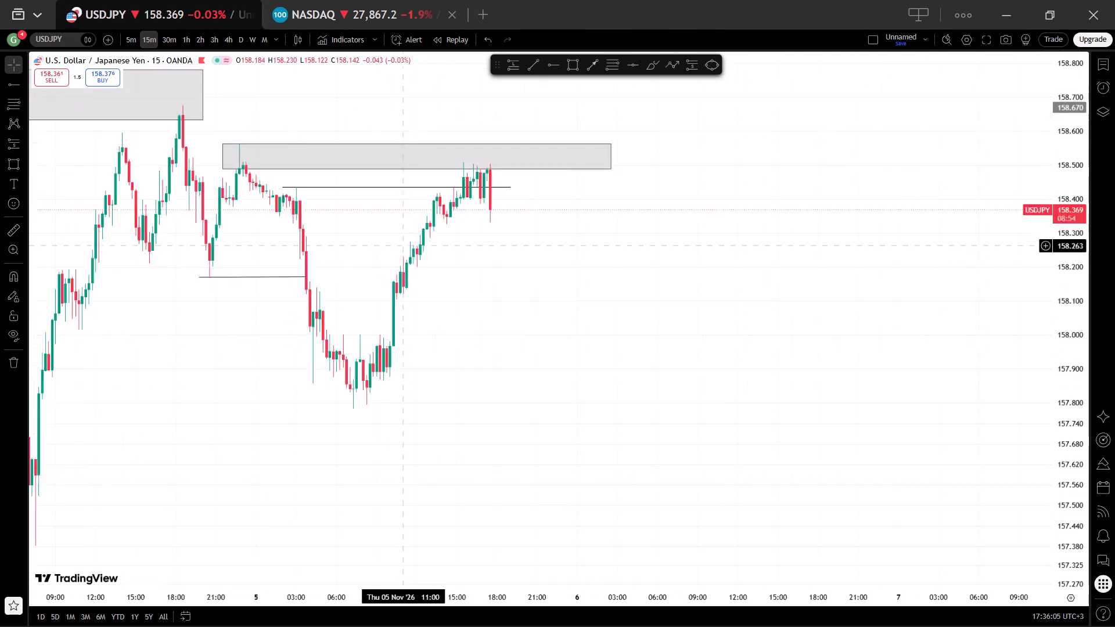
{"action": "scroll", "coordinate": [405, 246], "scroll_direction": "down", "scroll_amount": 1}
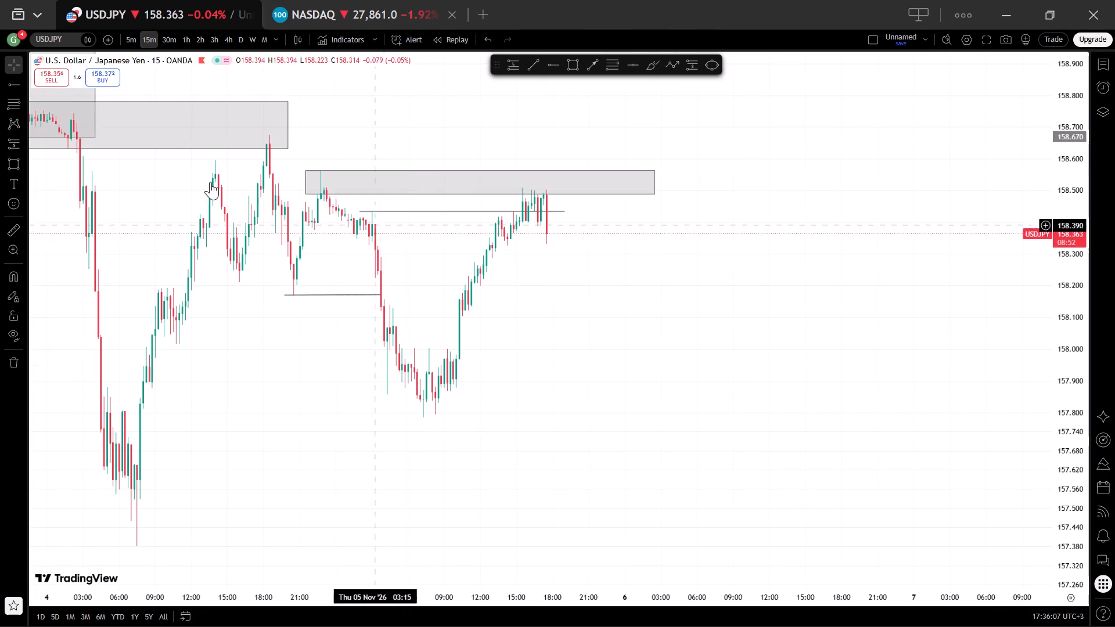
{"action": "left_click", "coordinate": [190, 44]}
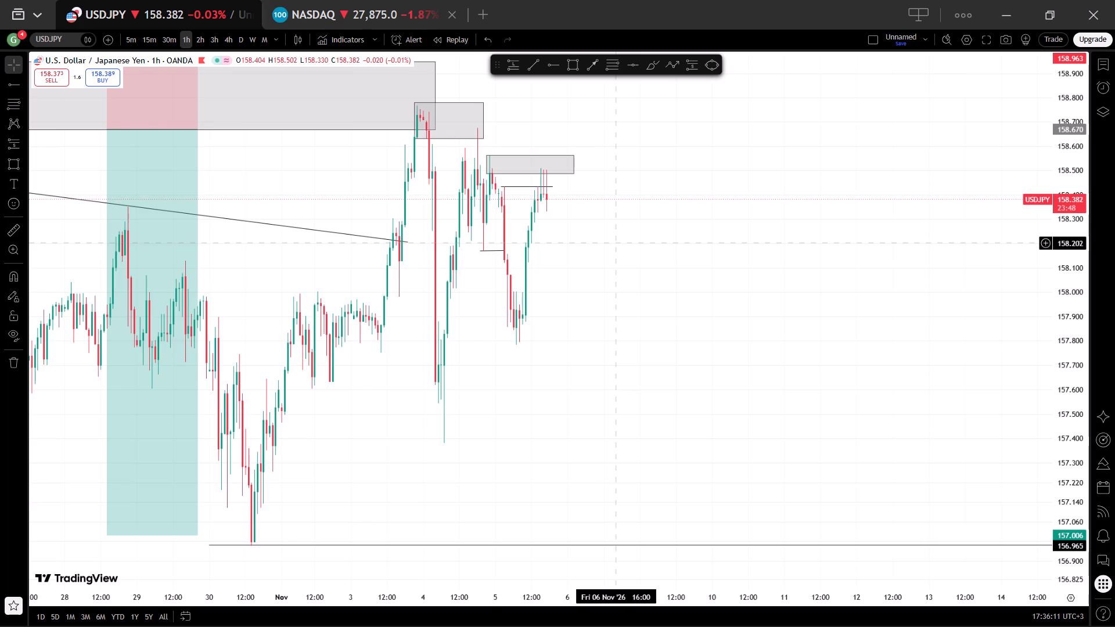
{"action": "left_click_drag", "start_coordinate": [619, 243], "coordinate": [658, 267]}
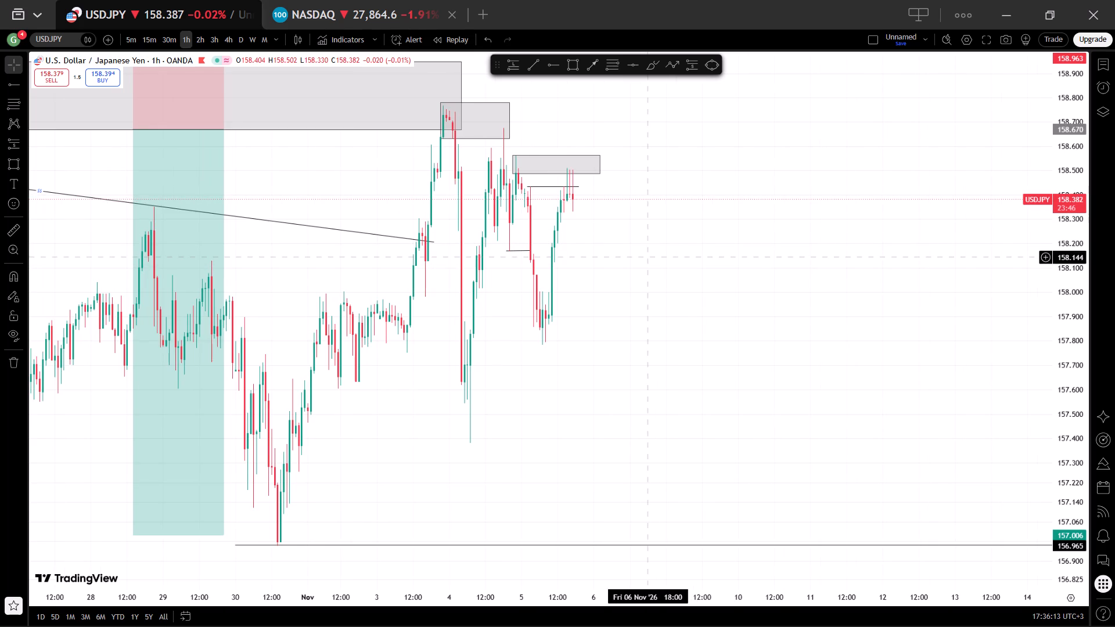
{"action": "left_click", "coordinate": [142, 41]}
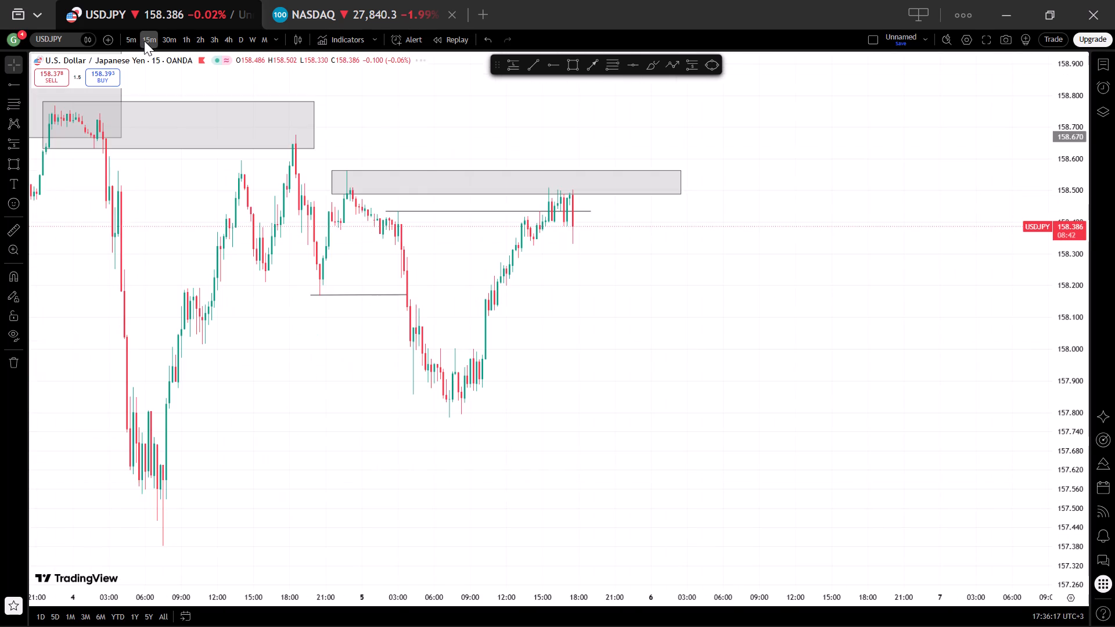
{"action": "left_click", "coordinate": [225, 41]}
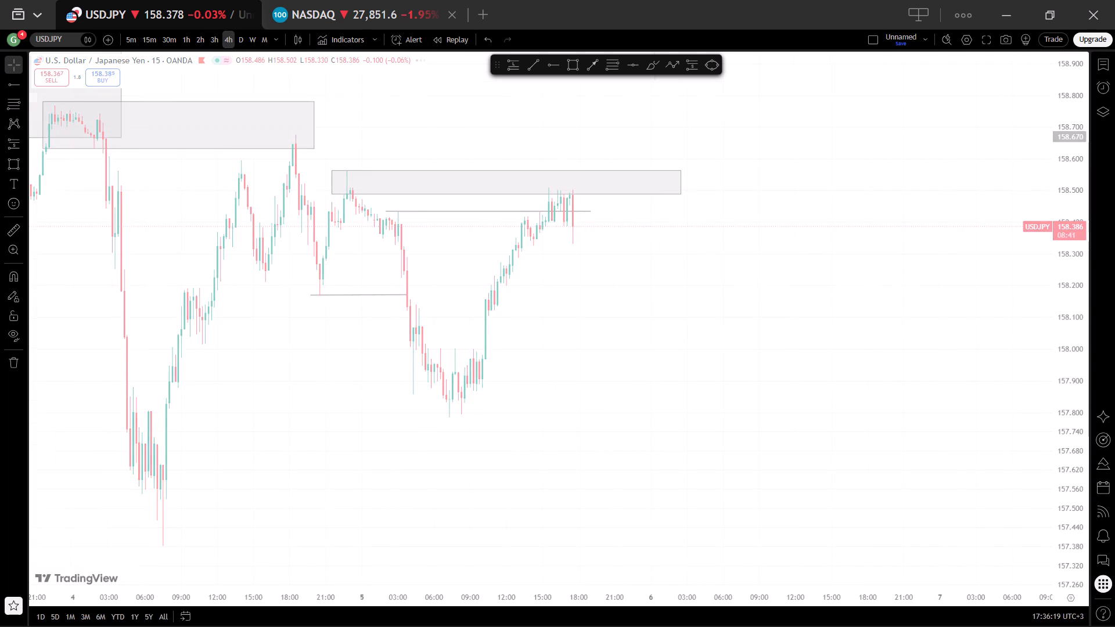
{"action": "scroll", "coordinate": [654, 237], "scroll_direction": "down", "scroll_amount": 3}
{"action": "scroll", "coordinate": [551, 424], "scroll_direction": "up", "scroll_amount": 2}
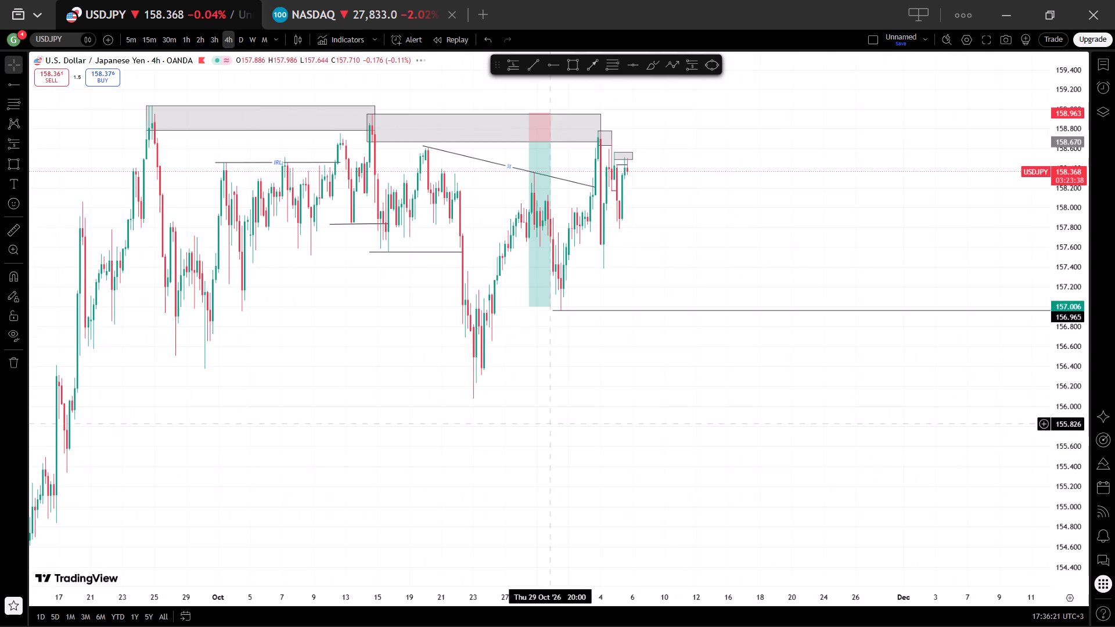
{"action": "scroll", "coordinate": [547, 420], "scroll_direction": "up", "scroll_amount": 1}
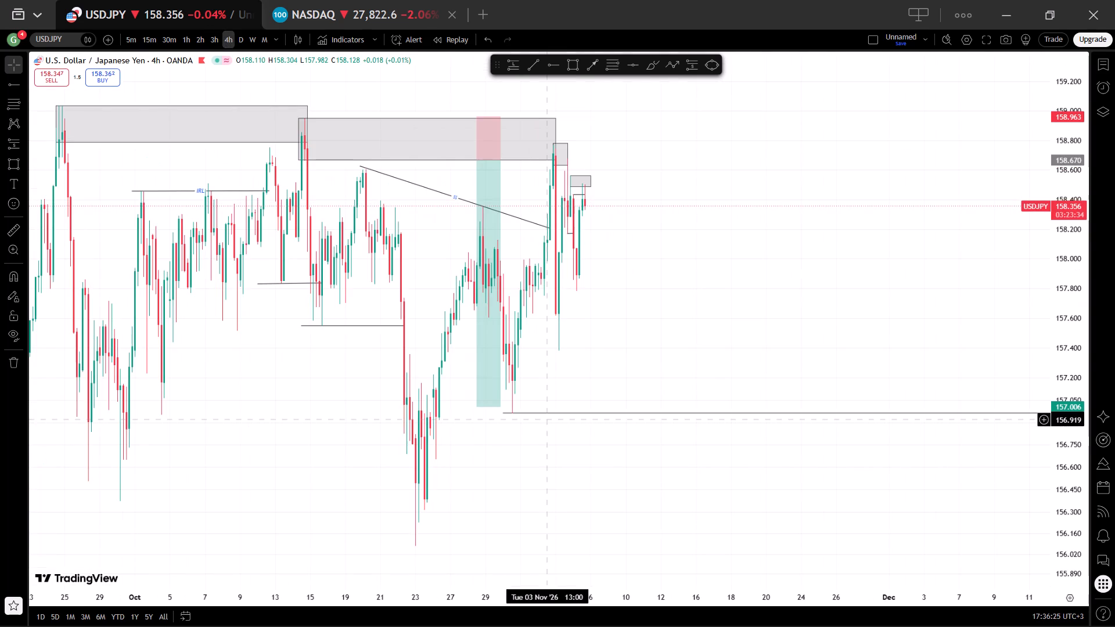
Check the NASDAQ 1-hour chart again, and return to USDJPY on the 15-minute timeframe.
{"action": "left_click_drag", "start_coordinate": [312, 0], "coordinate": [317, 0]}
{"action": "right_click", "coordinate": [315, 0]}
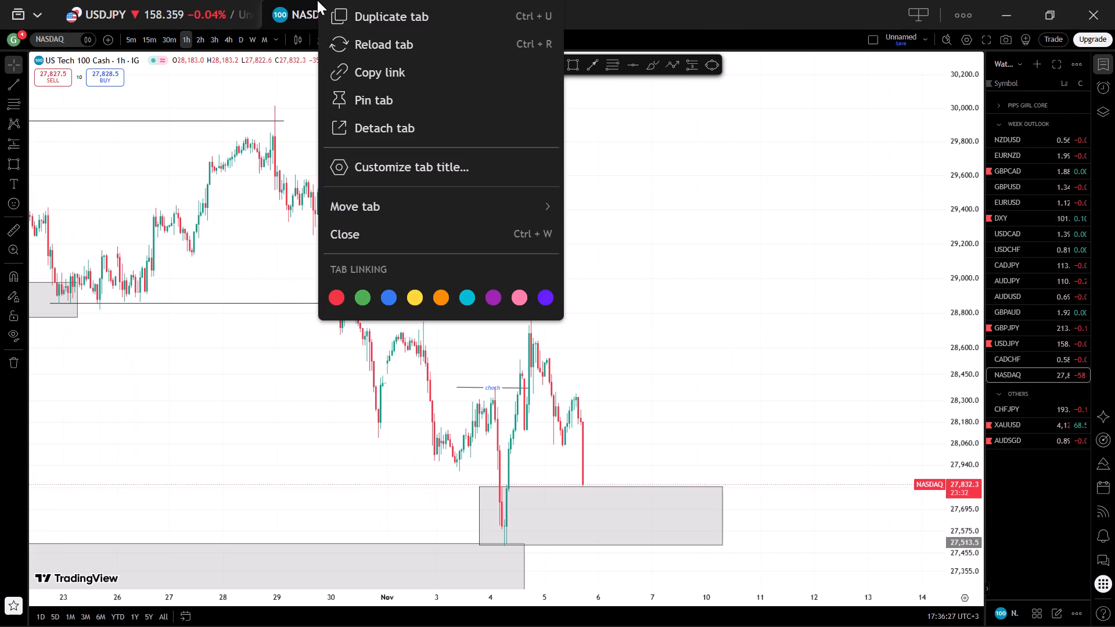
{"action": "left_click", "coordinate": [784, 255]}
{"action": "left_click", "coordinate": [155, 0]}
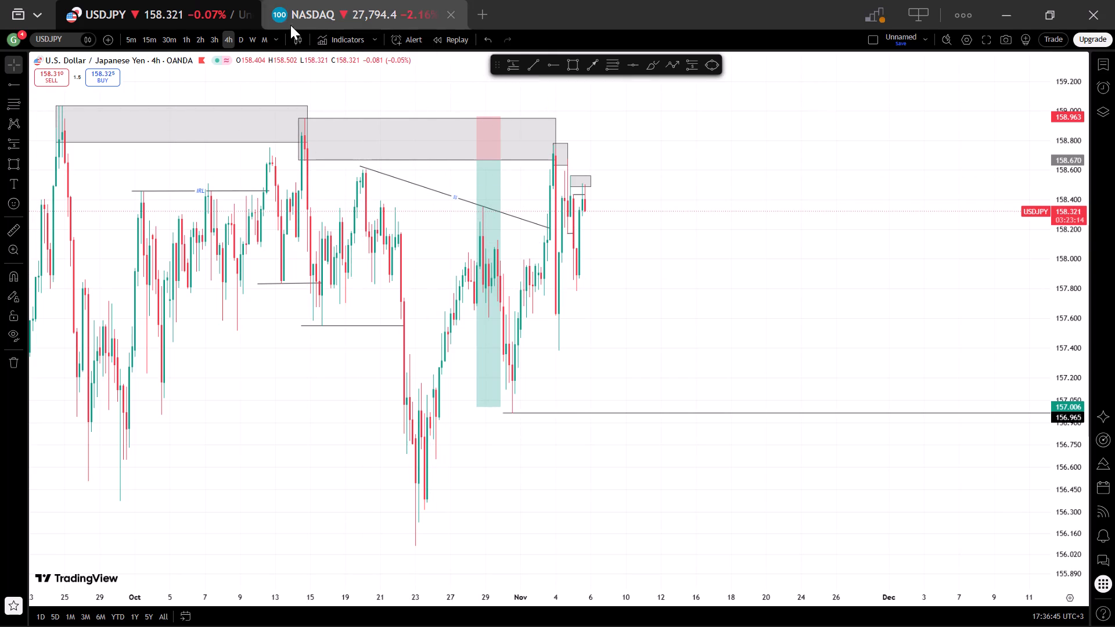
{"action": "left_click", "coordinate": [154, 42]}
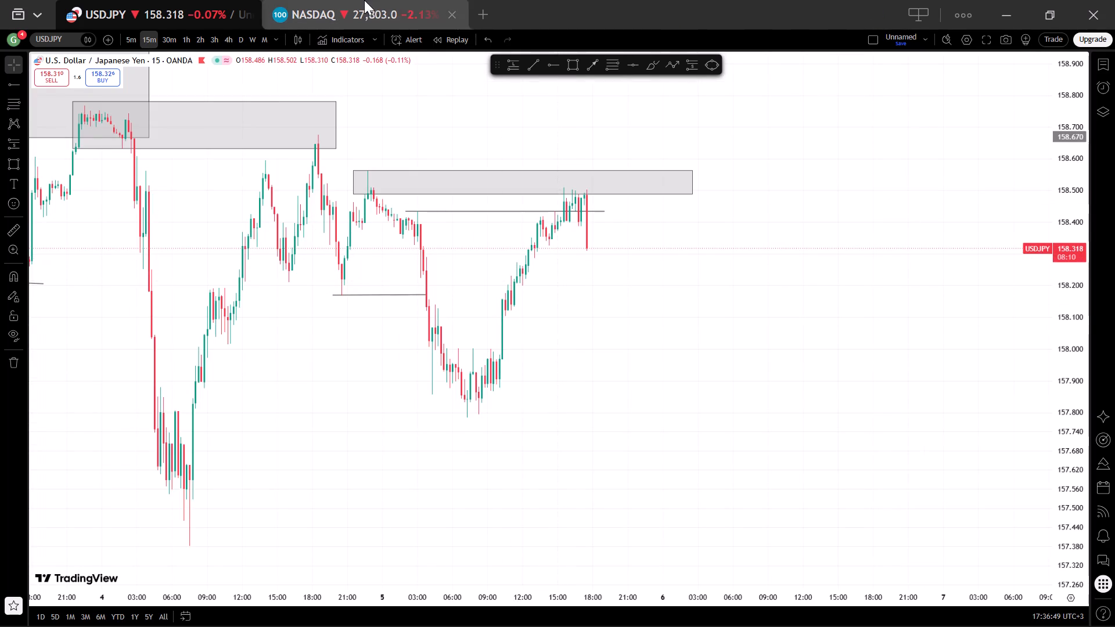
Show the watchlist, expand its PIPS GIRL CORE section, and examine JPYBASKET on the 15-minute and 1-hour timeframes.
{"action": "left_click", "coordinate": [1103, 64]}
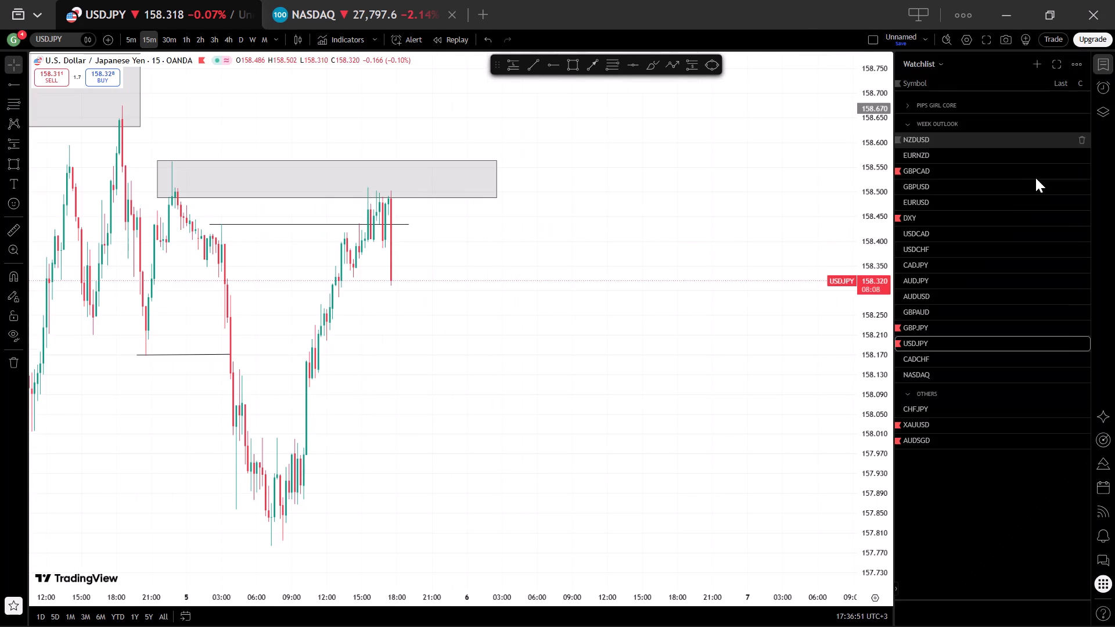
{"action": "left_click", "coordinate": [904, 103]}
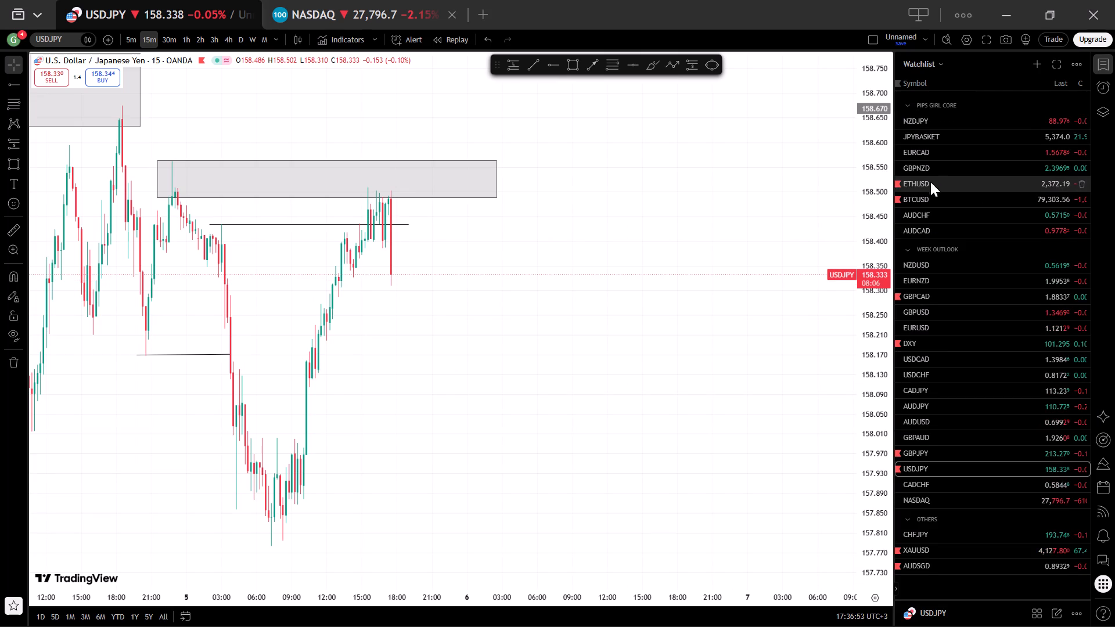
{"action": "left_click", "coordinate": [938, 130]}
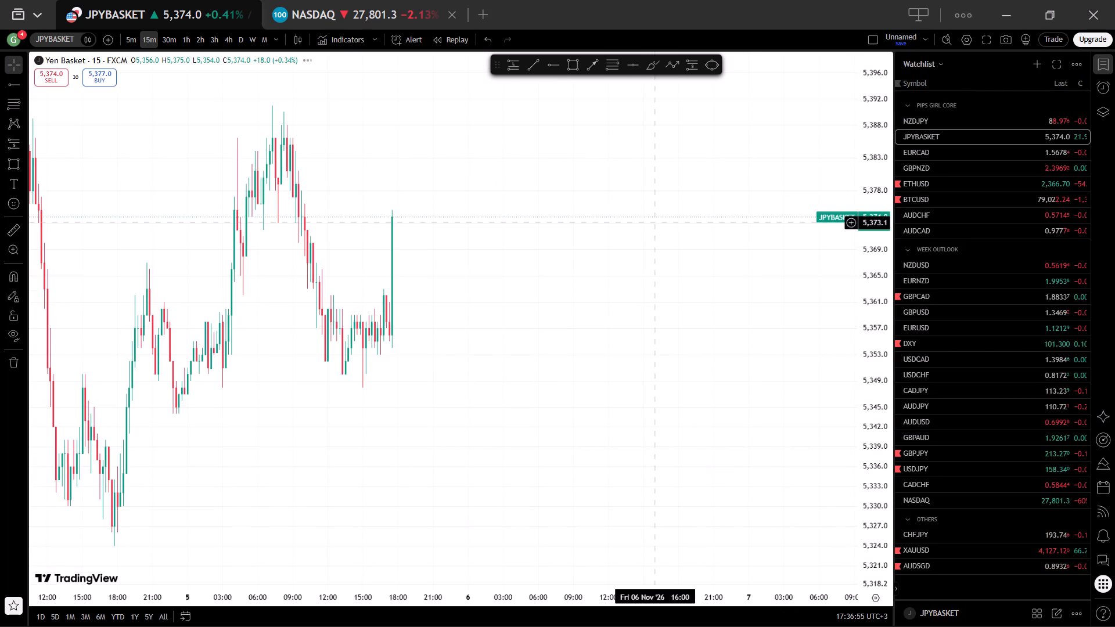
{"action": "scroll", "coordinate": [645, 241], "scroll_direction": "down", "scroll_amount": 2}
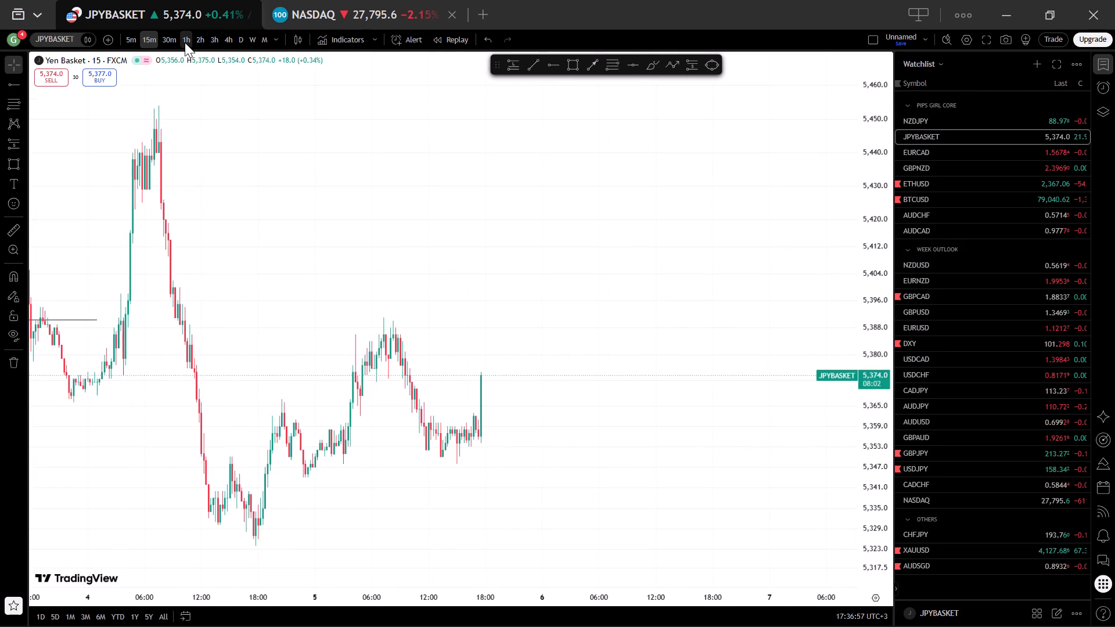
{"action": "left_click", "coordinate": [185, 42]}
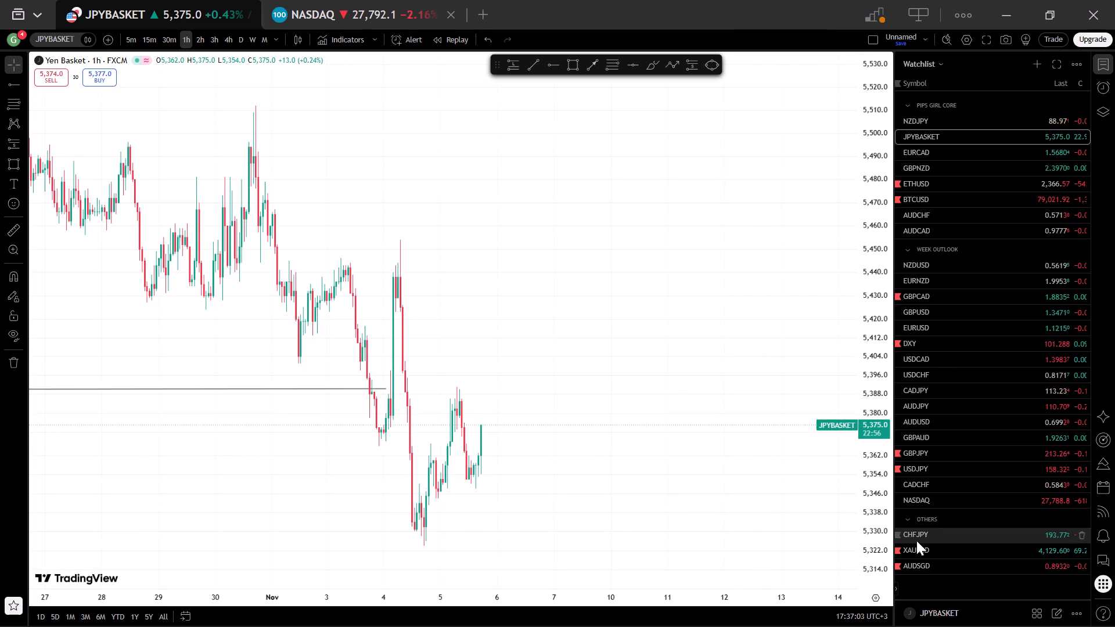
Open the CADJPY chart and examine its price structure on the 1-hour and 4-hour timeframes.
{"action": "left_click", "coordinate": [930, 388]}
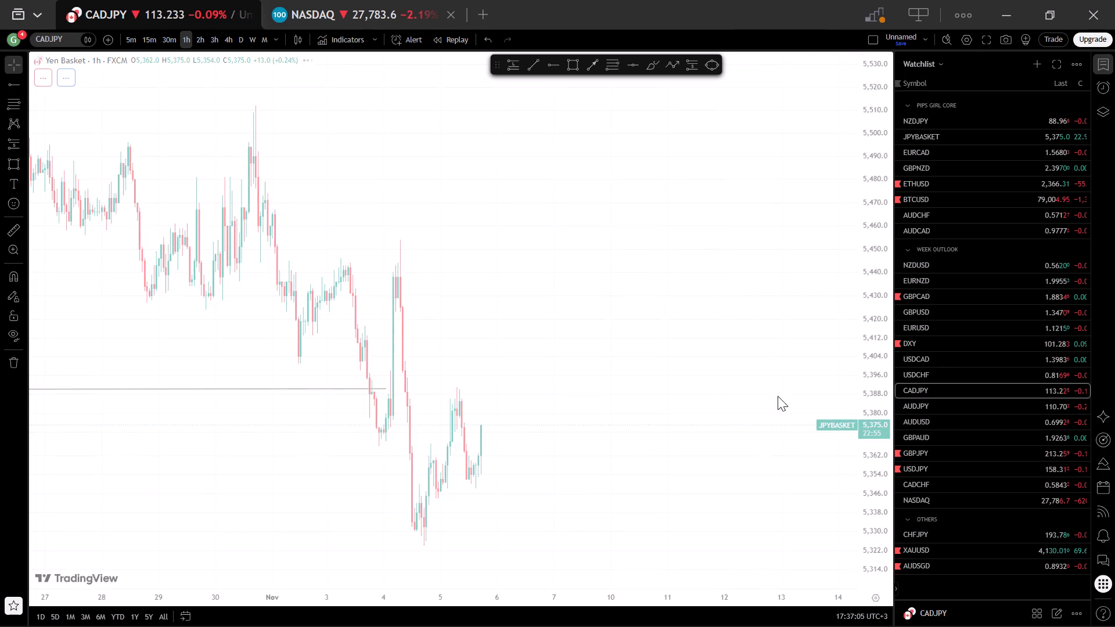
{"action": "left_click", "coordinate": [927, 388]}
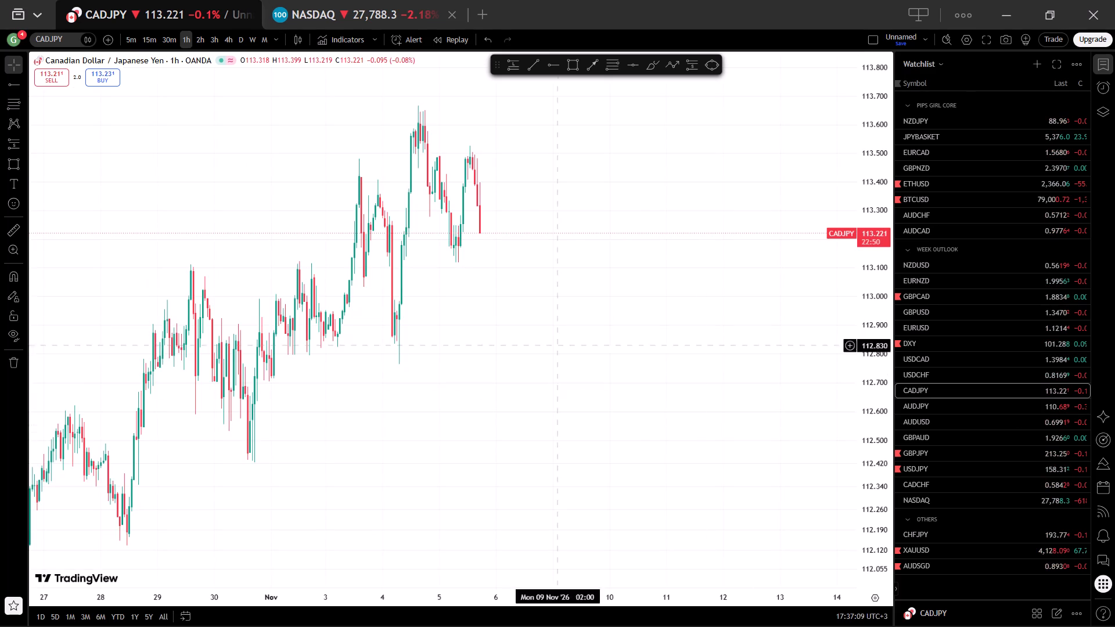
{"action": "scroll", "coordinate": [620, 229], "scroll_direction": "down", "scroll_amount": 4}
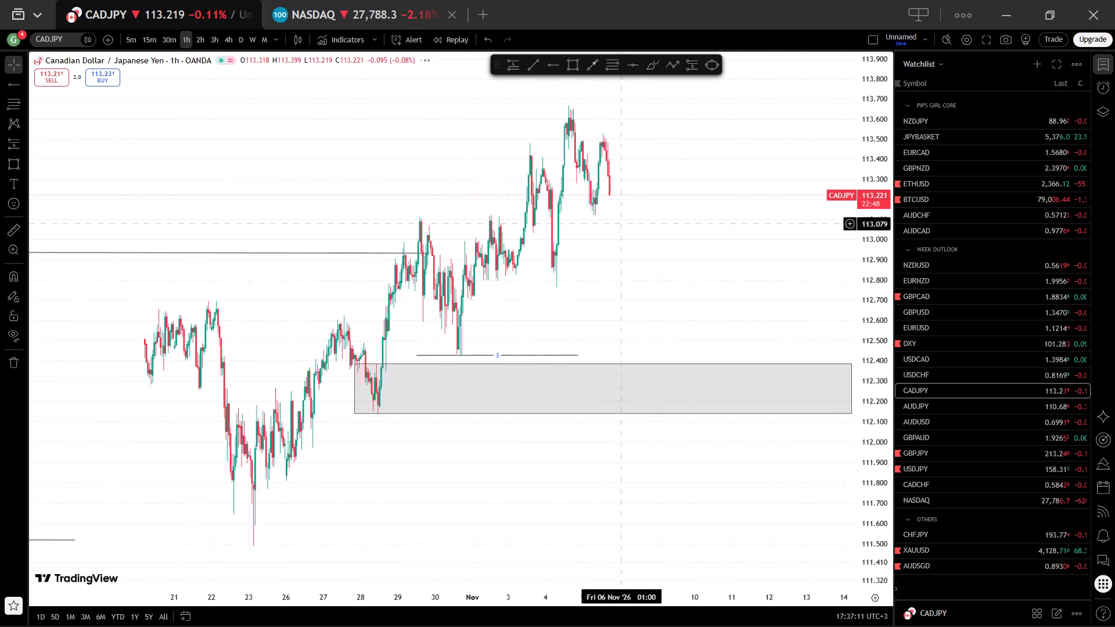
{"action": "left_click", "coordinate": [231, 38]}
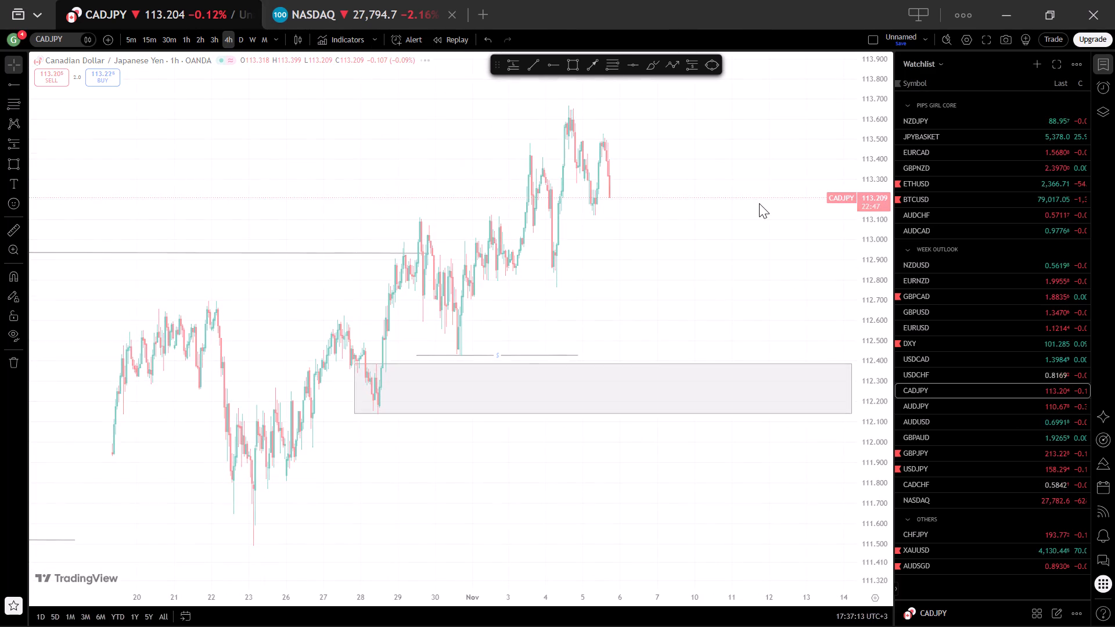
{"action": "scroll", "coordinate": [672, 344], "scroll_direction": "up", "scroll_amount": 4}
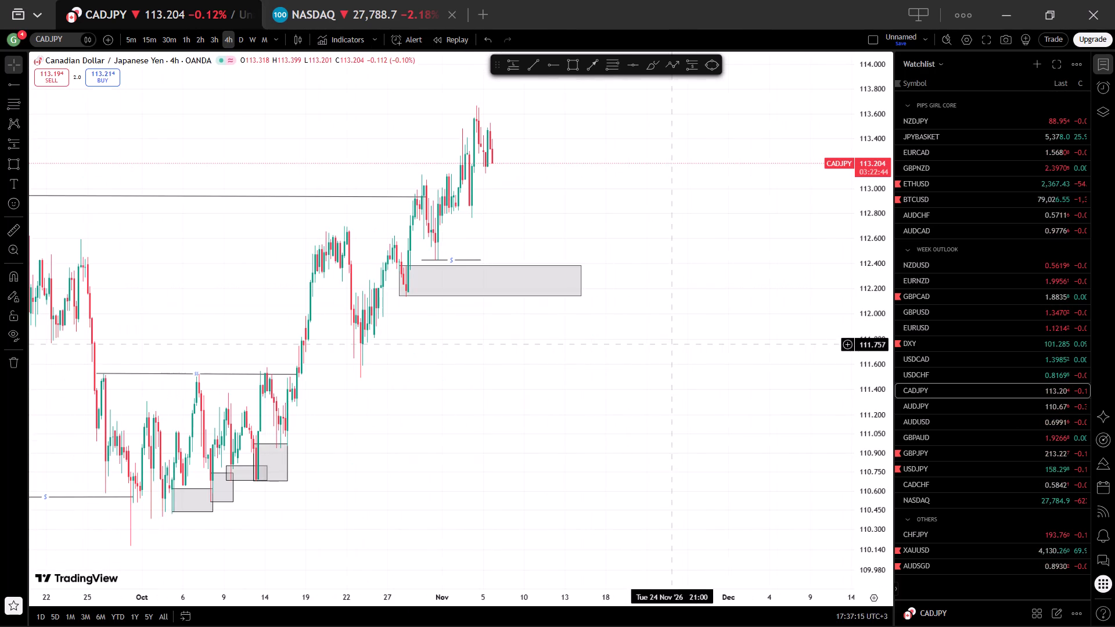
Compare price structure on the 4-hour charts of USDCHF, USDCAD, AUDJPY, USDJPY, GBPJPY and CHFJPY in turn.
{"action": "left_click", "coordinate": [936, 376]}
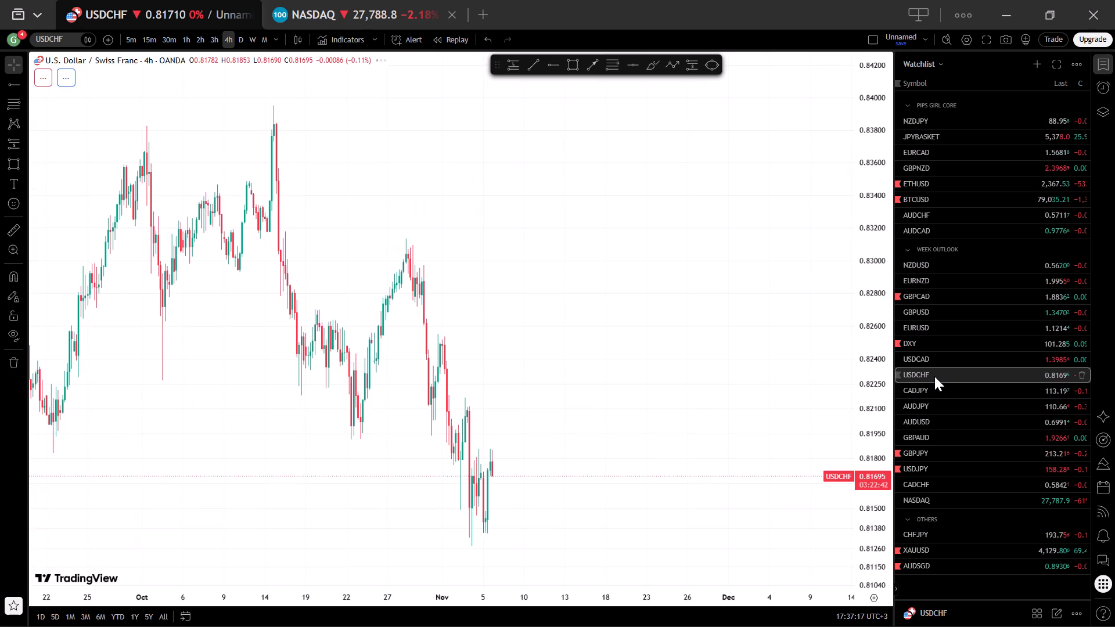
{"action": "left_click", "coordinate": [936, 359]}
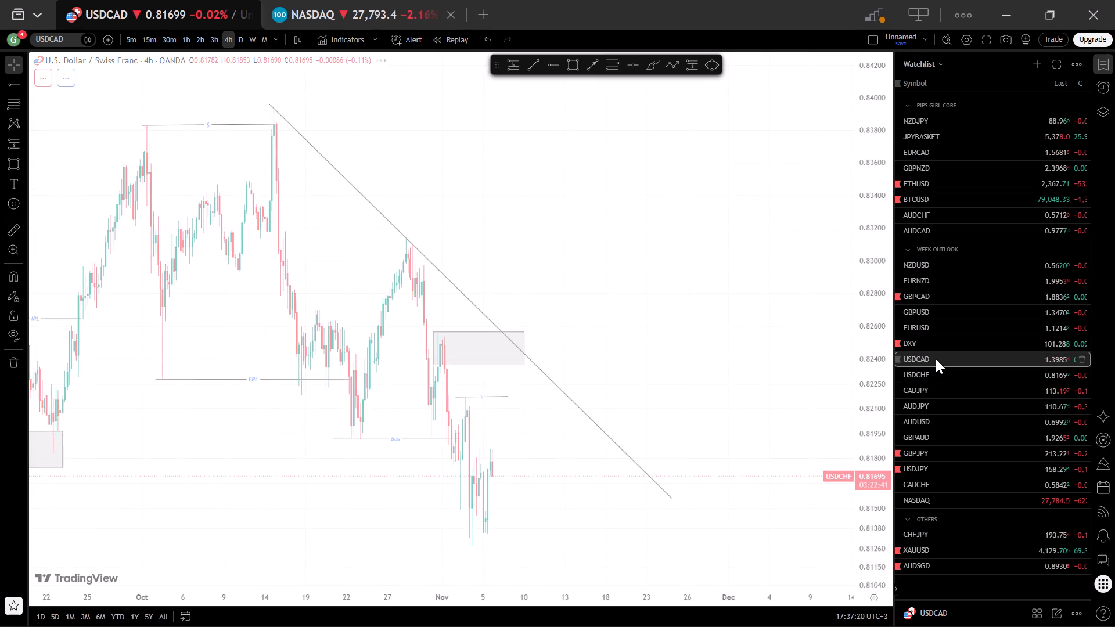
{"action": "left_click", "coordinate": [929, 407]}
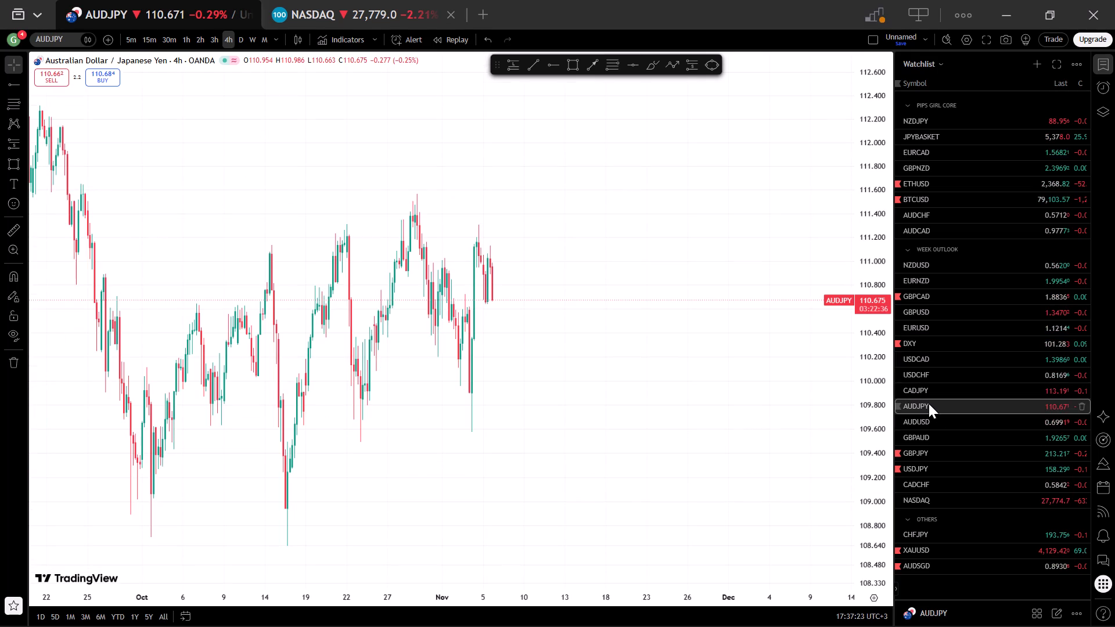
{"action": "left_click", "coordinate": [926, 464]}
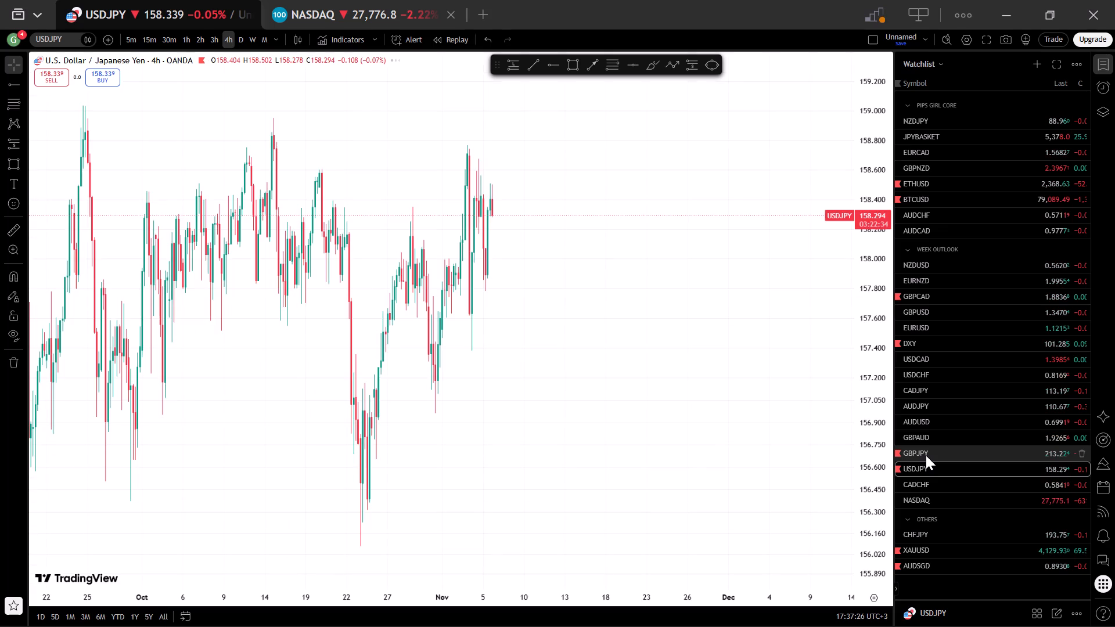
{"action": "left_click", "coordinate": [926, 455]}
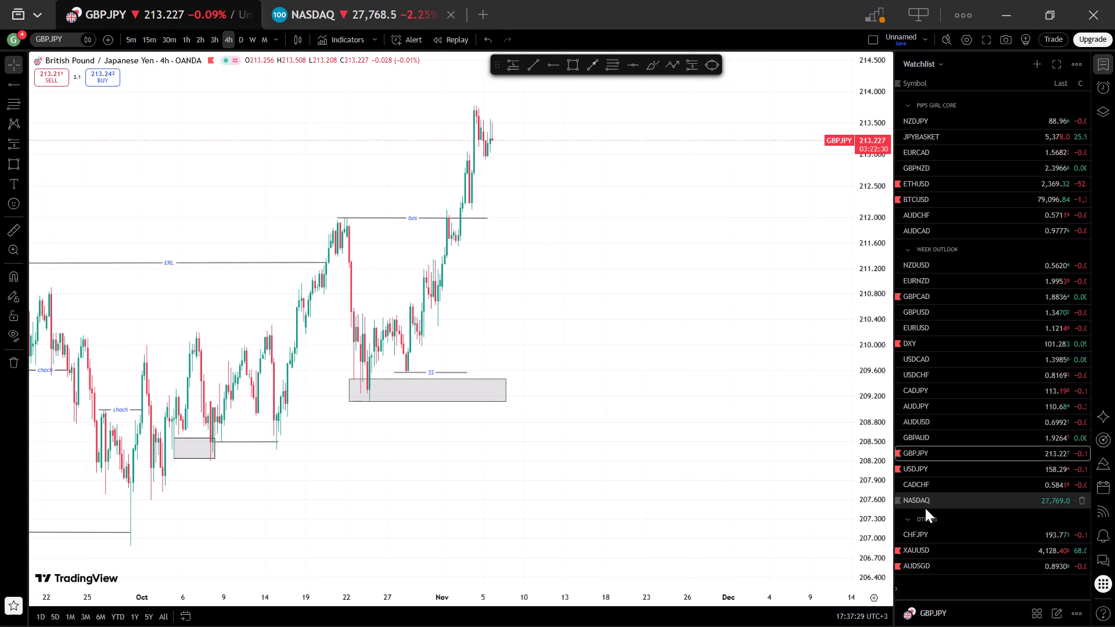
{"action": "left_click", "coordinate": [922, 538]}
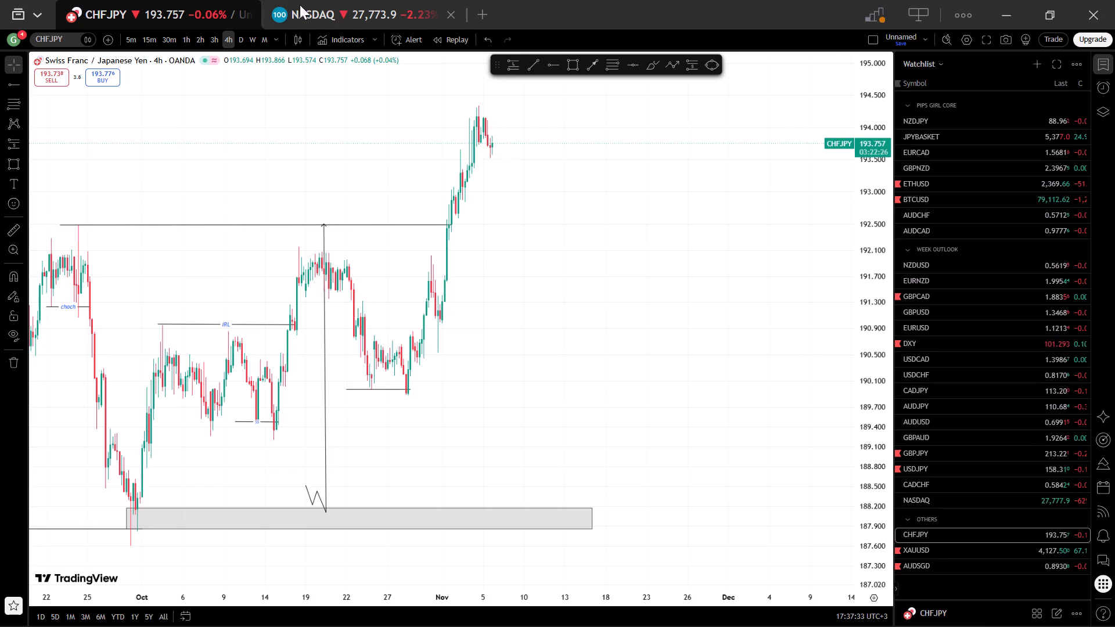
Check the NASDAQ 1-hour chart around the marked lower zones.
{"action": "left_click", "coordinate": [387, 0]}
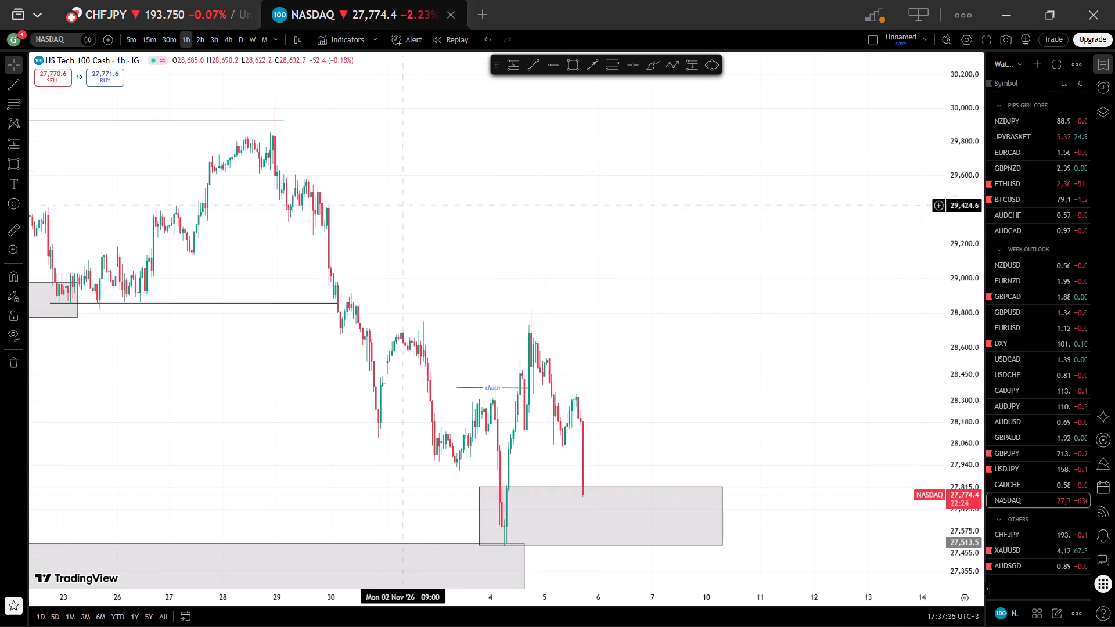
Return to the forex chart, open JPYBASKET, and examine its structure and marked zones on the 4-hour and daily timeframes.
{"action": "left_click", "coordinate": [185, 0]}
{"action": "left_click", "coordinate": [961, 132]}
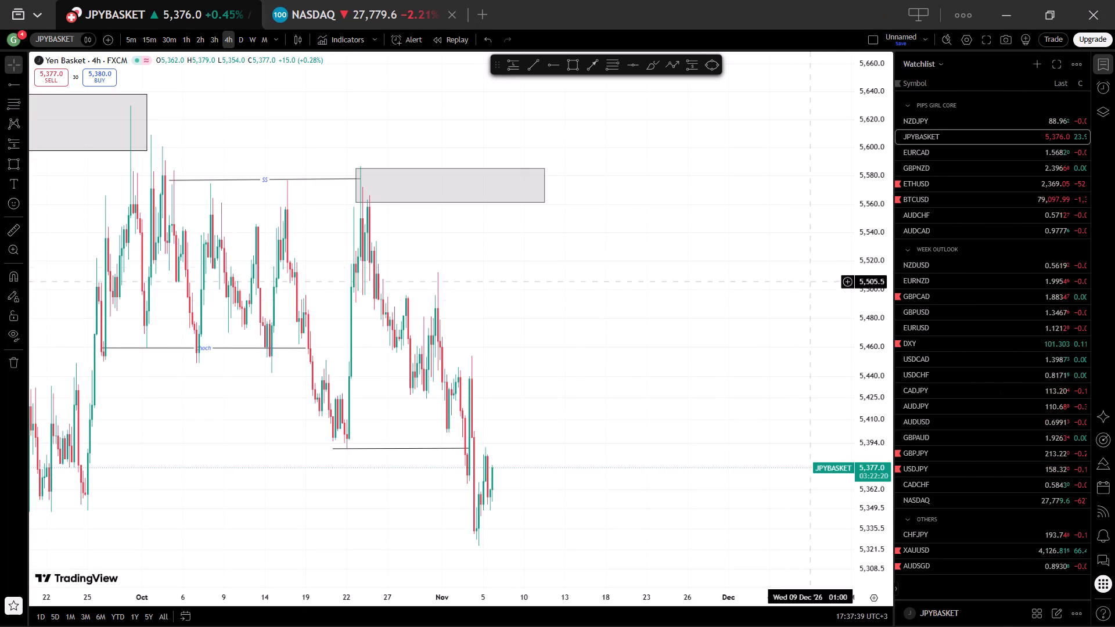
{"action": "left_click_drag", "start_coordinate": [623, 307], "coordinate": [742, 290]}
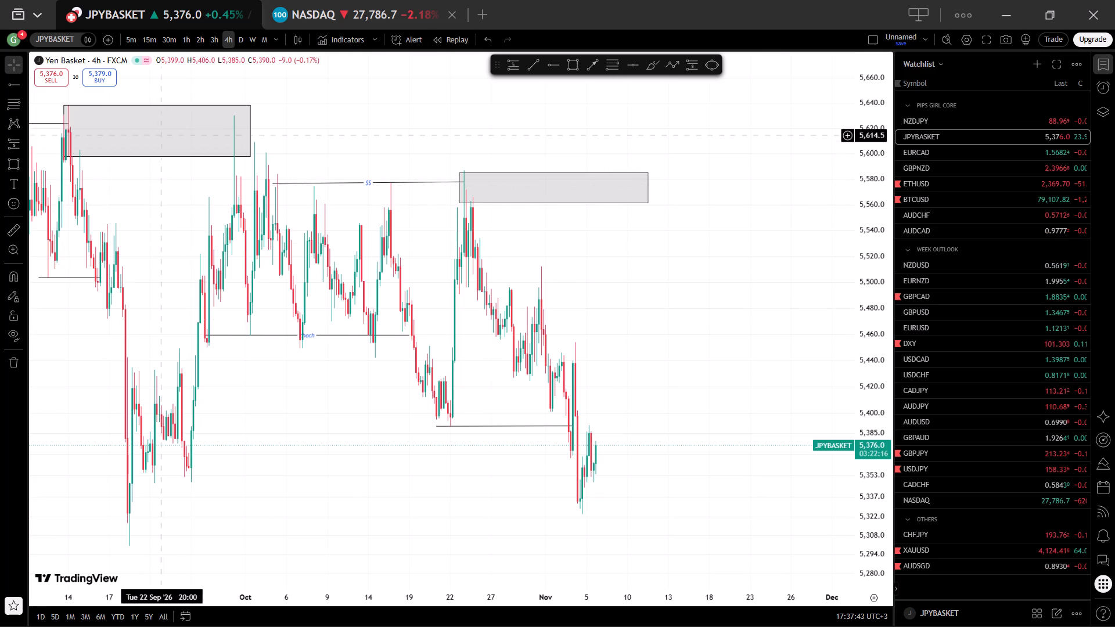
{"action": "left_click", "coordinate": [245, 33]}
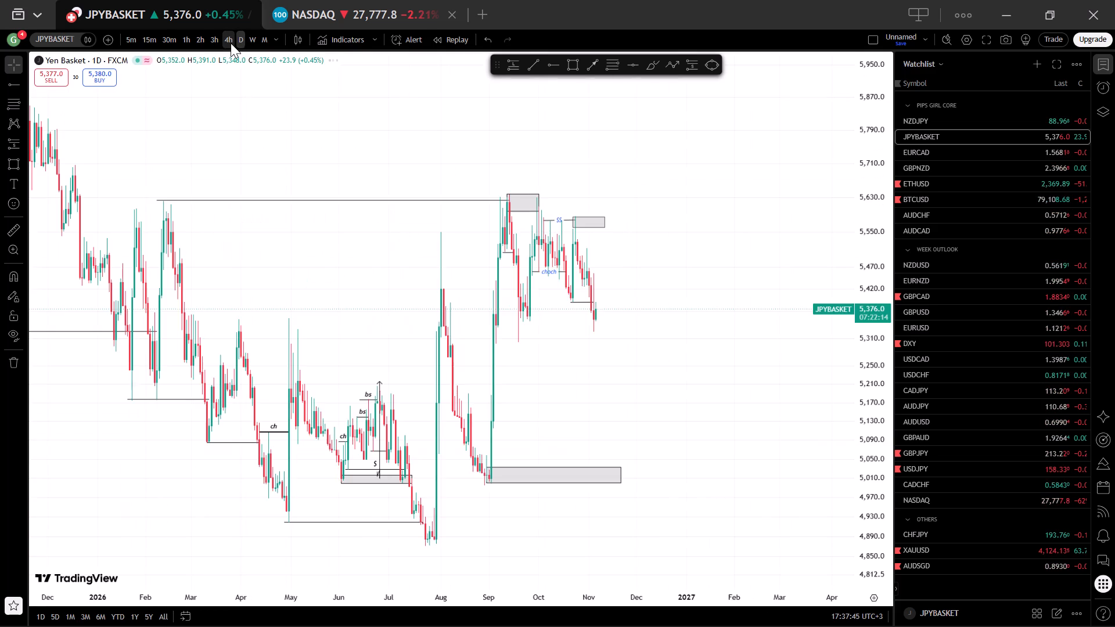
{"action": "scroll", "coordinate": [444, 305], "scroll_direction": "up", "scroll_amount": 11}
{"action": "left_click_drag", "start_coordinate": [556, 248], "coordinate": [600, 235]}
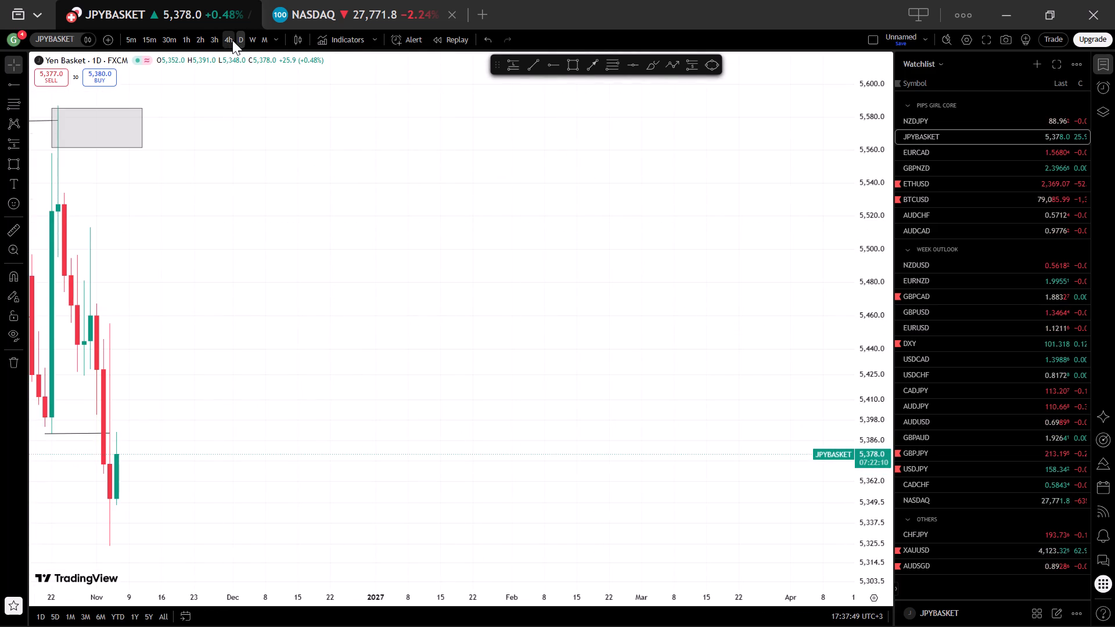
{"action": "left_click", "coordinate": [232, 40]}
{"action": "scroll", "coordinate": [740, 298], "scroll_direction": "down", "scroll_amount": 3}
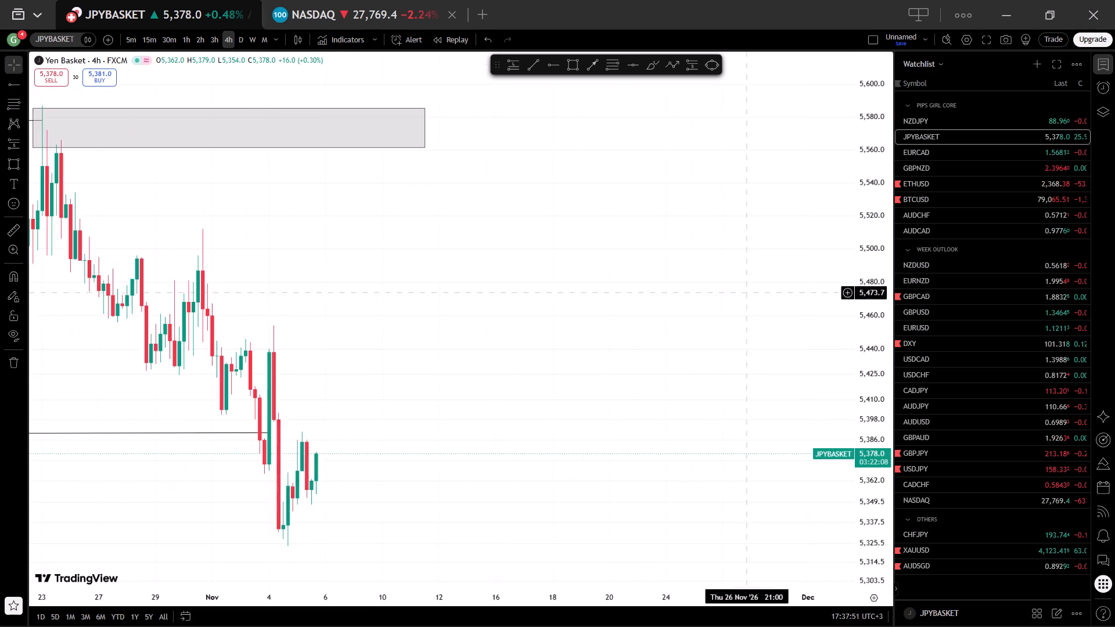
{"action": "scroll", "coordinate": [750, 294], "scroll_direction": "down", "scroll_amount": 3}
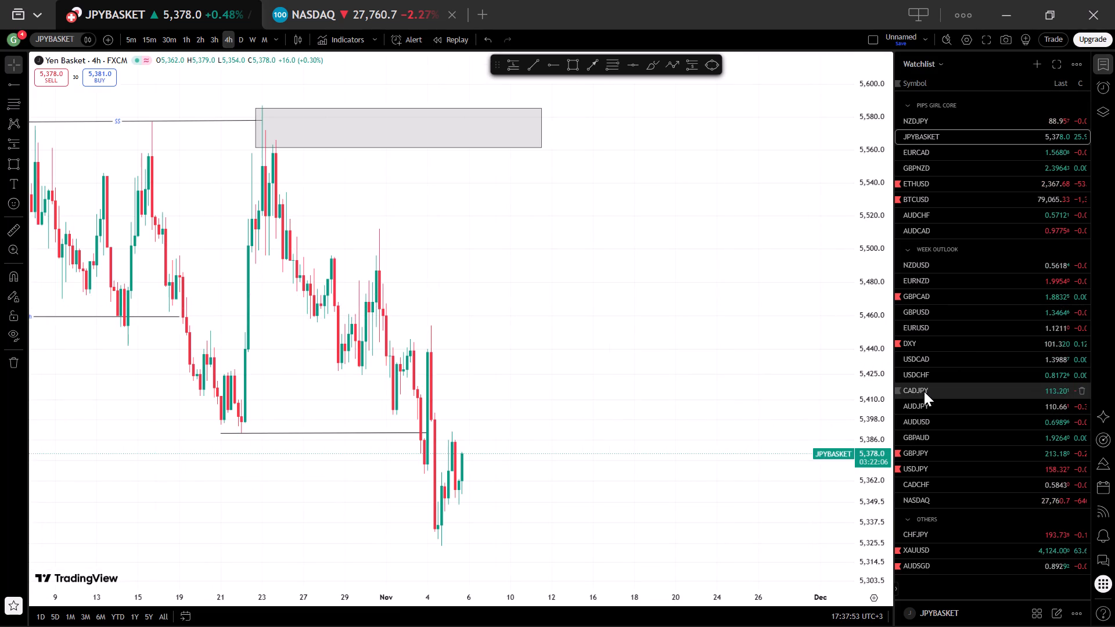
Open USDJPY and examine price action around the marked zones from the 4-hour down to the 1-hour, 15-minute and 30-minute timeframes.
{"action": "left_click", "coordinate": [932, 466]}
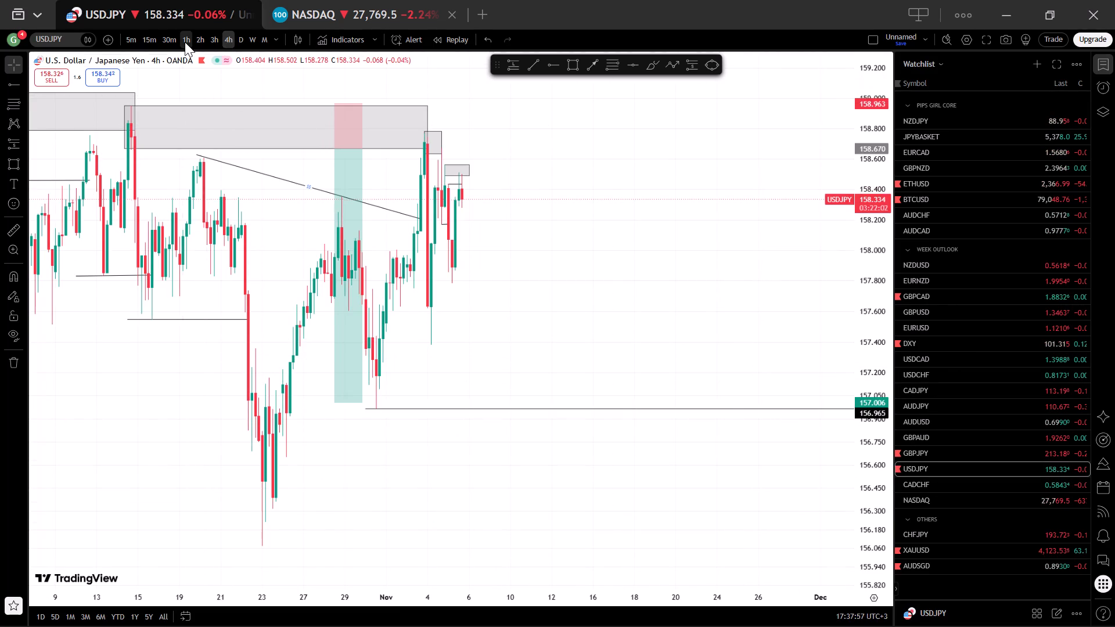
{"action": "left_click", "coordinate": [185, 42]}
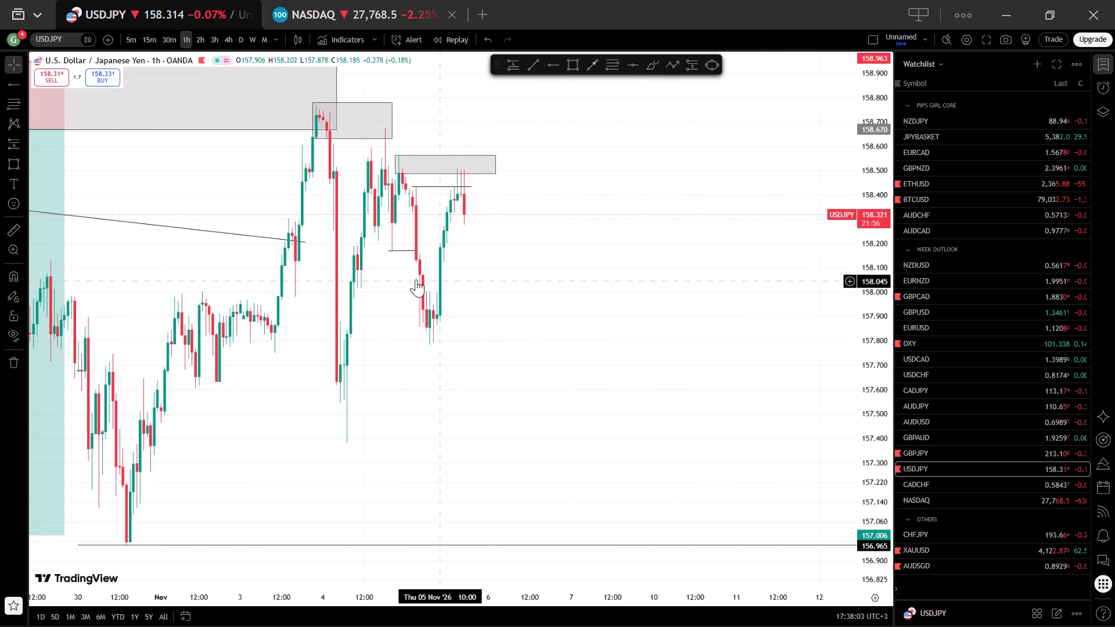
{"action": "left_click", "coordinate": [146, 38]}
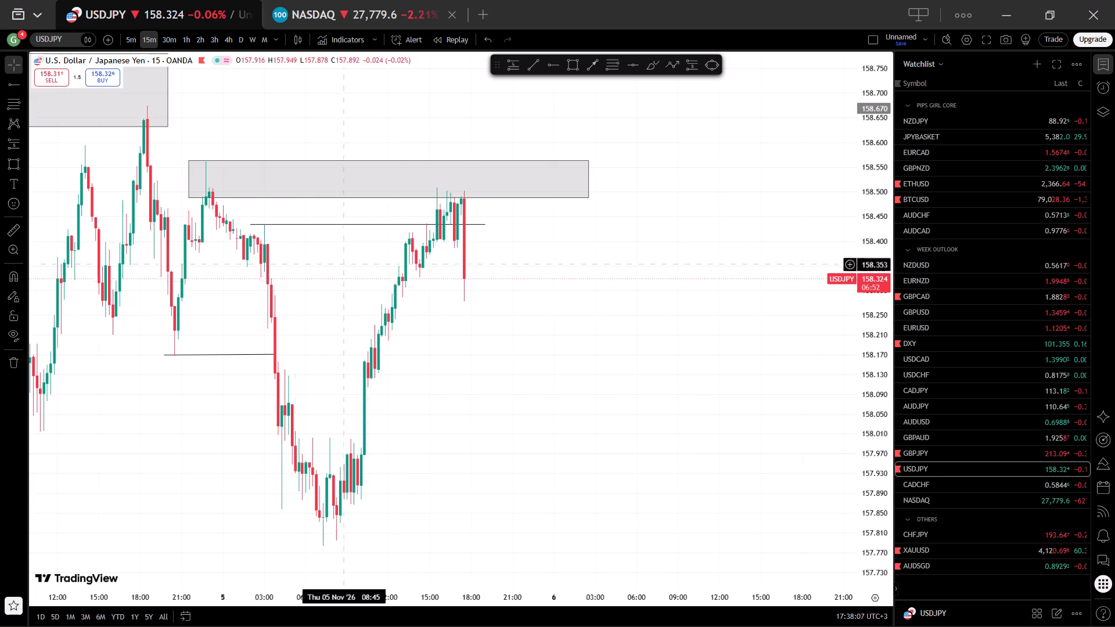
{"action": "left_click", "coordinate": [163, 30]}
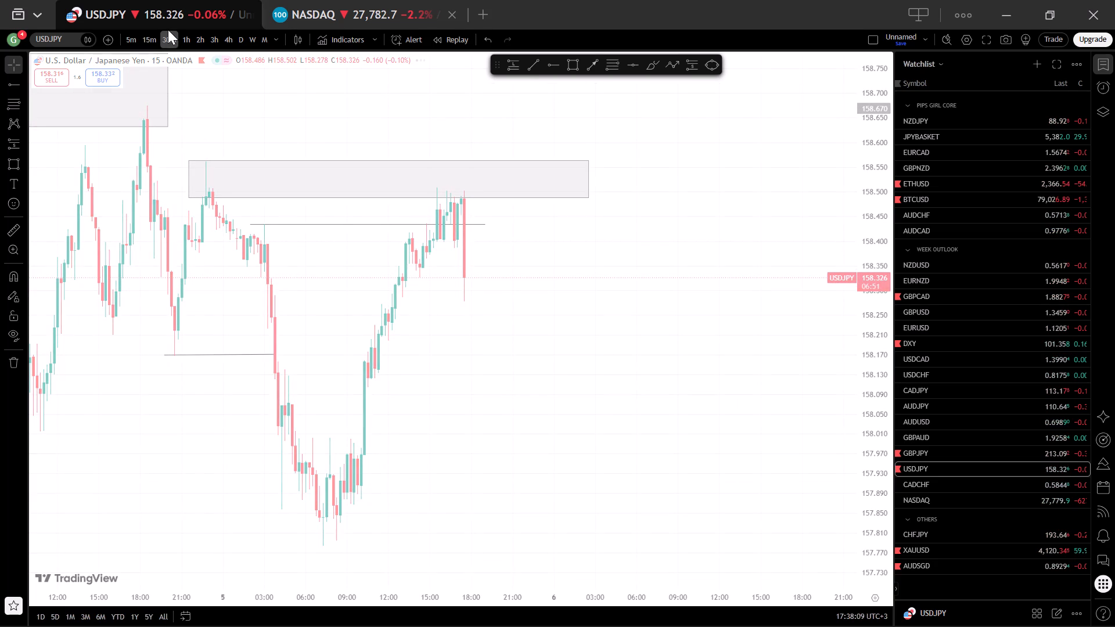
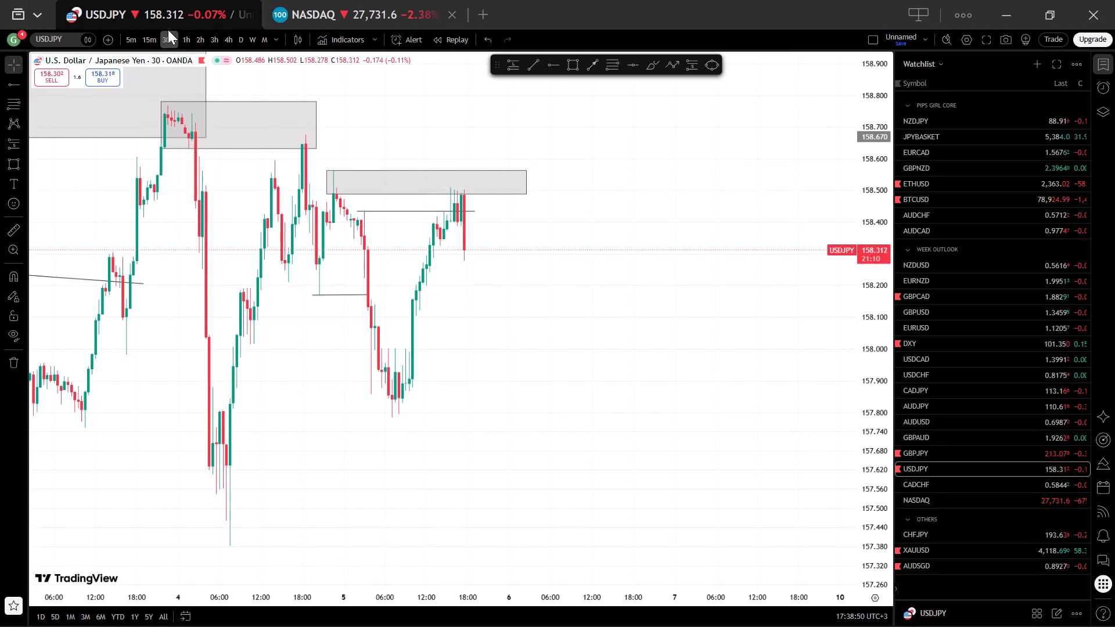
Switch to the NASDAQ chart, change its symbol to ETHUSD, and examine price structure and the marked upper zone on the 4-hour timeframe.
{"action": "left_click", "coordinate": [354, 0]}
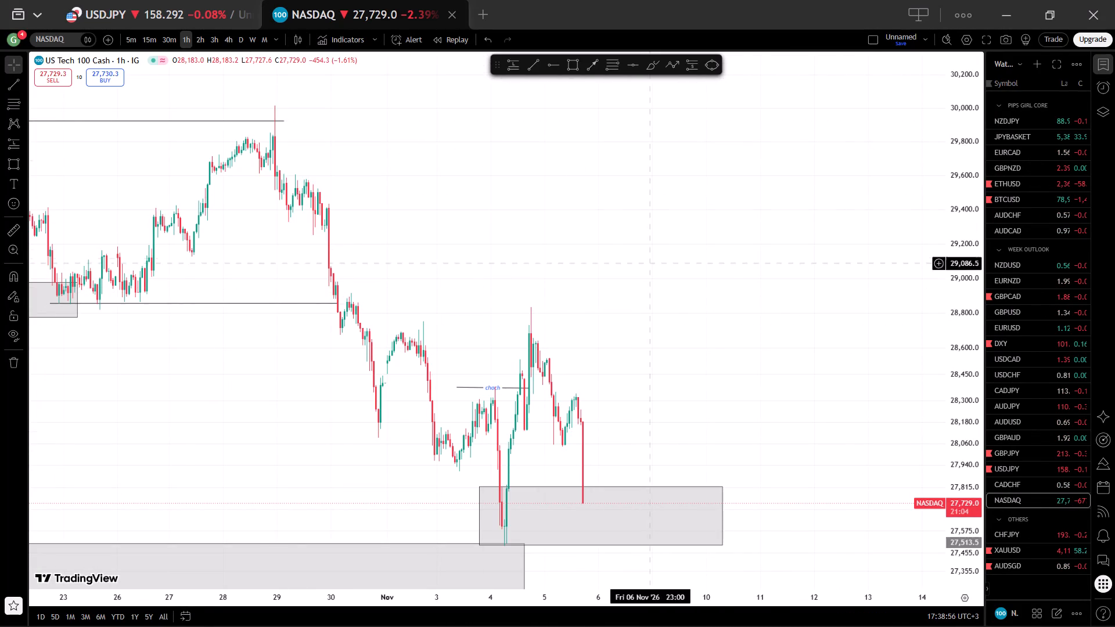
{"action": "left_click", "coordinate": [1010, 185]}
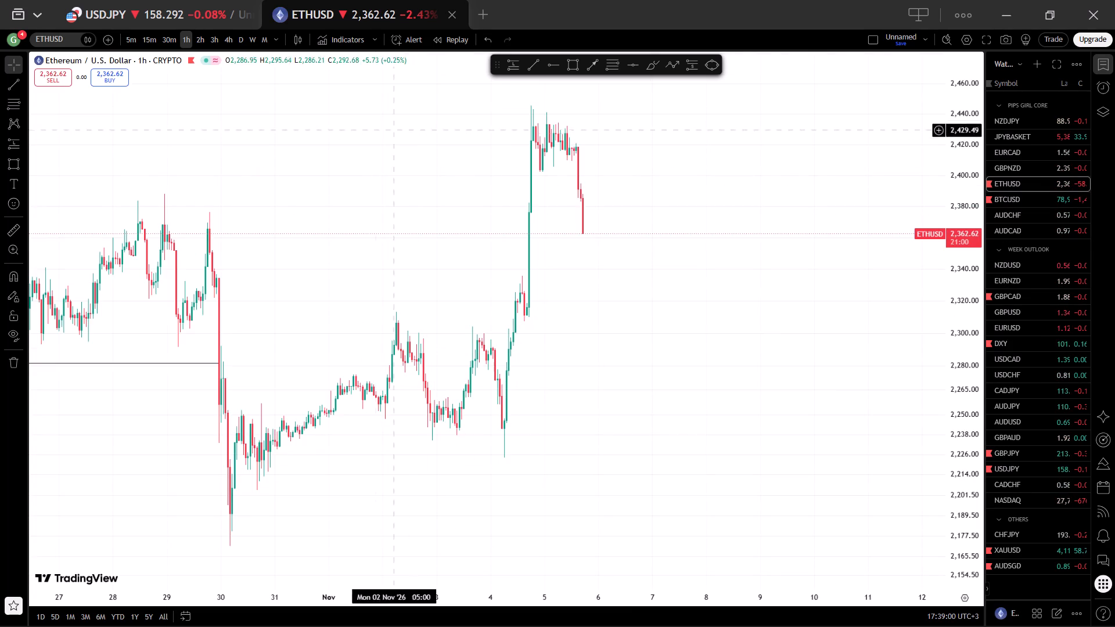
{"action": "left_click", "coordinate": [229, 43]}
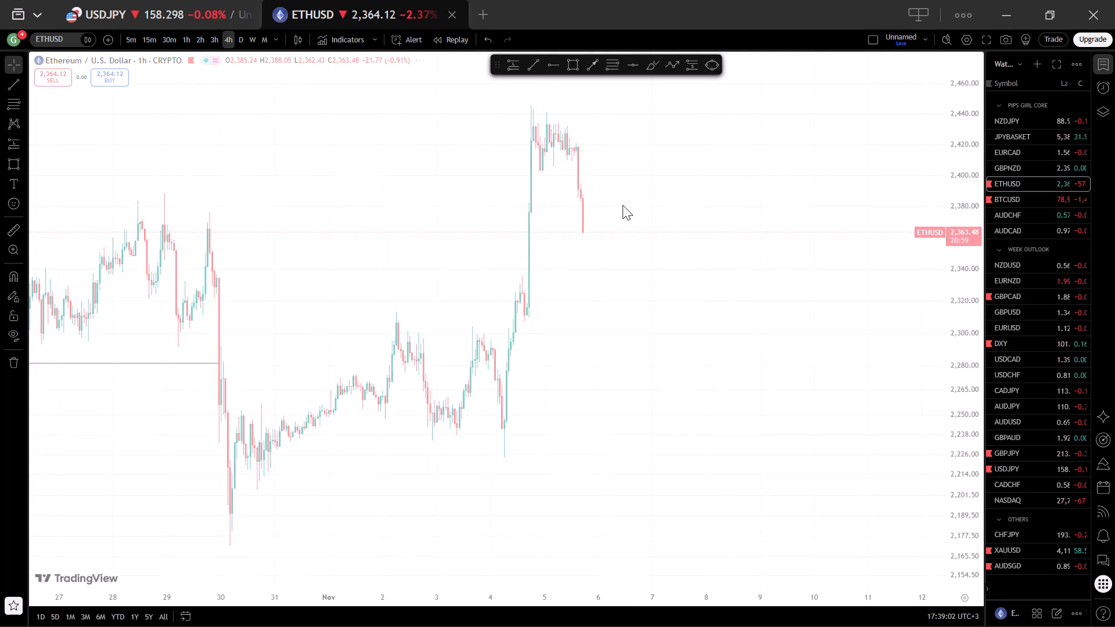
{"action": "scroll", "coordinate": [671, 302], "scroll_direction": "down", "scroll_amount": 2}
{"action": "scroll", "coordinate": [969, 403], "scroll_direction": "down", "scroll_amount": 3}
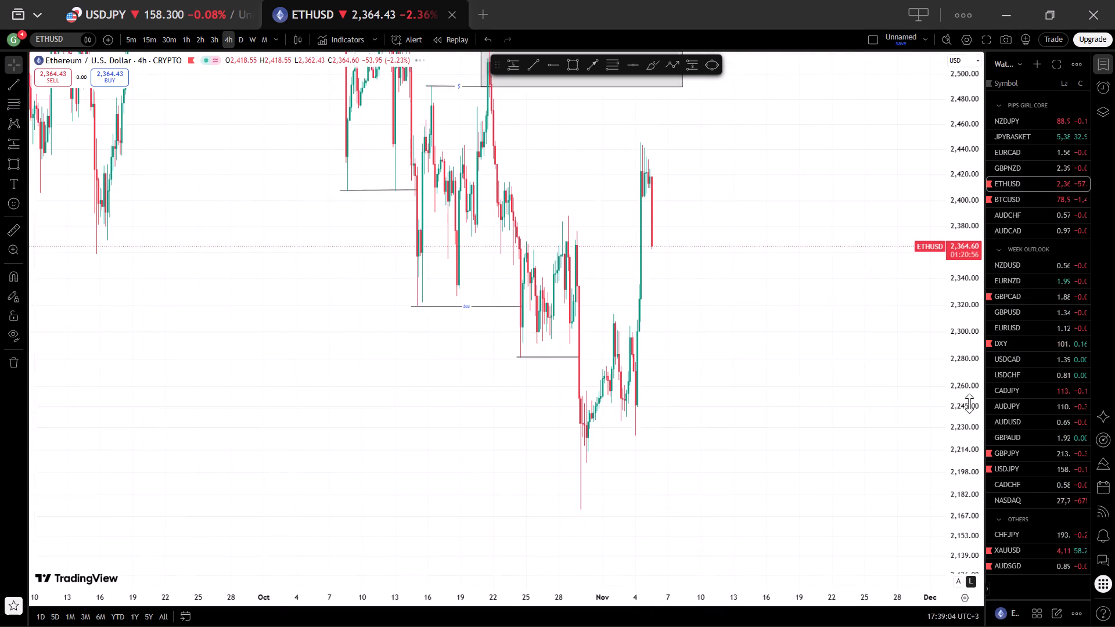
{"action": "scroll", "coordinate": [969, 403], "scroll_direction": "down", "scroll_amount": 6}
{"action": "left_click_drag", "start_coordinate": [812, 360], "coordinate": [811, 448]}
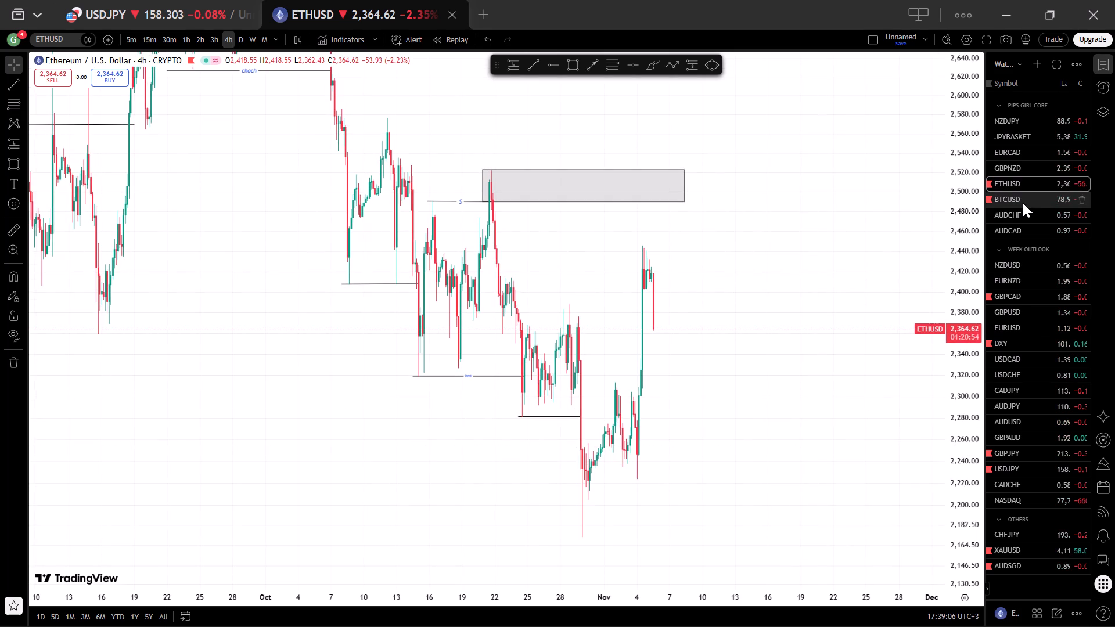
Open BTCUSD and examine its recent swings and price structure on the 4-hour and 1-hour timeframes.
{"action": "left_click", "coordinate": [1023, 201]}
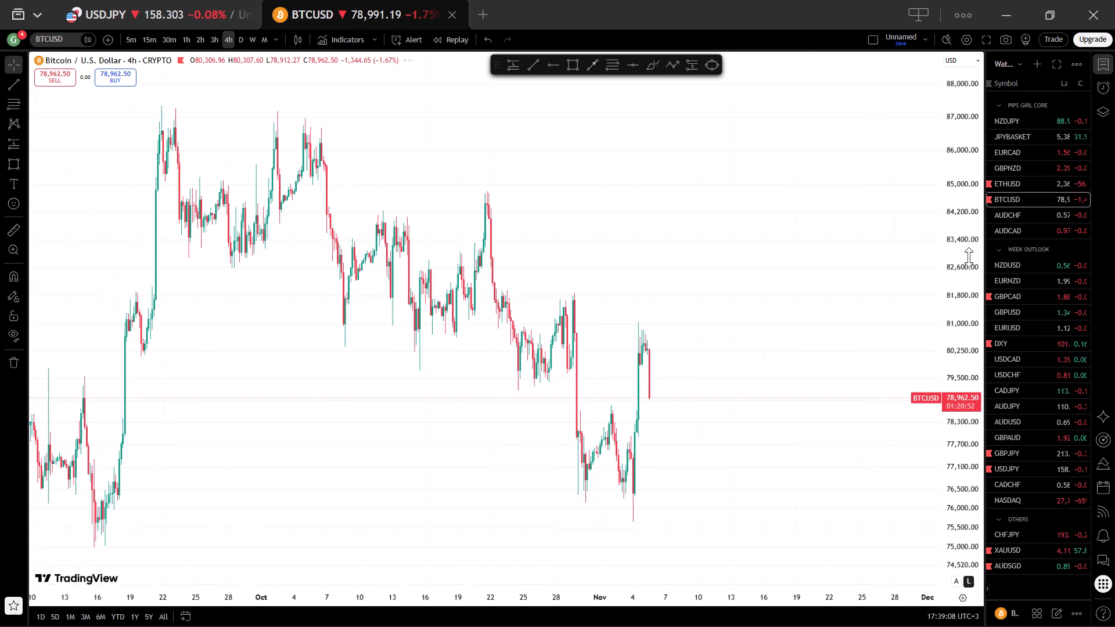
{"action": "scroll", "coordinate": [665, 567], "scroll_direction": "up", "scroll_amount": 2}
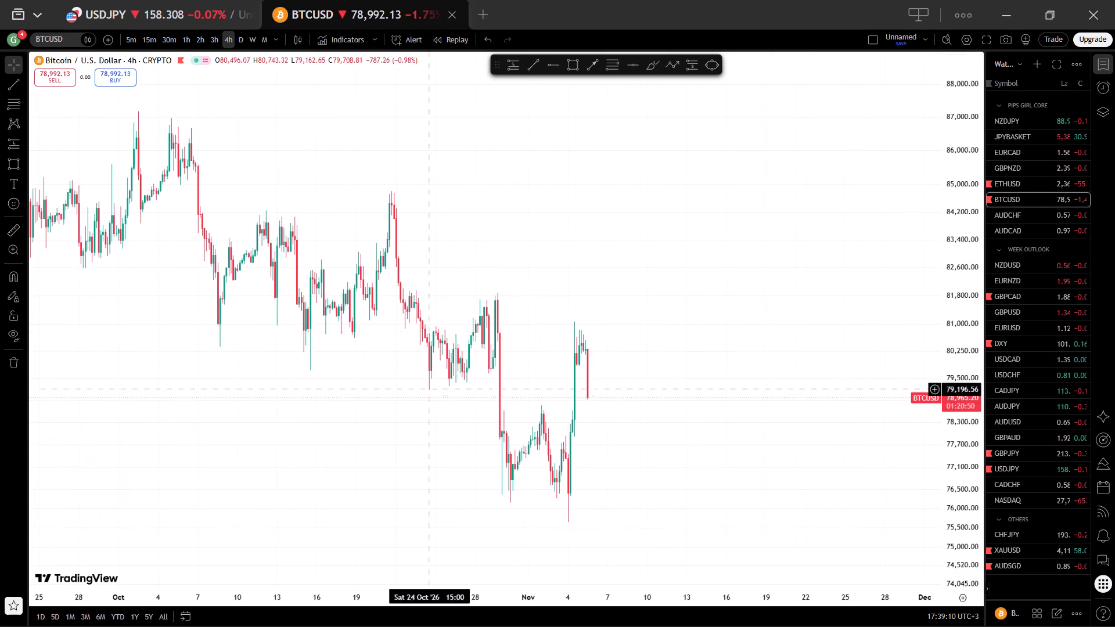
{"action": "left_click", "coordinate": [185, 33]}
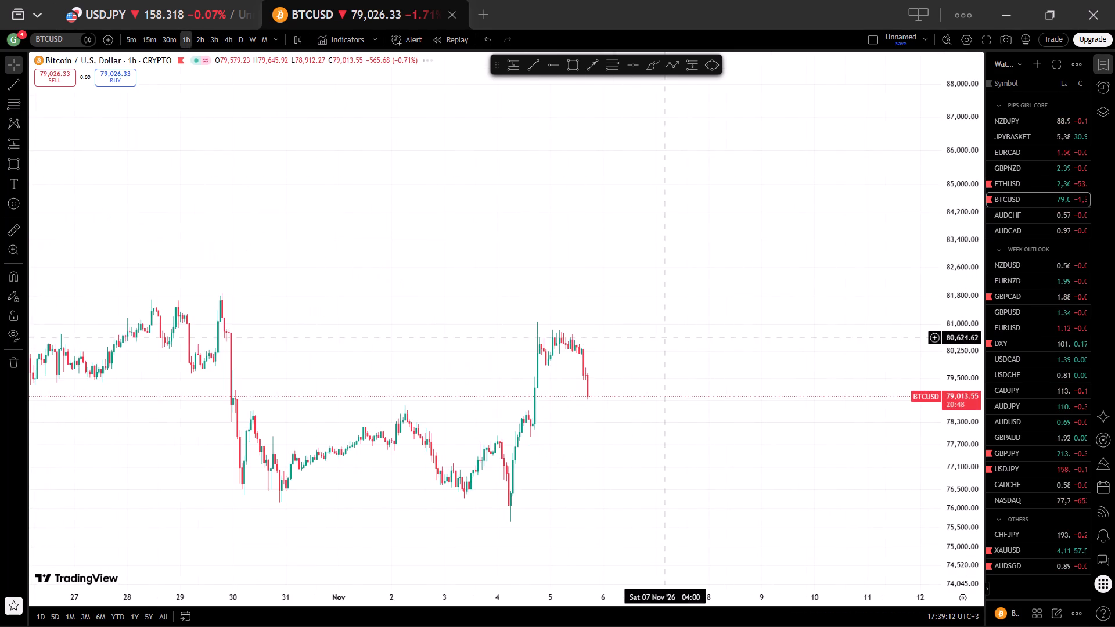
{"action": "scroll", "coordinate": [663, 344], "scroll_direction": "down", "scroll_amount": 1}
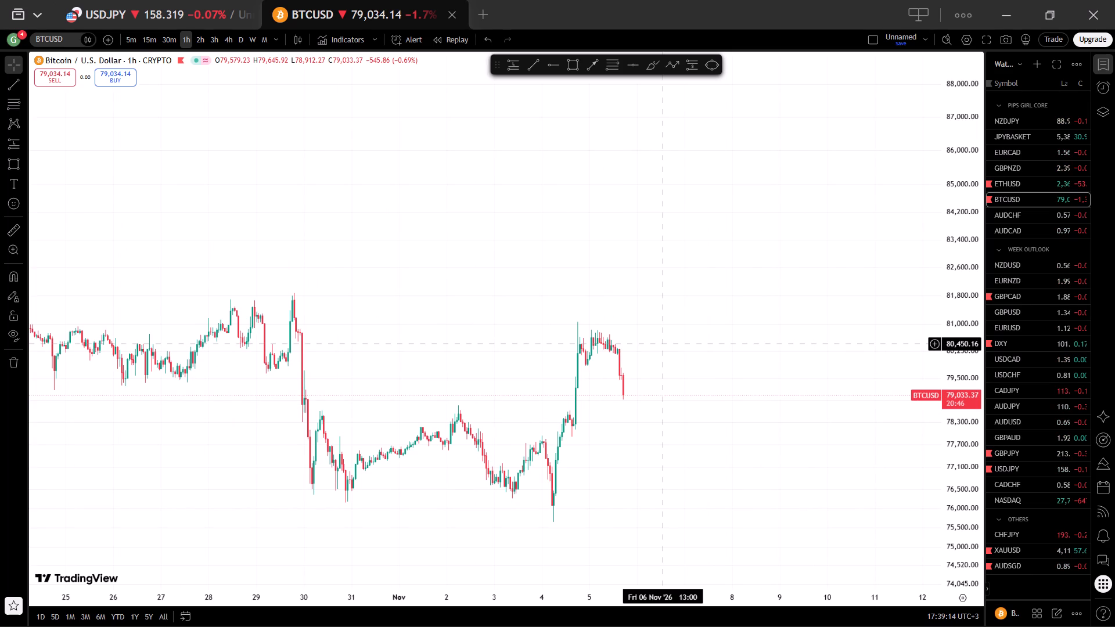
{"action": "scroll", "coordinate": [969, 467], "scroll_direction": "up", "scroll_amount": 3}
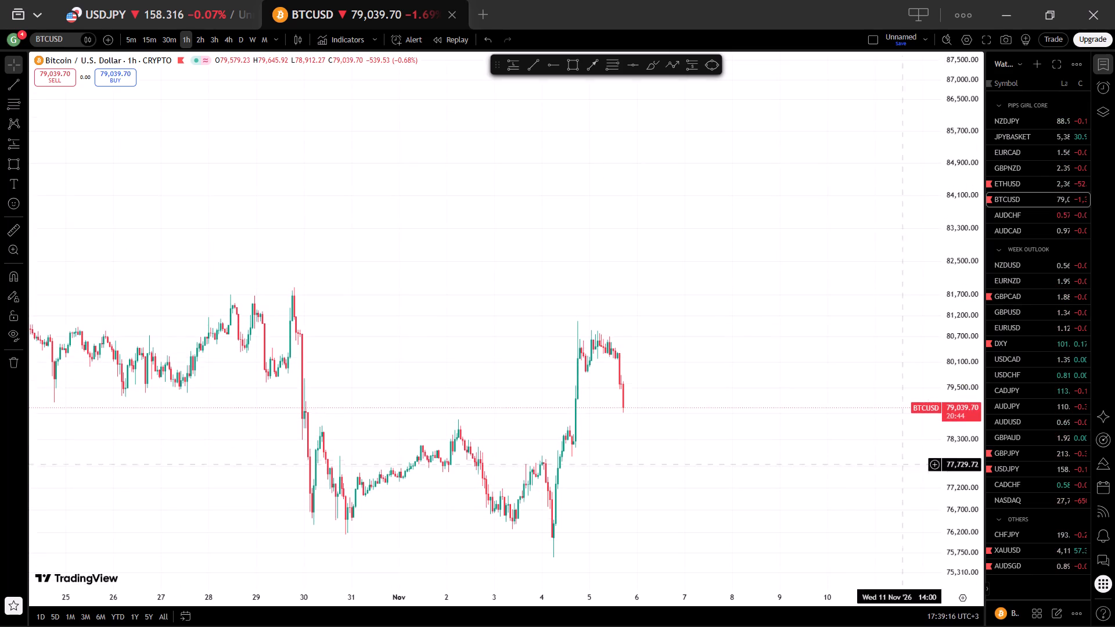
{"action": "left_click_drag", "start_coordinate": [786, 444], "coordinate": [753, 369]}
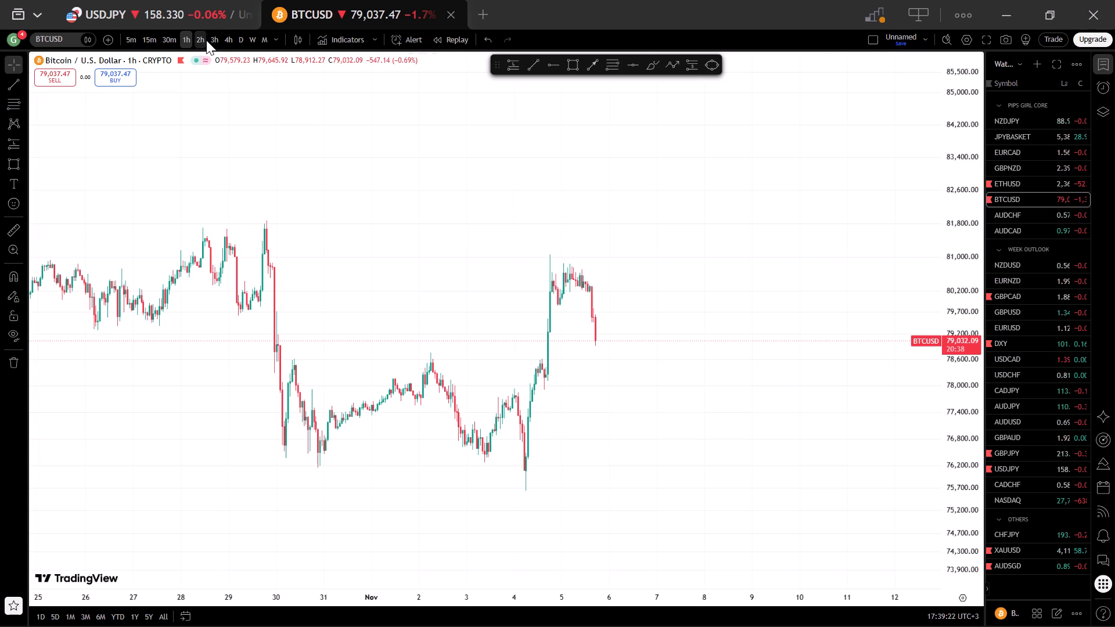
{"action": "left_click", "coordinate": [229, 42]}
{"action": "scroll", "coordinate": [767, 420], "scroll_direction": "down", "scroll_amount": 2}
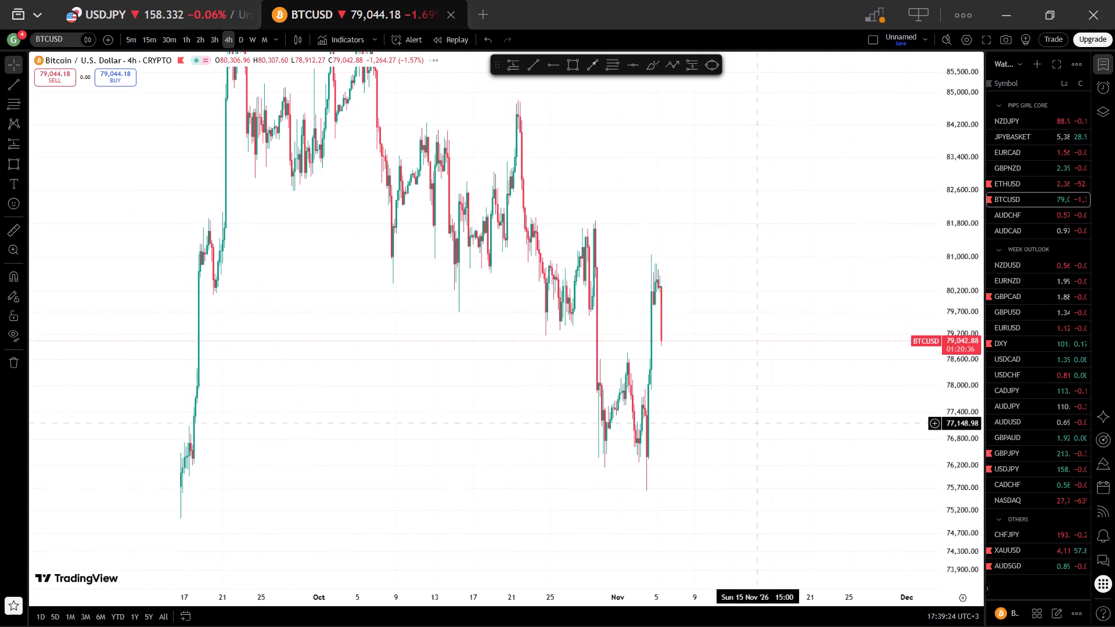
{"action": "scroll", "coordinate": [757, 423], "scroll_direction": "down", "scroll_amount": 2}
{"action": "scroll", "coordinate": [563, 446], "scroll_direction": "up", "scroll_amount": 2}
{"action": "left_click_drag", "start_coordinate": [563, 439], "coordinate": [639, 419]}
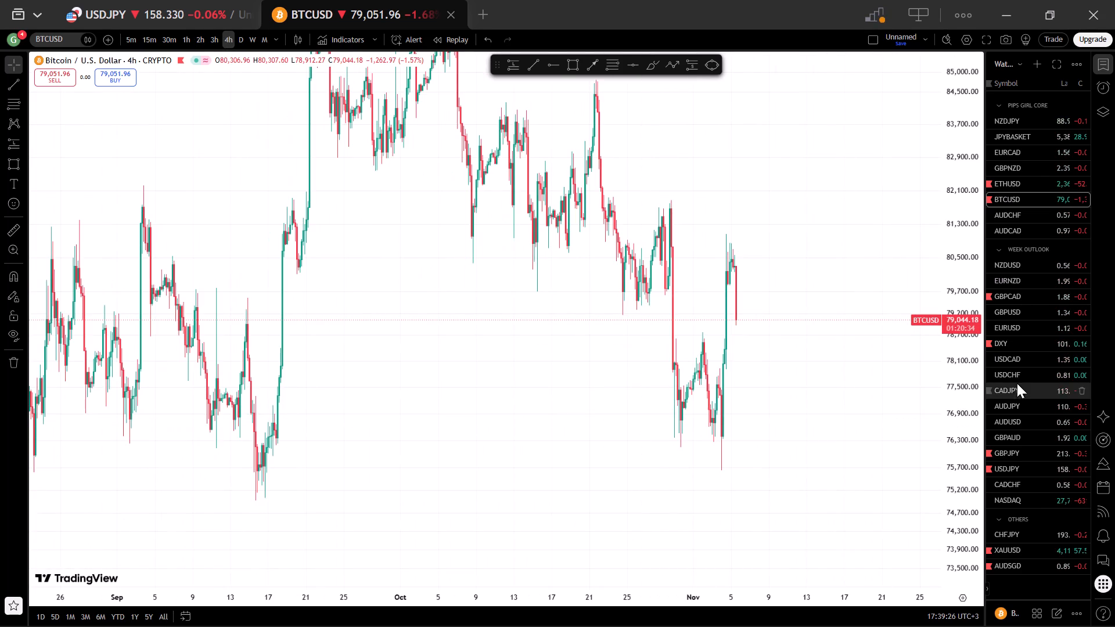
{"action": "scroll", "coordinate": [967, 409], "scroll_direction": "down", "scroll_amount": 3}
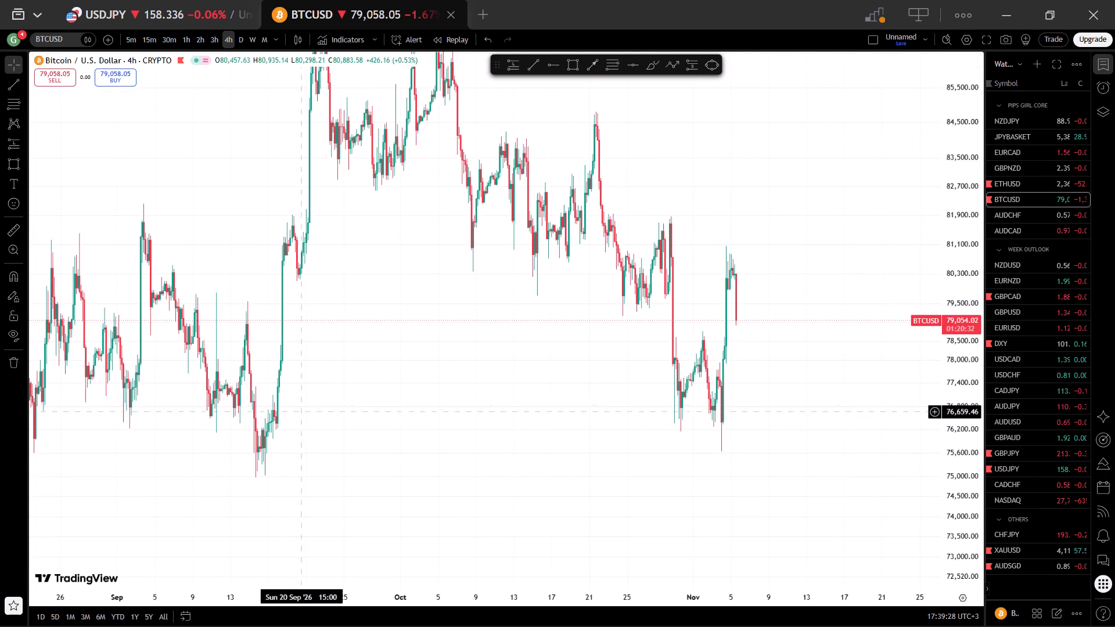
Compare the 4-hour structure and marked zones of ETHUSD with those of BTCUSD.
{"action": "left_click", "coordinate": [1008, 188]}
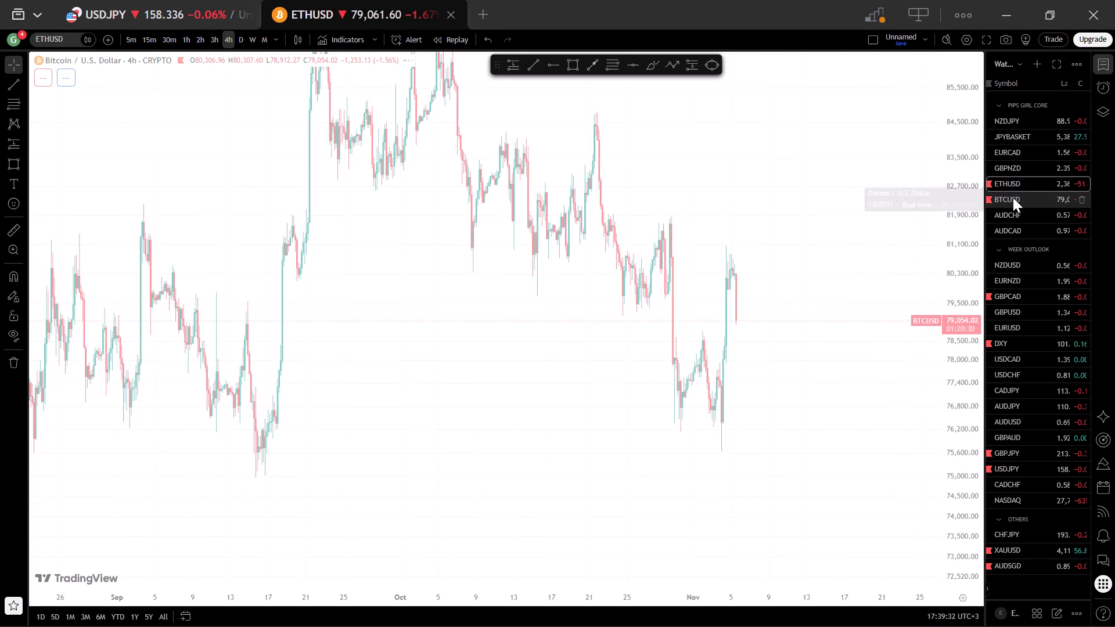
{"action": "left_click", "coordinate": [1006, 184]}
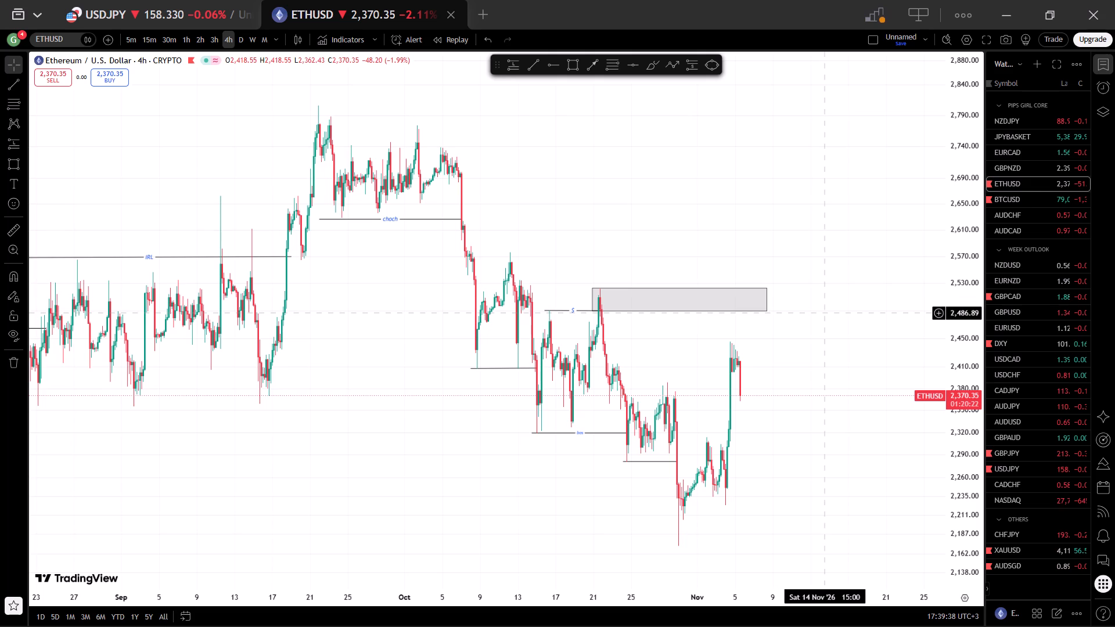
{"action": "left_click", "coordinate": [1000, 193]}
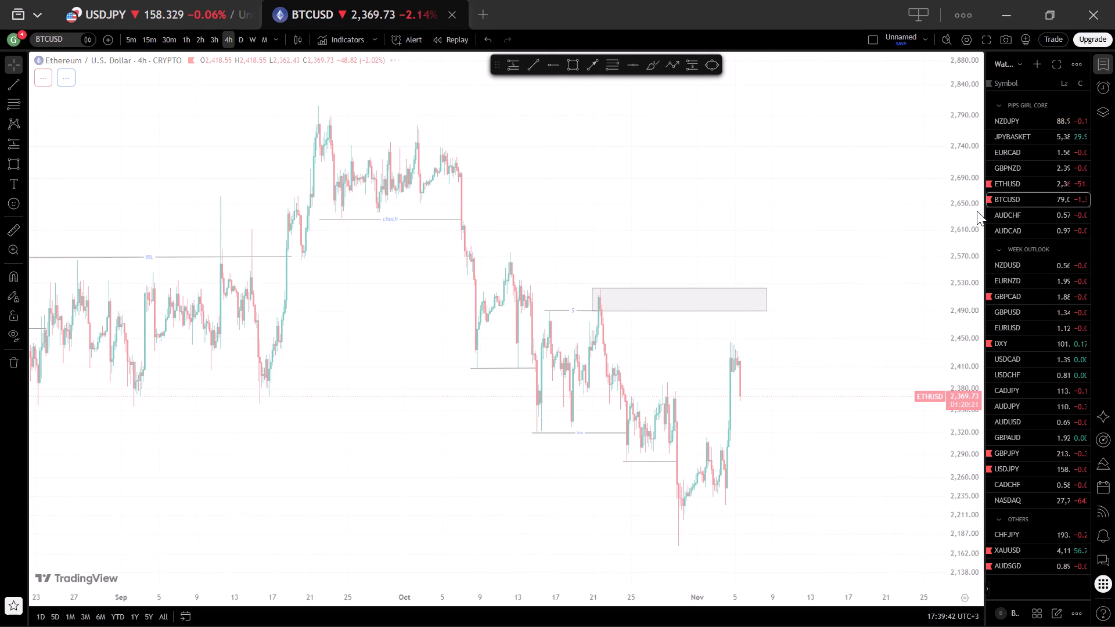
{"action": "left_click", "coordinate": [1007, 196]}
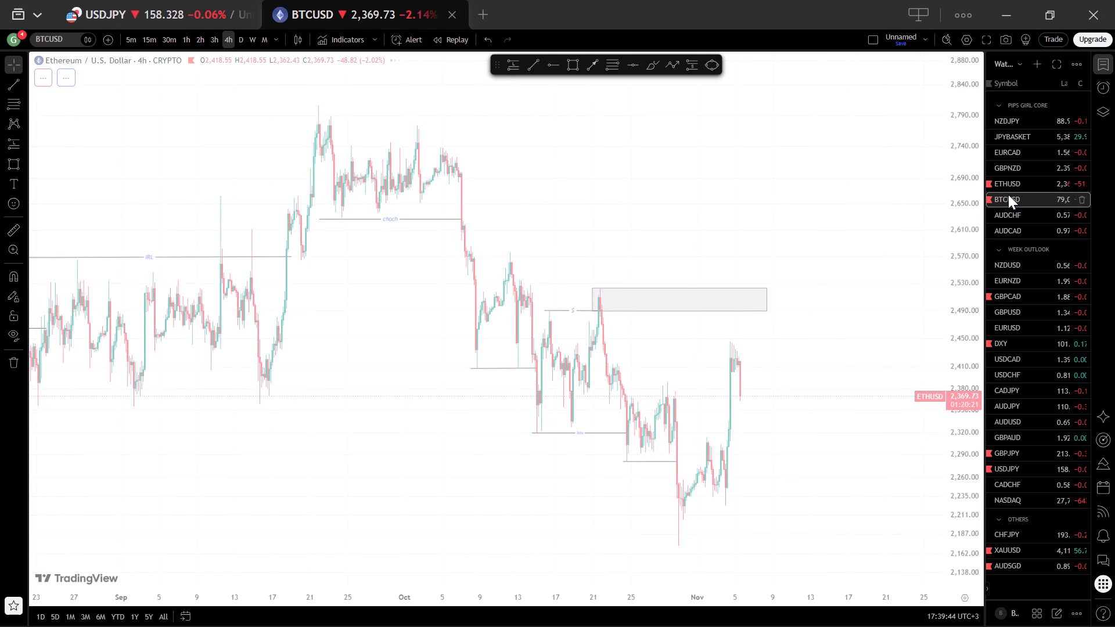
{"action": "left_click", "coordinate": [1008, 194]}
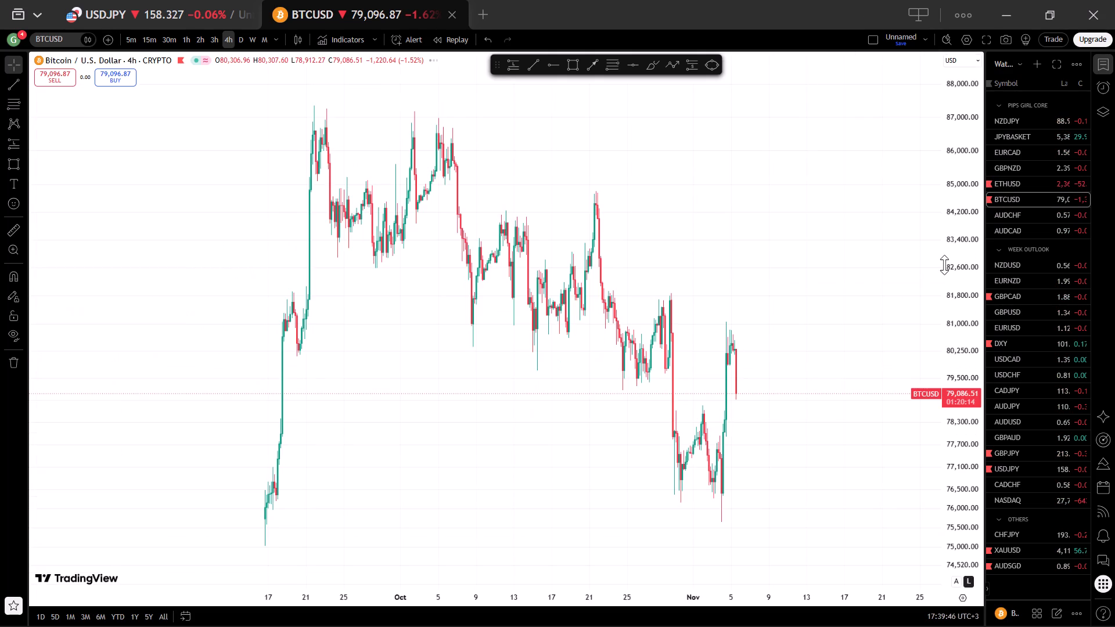
{"action": "scroll", "coordinate": [638, 409], "scroll_direction": "up", "scroll_amount": 2}
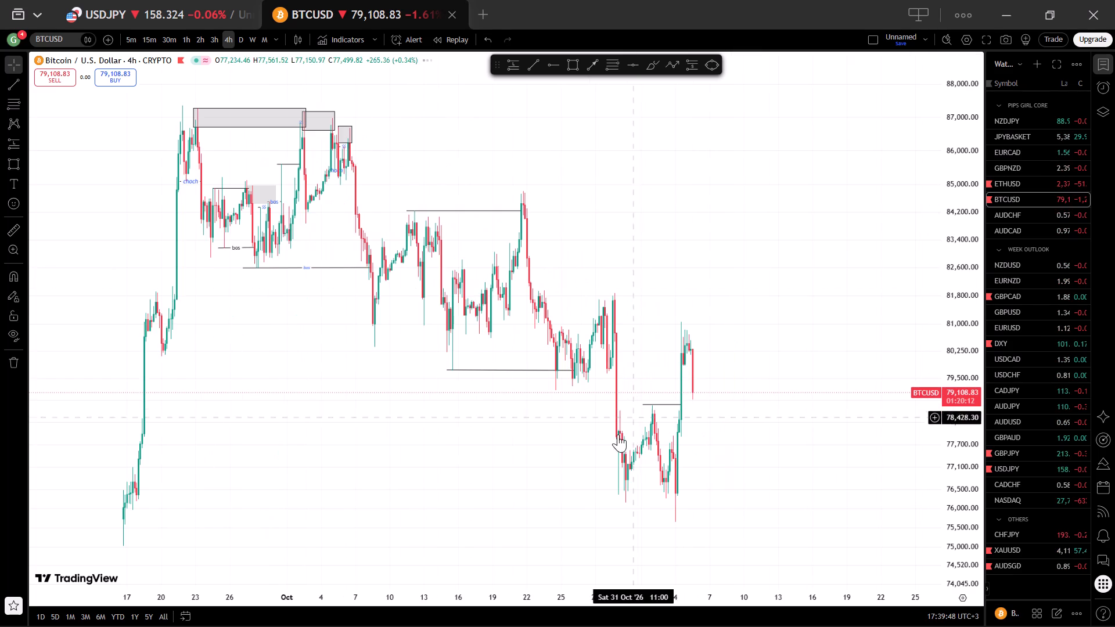
{"action": "left_click_drag", "start_coordinate": [565, 470], "coordinate": [567, 388]}
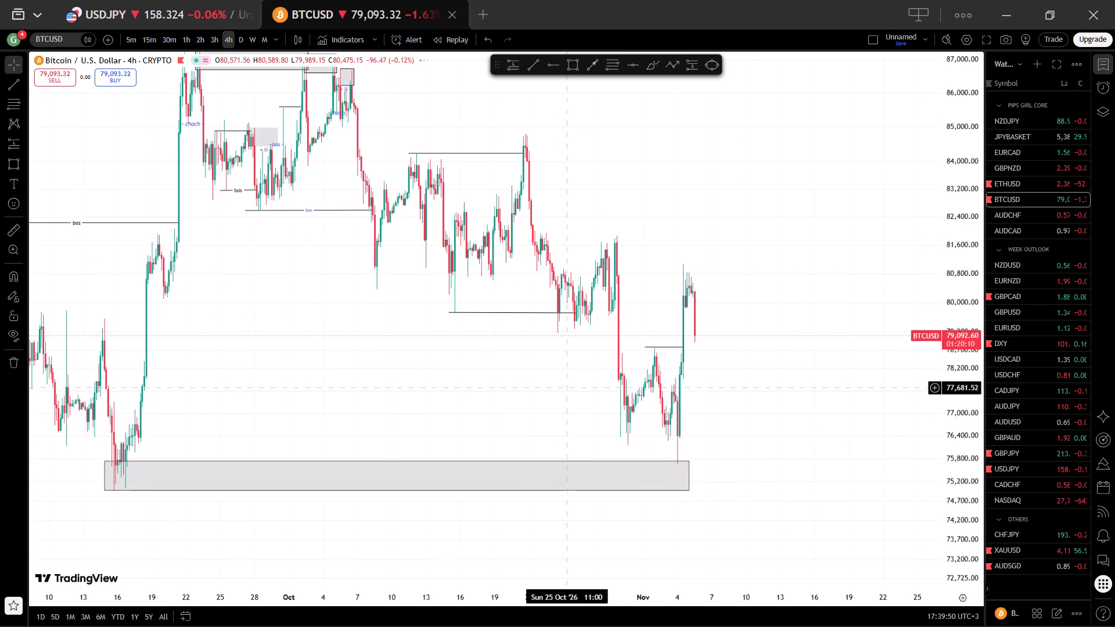
Return to the USDJPY chart, open JPYBASKET, and examine its structure on the 30-minute, 1-hour and 4-hour timeframes.
{"action": "left_click", "coordinate": [208, 0]}
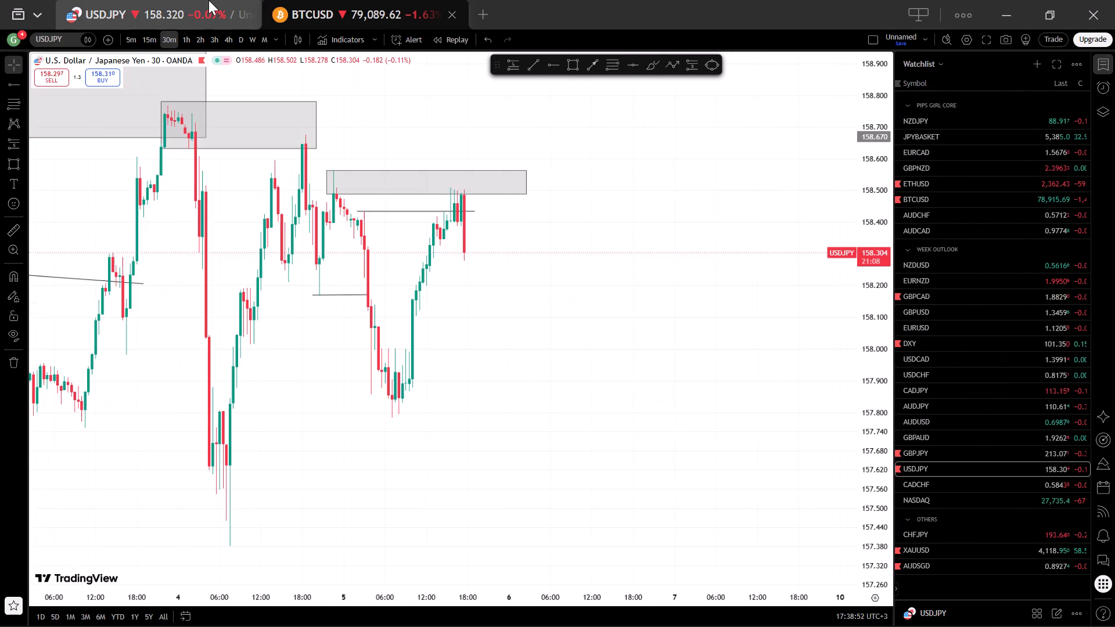
{"action": "left_click", "coordinate": [936, 140]}
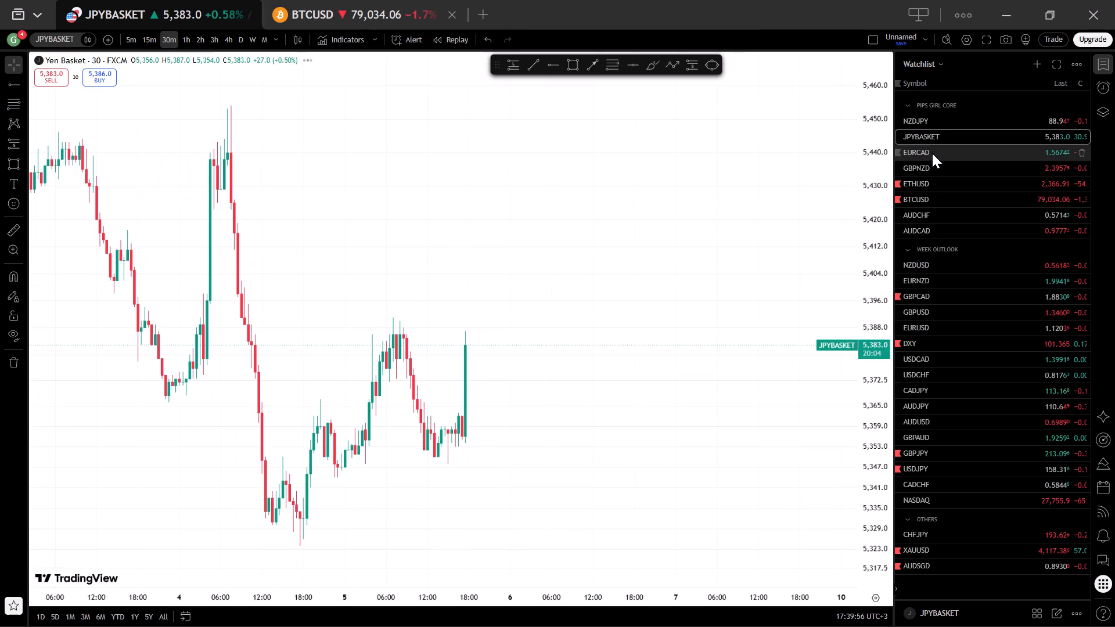
{"action": "scroll", "coordinate": [566, 426], "scroll_direction": "down", "scroll_amount": 2}
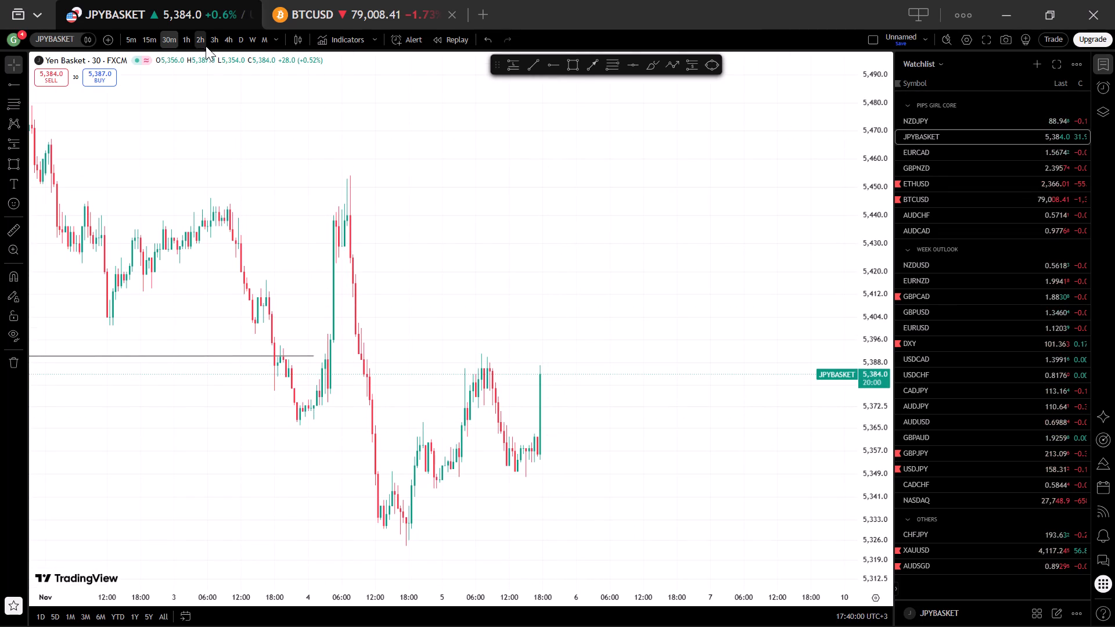
{"action": "left_click", "coordinate": [185, 42]}
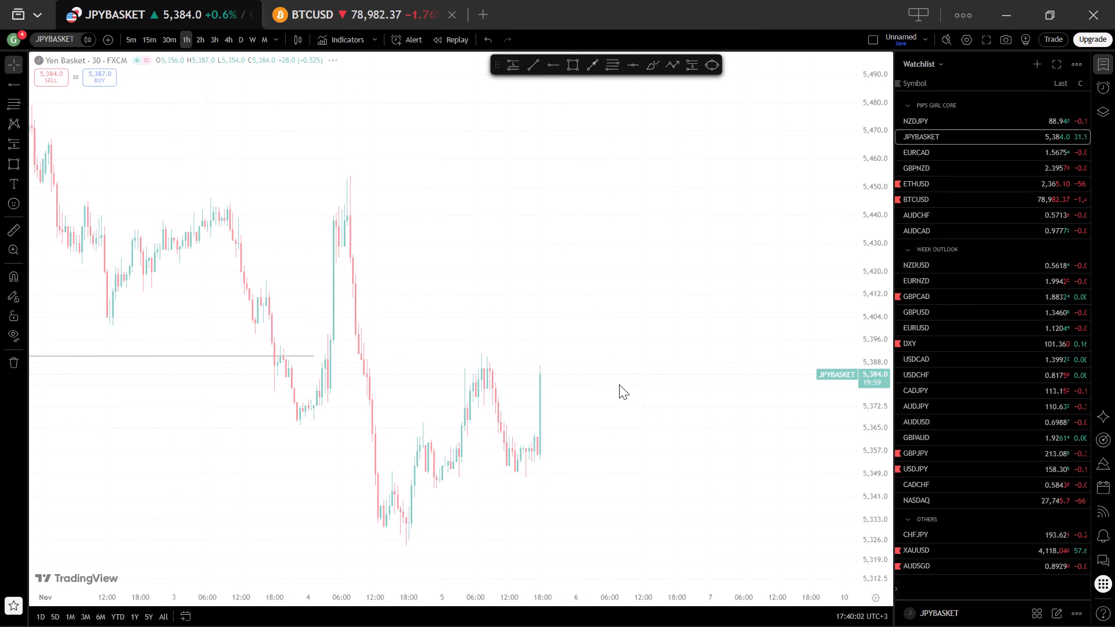
{"action": "scroll", "coordinate": [563, 297], "scroll_direction": "down", "scroll_amount": 3}
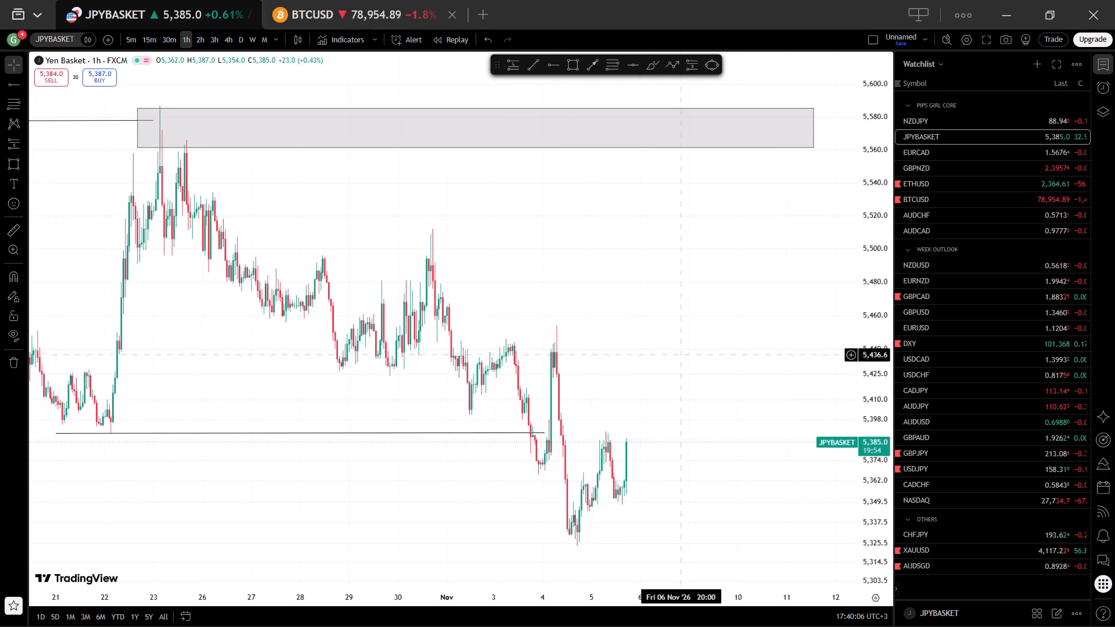
{"action": "left_click", "coordinate": [229, 42]}
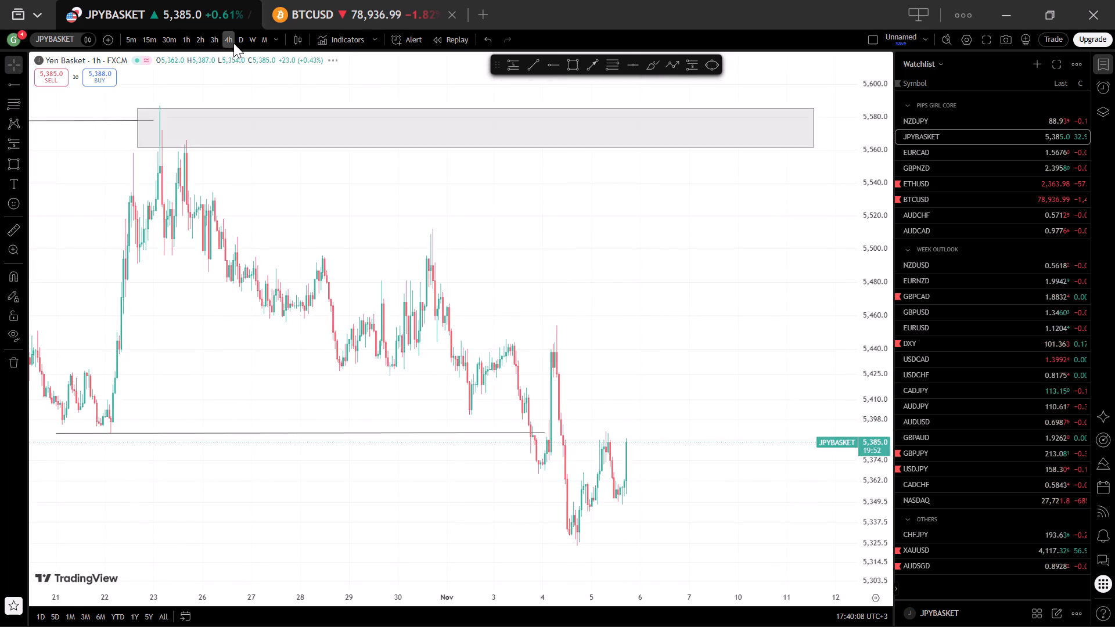
{"action": "scroll", "coordinate": [647, 340], "scroll_direction": "up", "scroll_amount": 3}
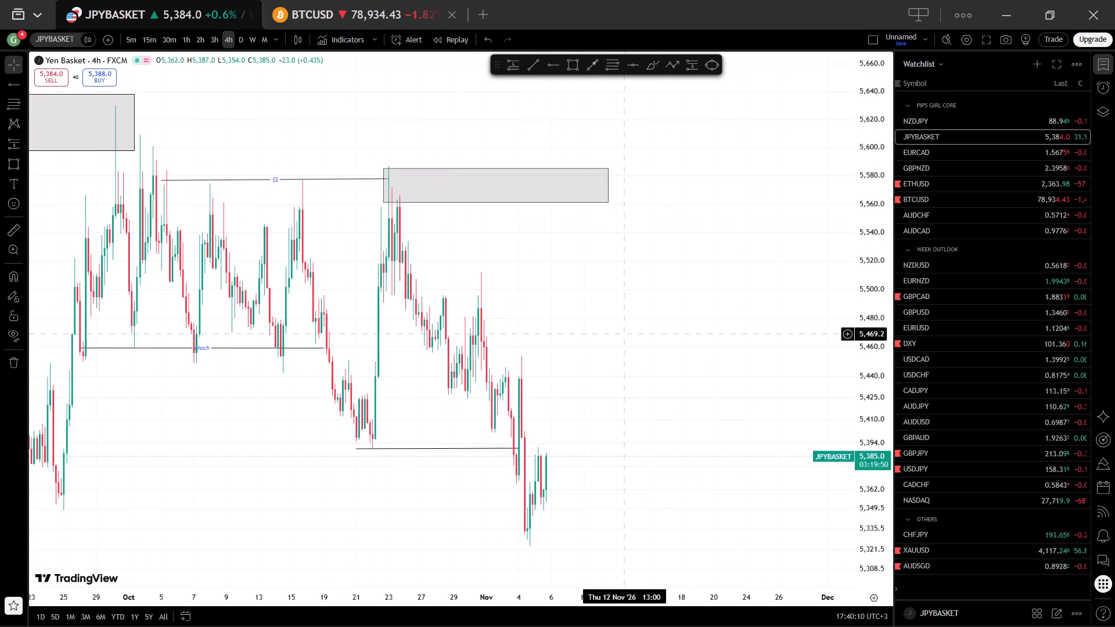
Look through the 4-hour charts of EURCAD, GBPNZD and ETHUSD in turn.
{"action": "left_click", "coordinate": [930, 156]}
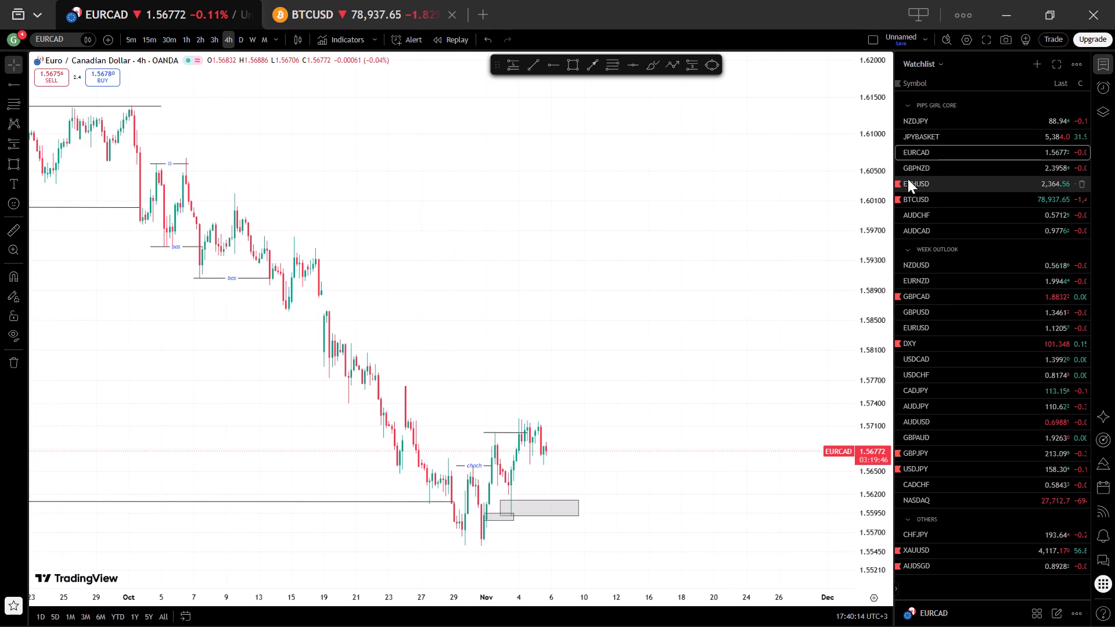
{"action": "left_click", "coordinate": [924, 172]}
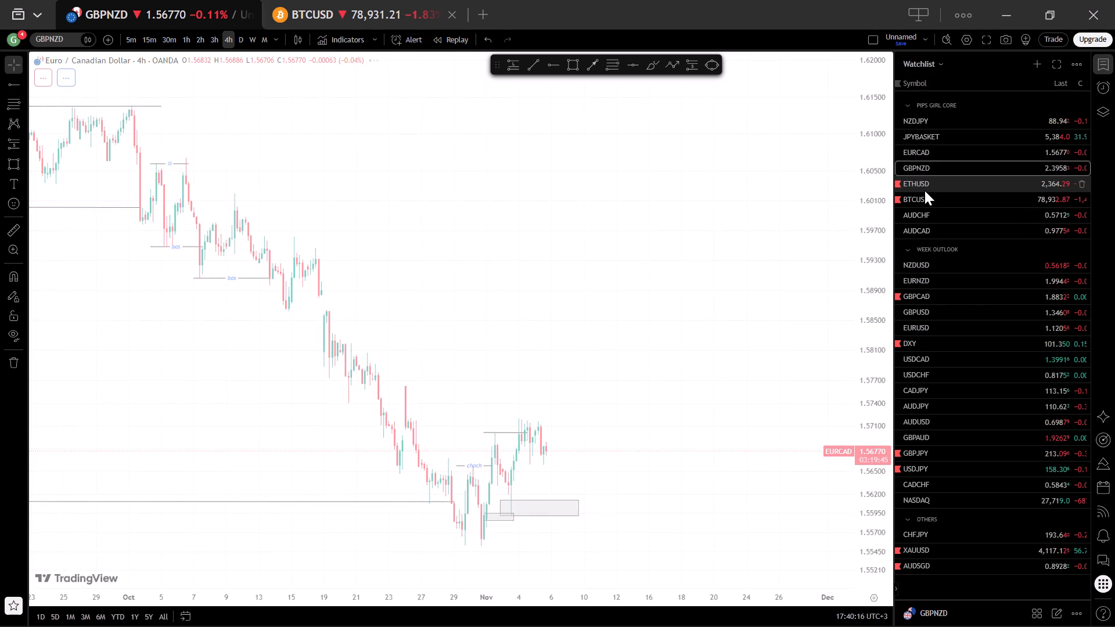
{"action": "left_click", "coordinate": [925, 190]}
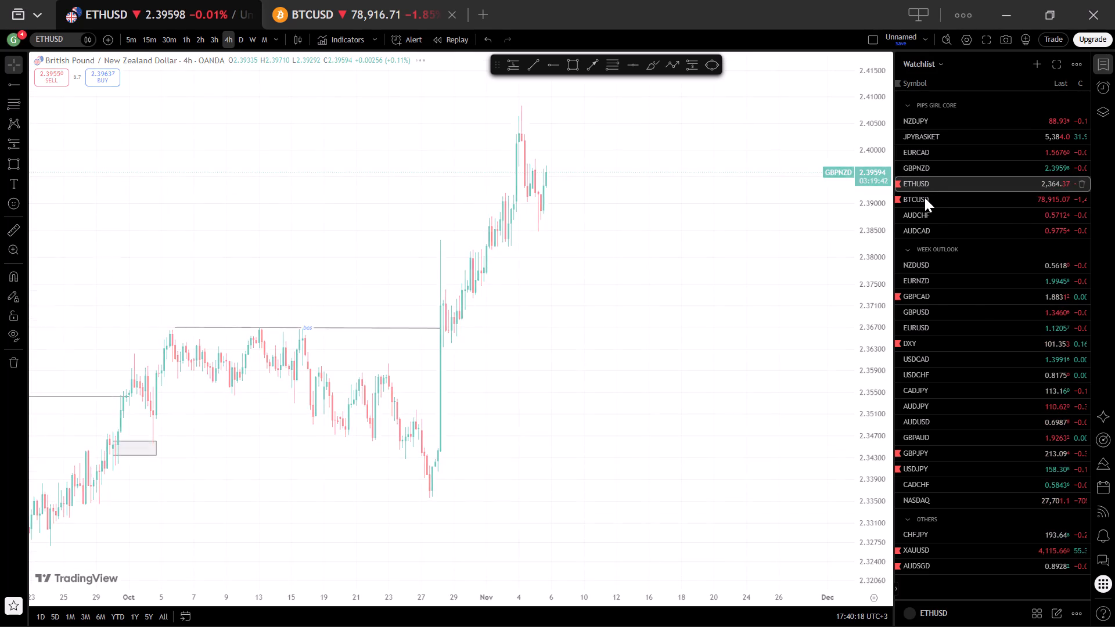
Open BTCUSD and examine its latest swings on the 4-hour, 1-hour and 30-minute timeframes.
{"action": "left_click", "coordinate": [925, 200]}
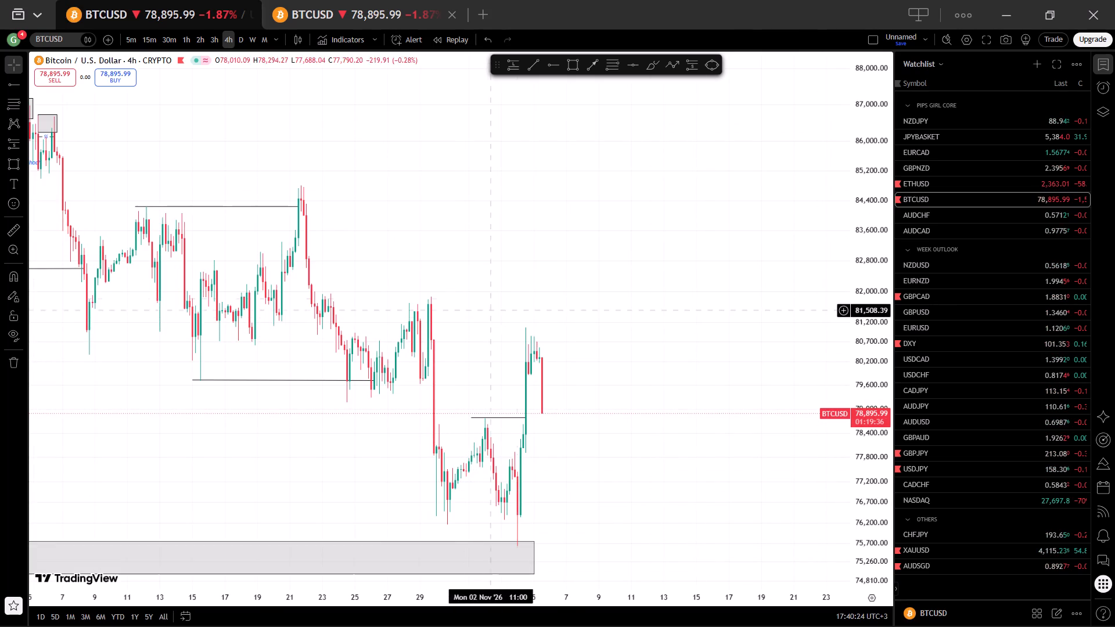
{"action": "left_click_drag", "start_coordinate": [601, 369], "coordinate": [584, 316]}
{"action": "scroll", "coordinate": [588, 323], "scroll_direction": "up", "scroll_amount": 4}
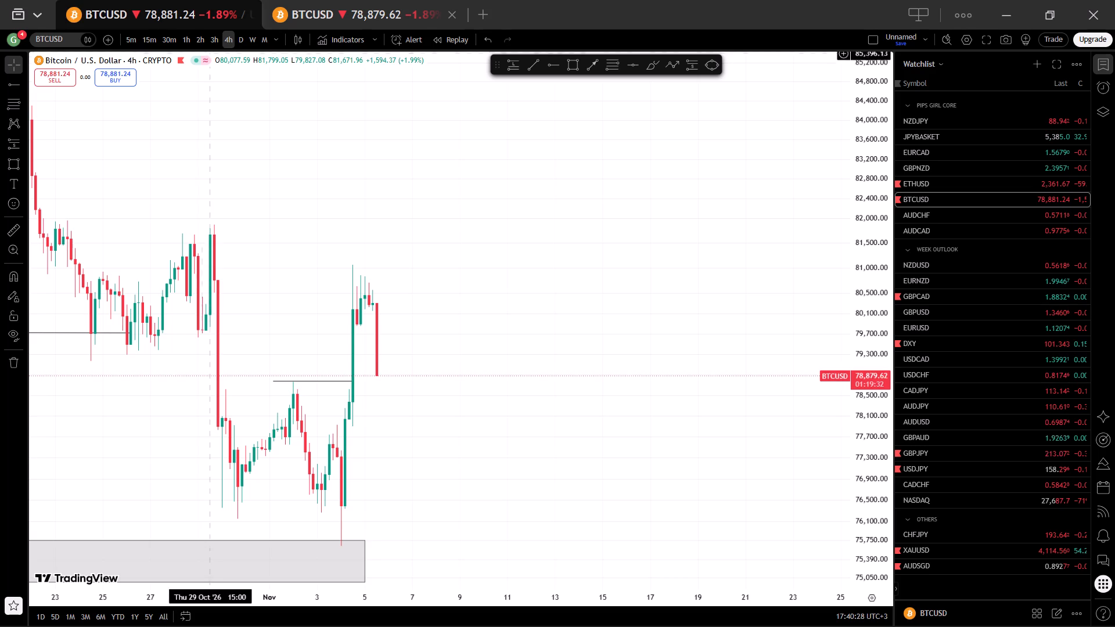
{"action": "left_click", "coordinate": [190, 39]}
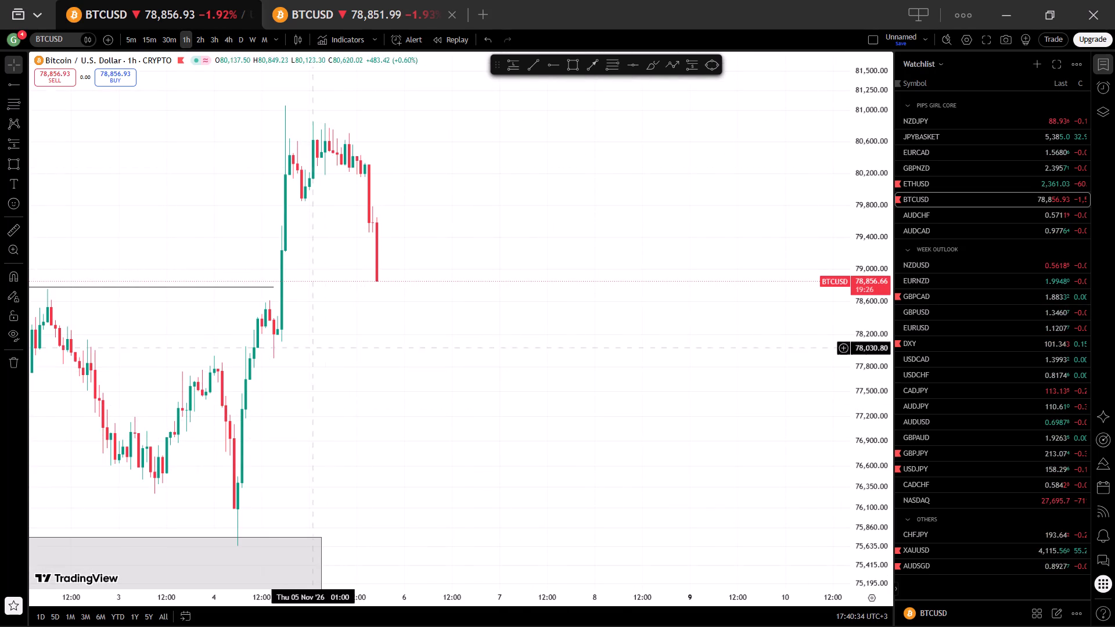
{"action": "left_click", "coordinate": [168, 39]}
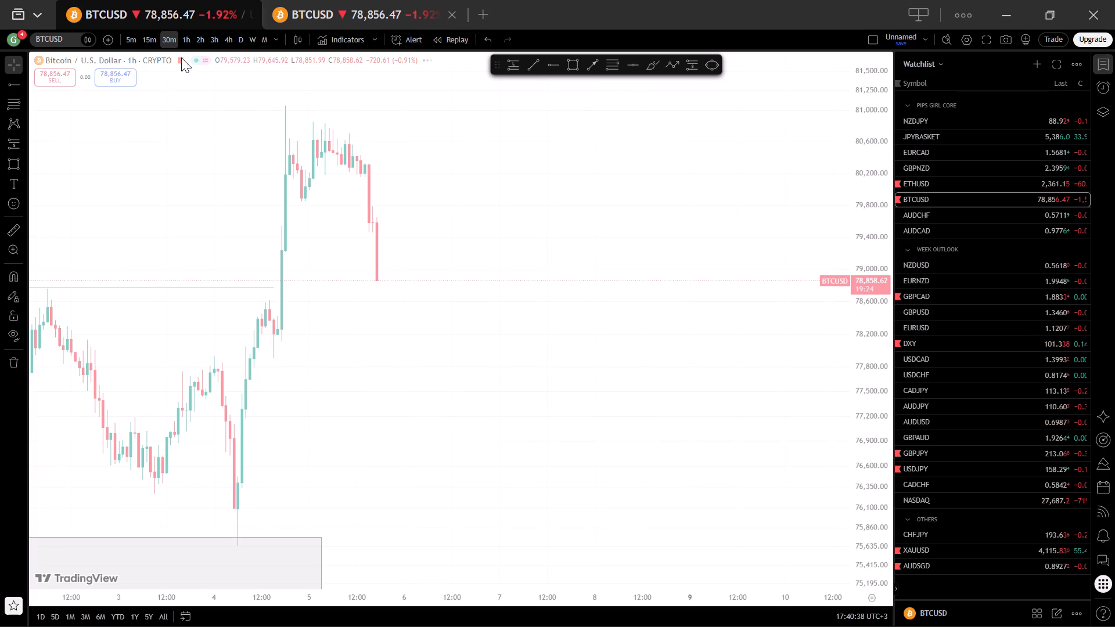
{"action": "left_click", "coordinate": [161, 42]}
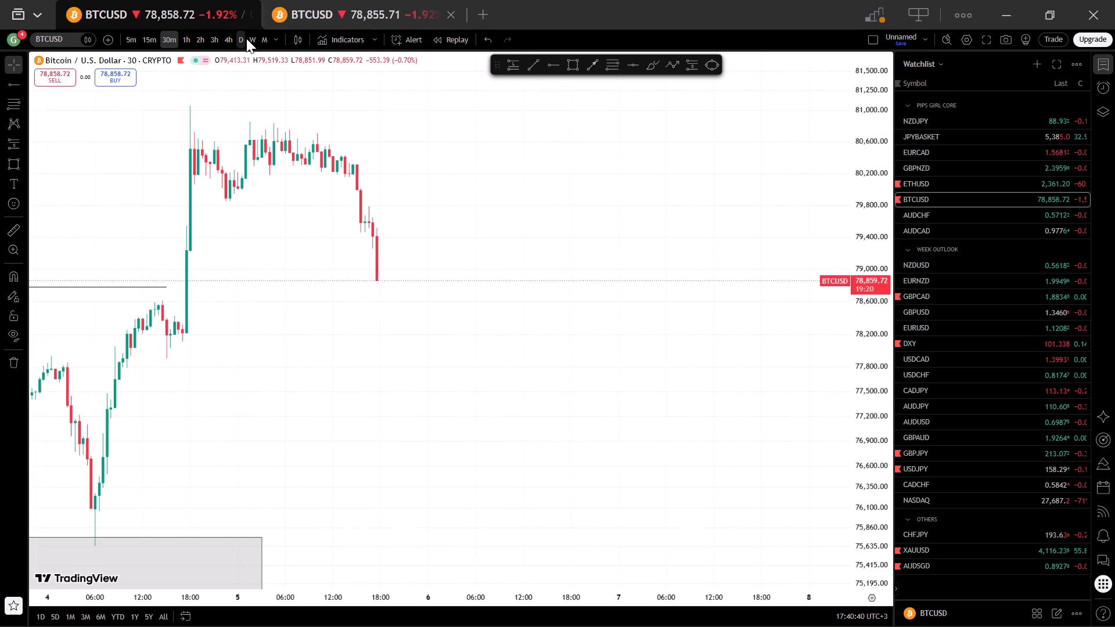
{"action": "left_click", "coordinate": [234, 37]}
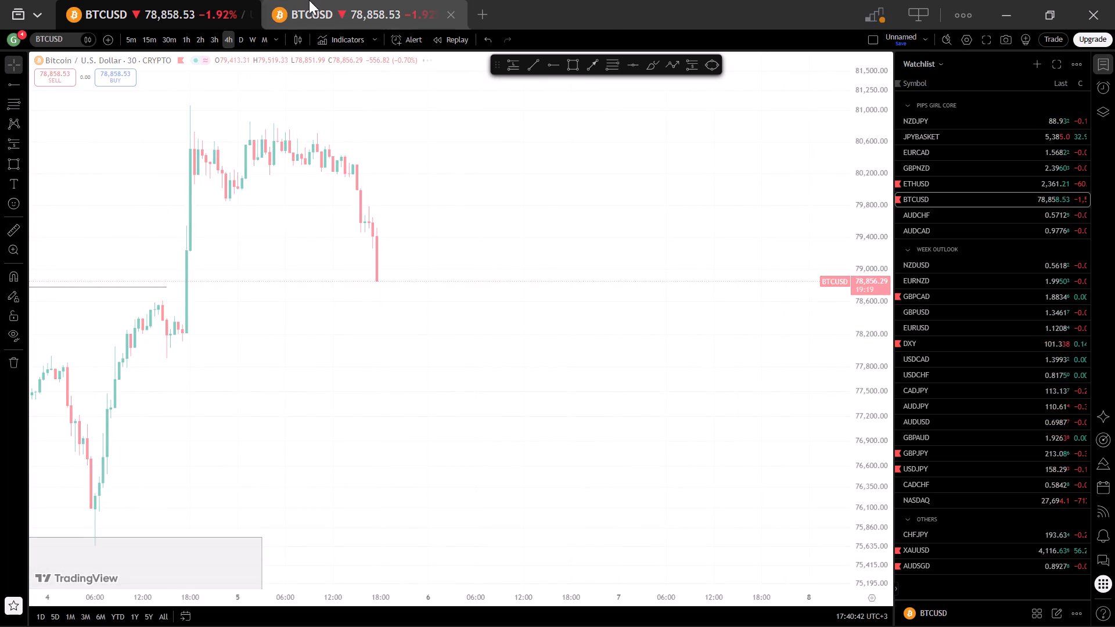
In the second chart tab, compare the 4-hour structure and marked zones of ETHUSD with those of BTCUSD.
{"action": "left_click", "coordinate": [306, 0]}
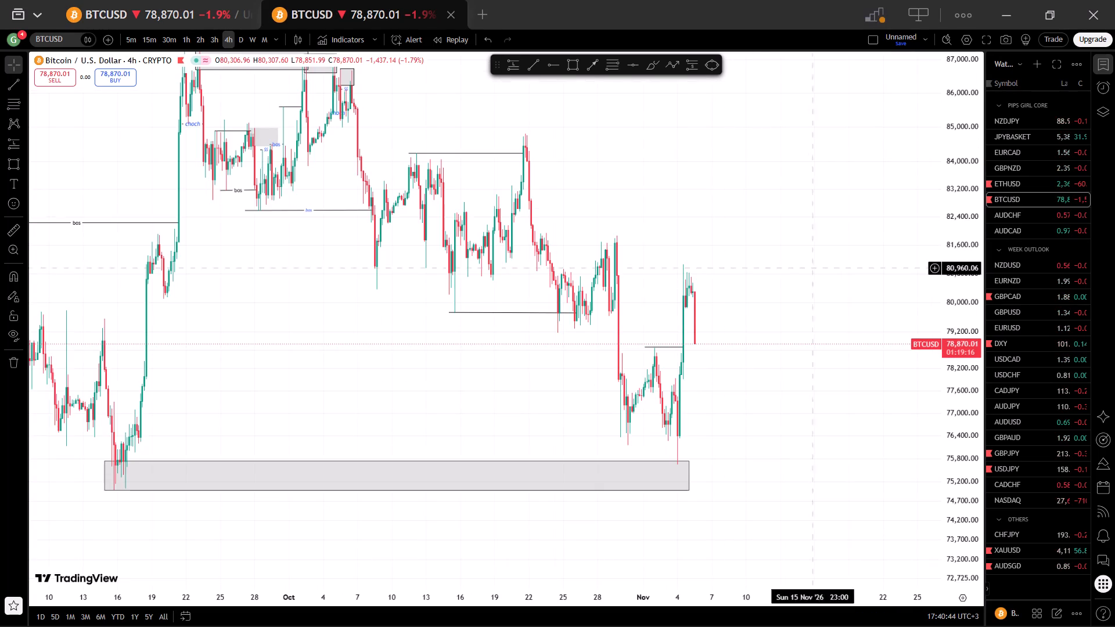
{"action": "left_click", "coordinate": [1015, 186]}
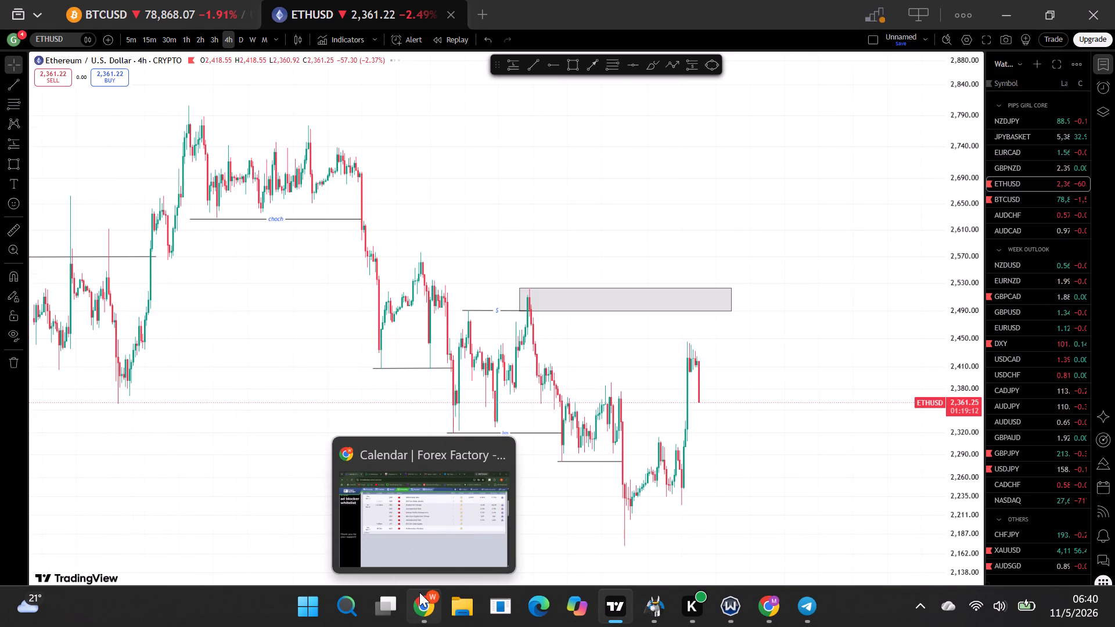
{"action": "left_click_drag", "start_coordinate": [769, 457], "coordinate": [762, 452]}
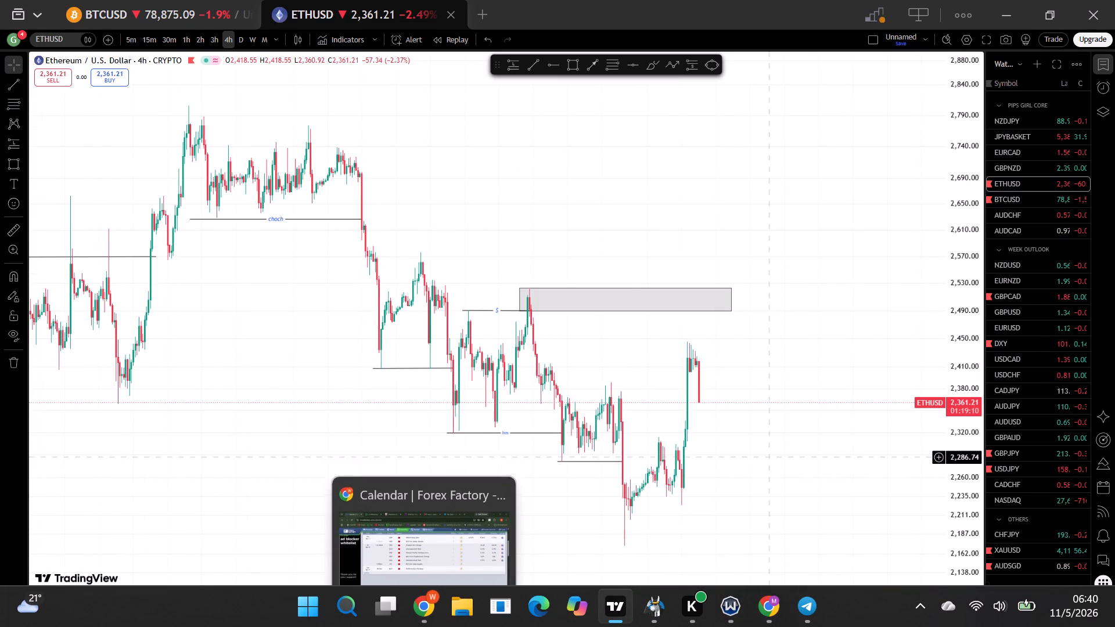
{"action": "left_click_drag", "start_coordinate": [762, 452], "coordinate": [732, 436]}
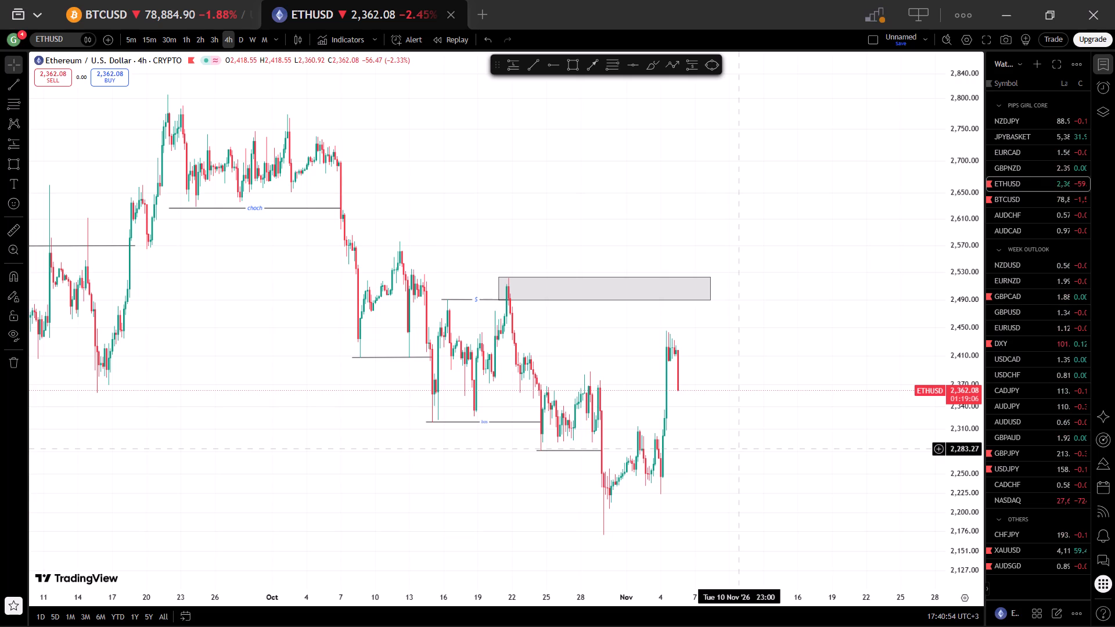
{"action": "scroll", "coordinate": [739, 455], "scroll_direction": "up", "scroll_amount": 2}
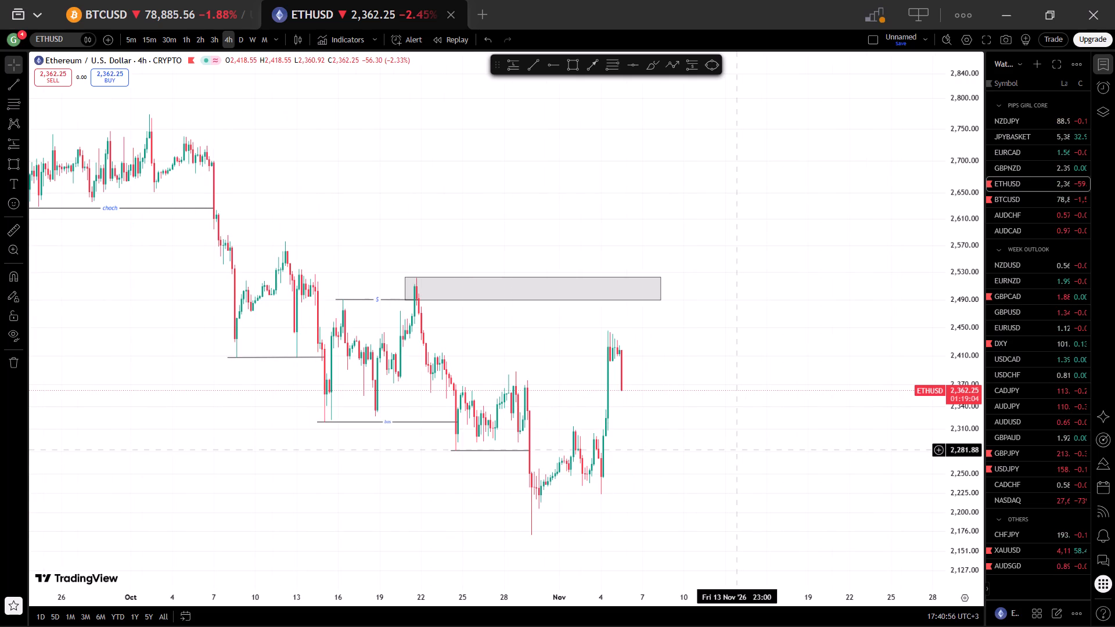
{"action": "left_click", "coordinate": [1017, 198]}
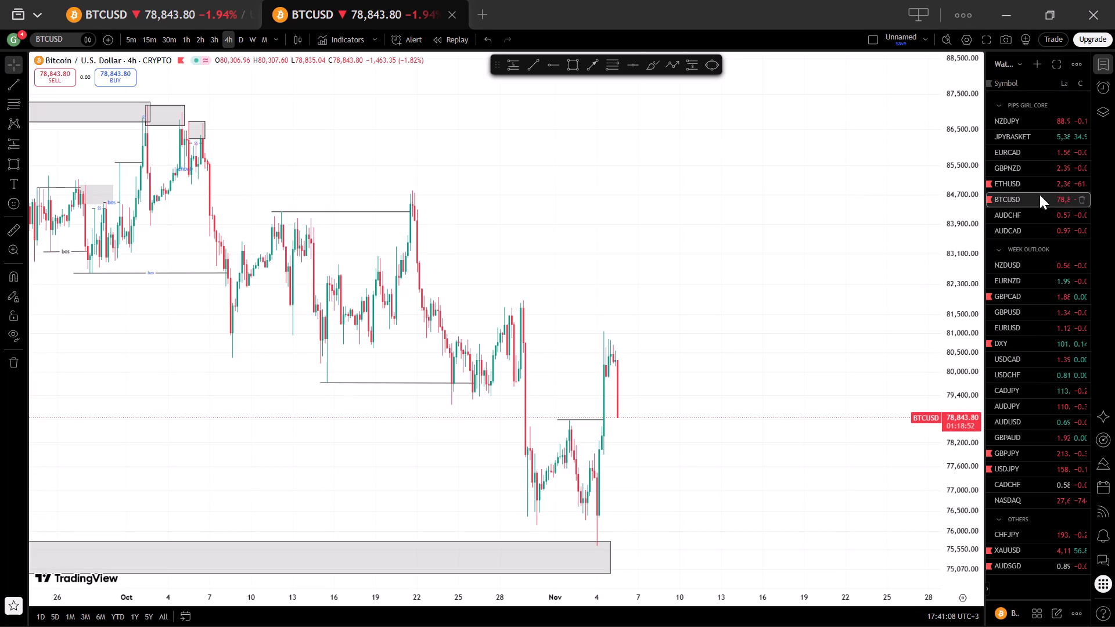
{"action": "left_click", "coordinate": [1031, 187]}
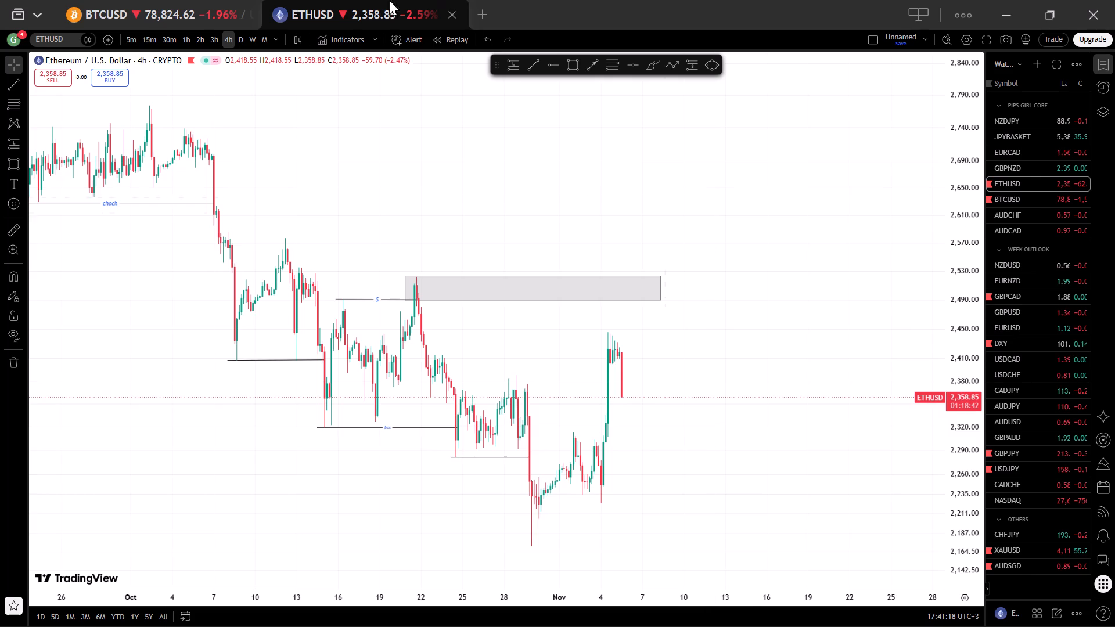
Return to the first chart tab and examine the 4-hour structure and marked zones of CADJPY and AUDJPY.
{"action": "left_click", "coordinate": [166, 0]}
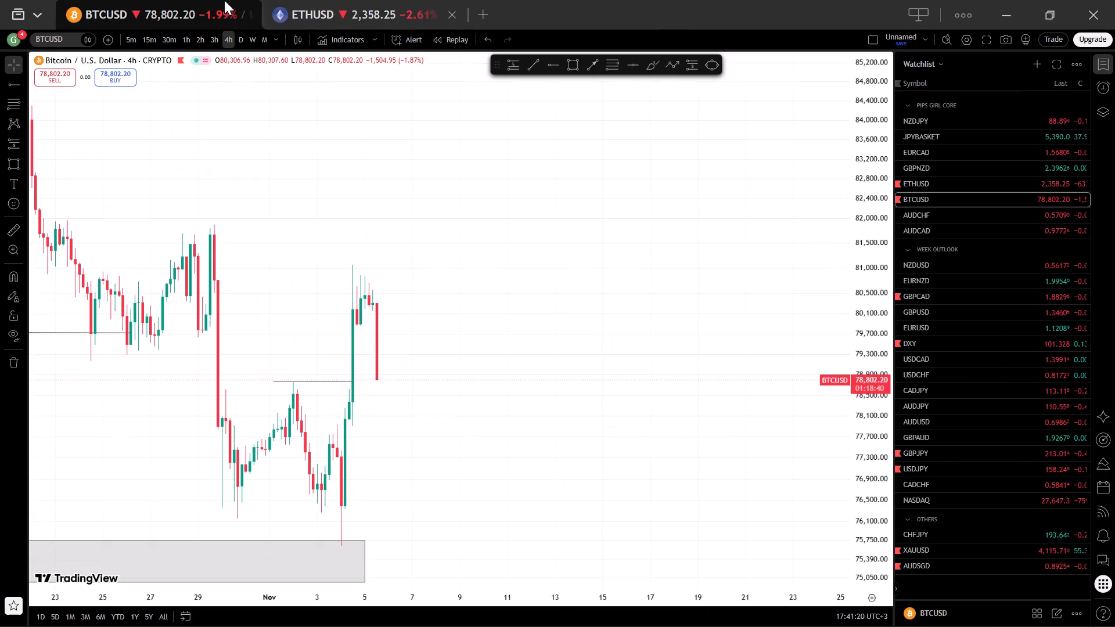
{"action": "left_click", "coordinate": [919, 393]}
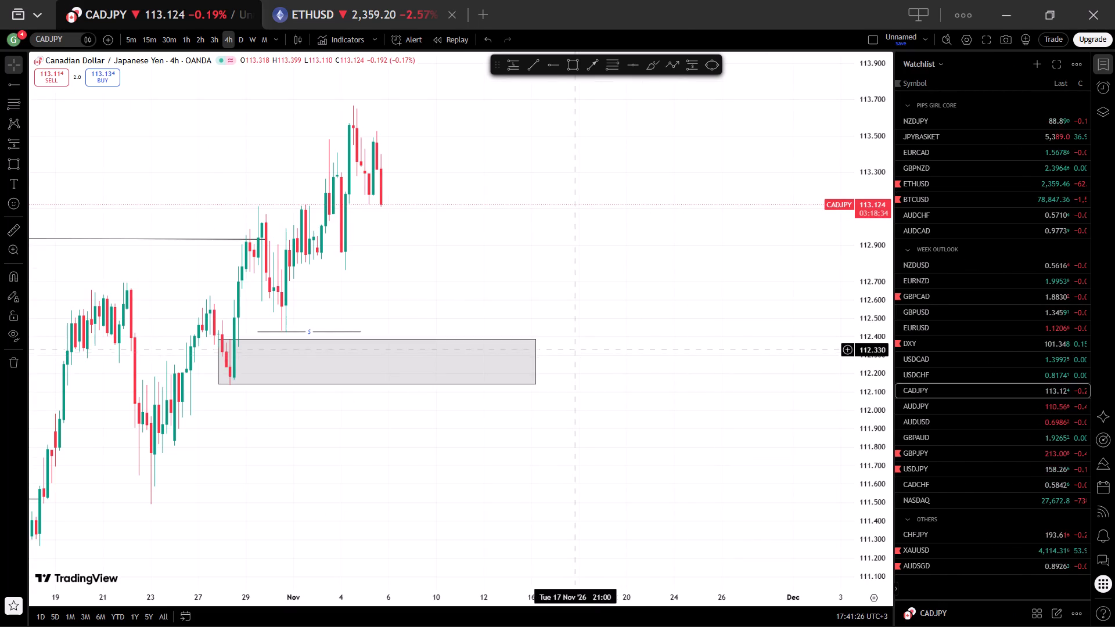
{"action": "scroll", "coordinate": [612, 349], "scroll_direction": "down", "scroll_amount": 1}
{"action": "left_click", "coordinate": [939, 399]}
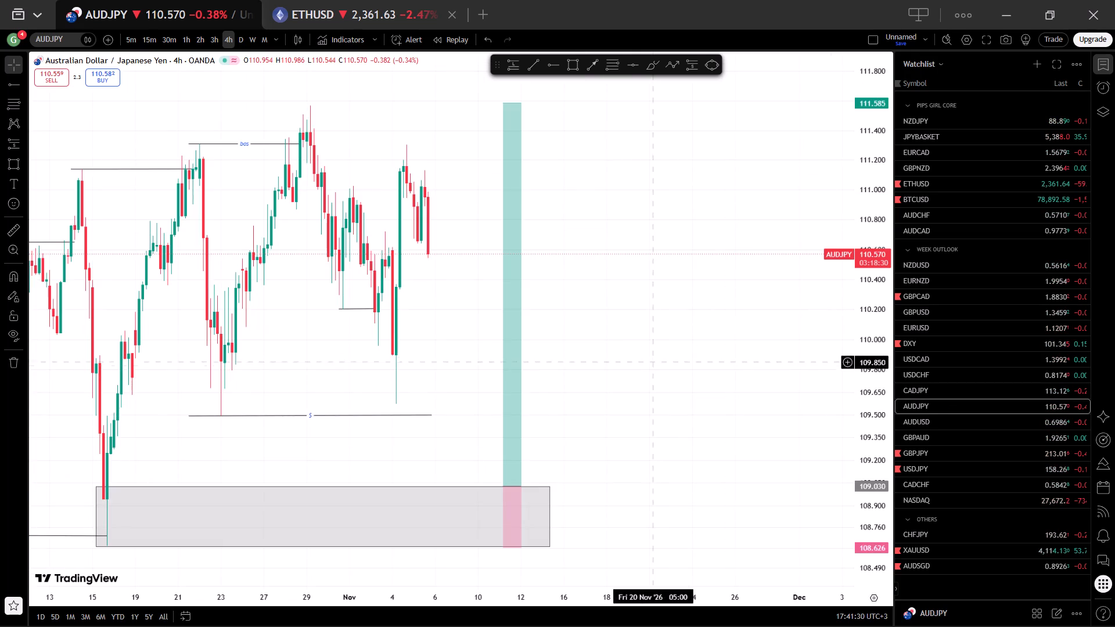
{"action": "scroll", "coordinate": [655, 355], "scroll_direction": "down", "scroll_amount": 2}
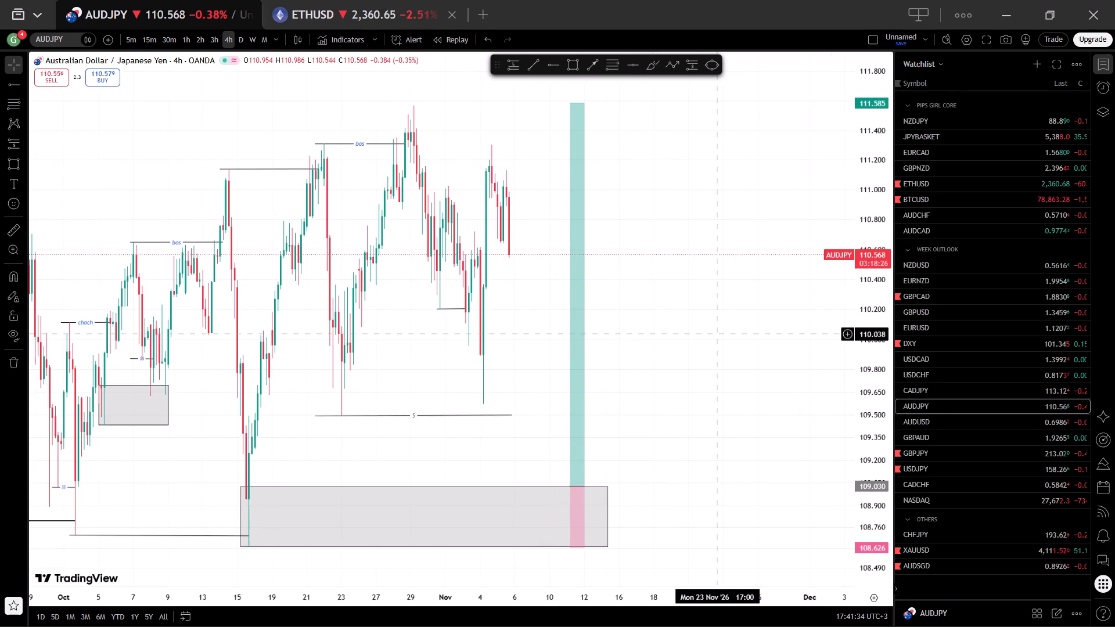
{"action": "scroll", "coordinate": [717, 334], "scroll_direction": "up", "scroll_amount": 1}
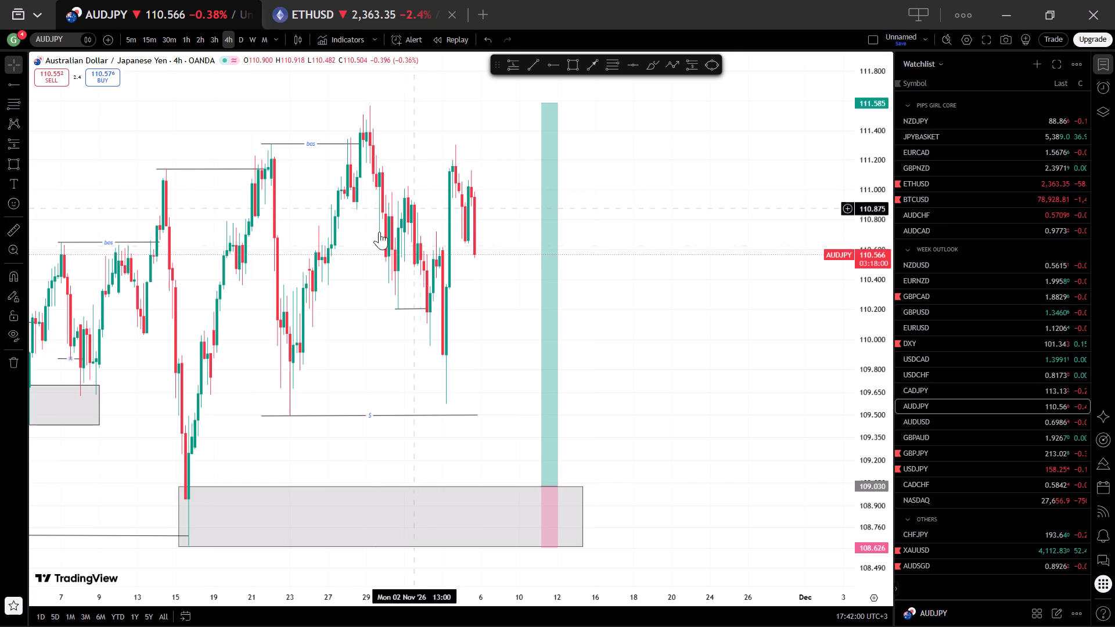
{"action": "scroll", "coordinate": [387, 264], "scroll_direction": "down", "scroll_amount": 3}
{"action": "scroll", "coordinate": [448, 298], "scroll_direction": "down", "scroll_amount": 3}
{"action": "scroll", "coordinate": [664, 278], "scroll_direction": "up", "scroll_amount": 3}
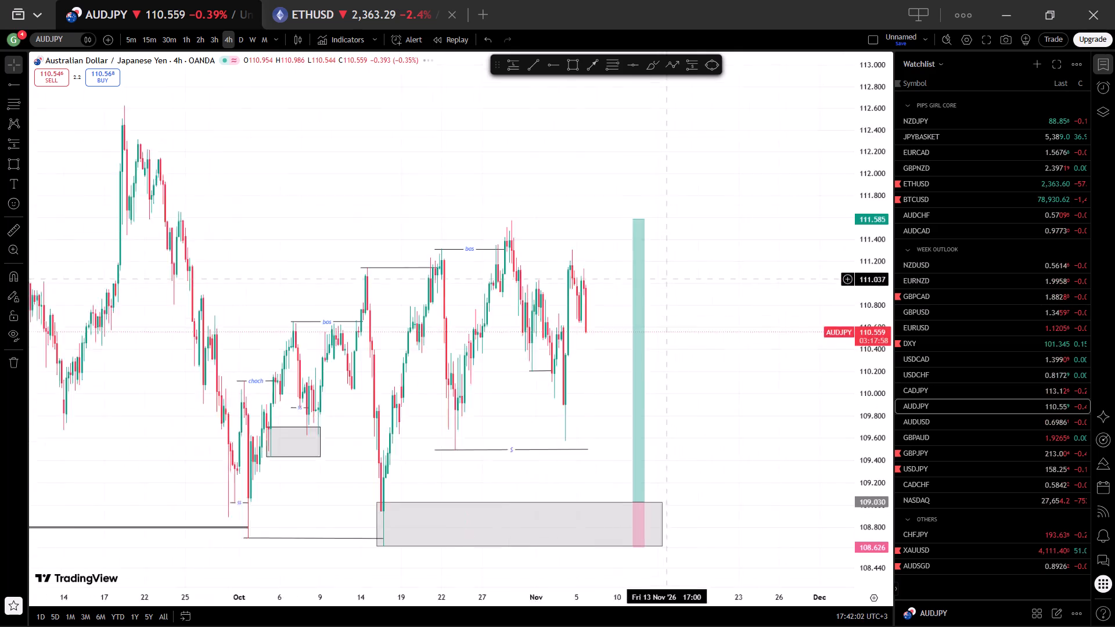
{"action": "scroll", "coordinate": [666, 279], "scroll_direction": "up", "scroll_amount": 3}
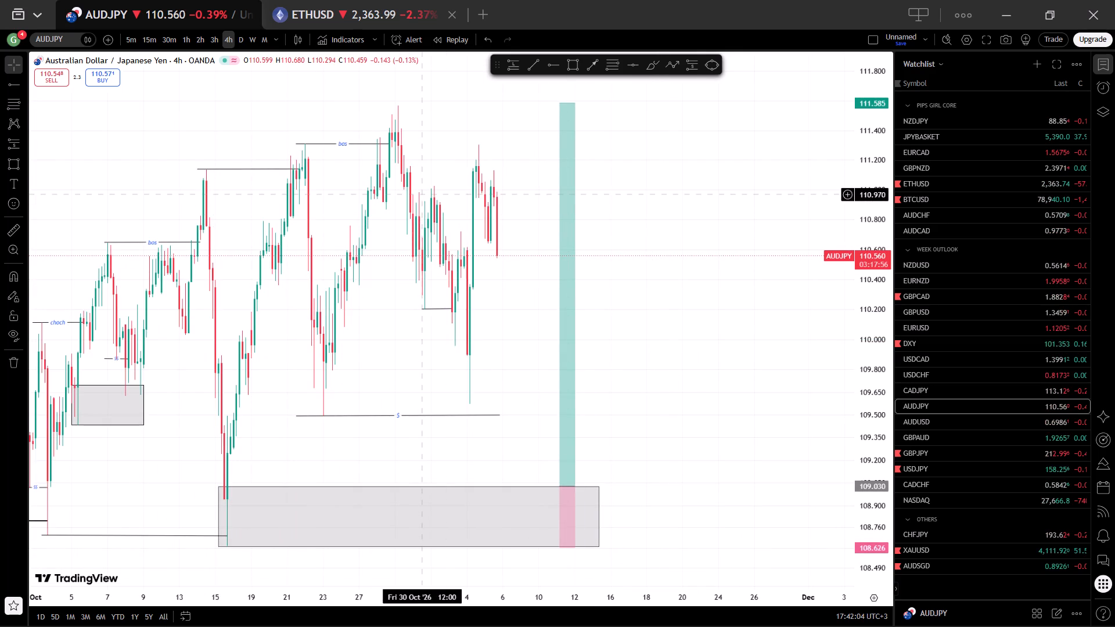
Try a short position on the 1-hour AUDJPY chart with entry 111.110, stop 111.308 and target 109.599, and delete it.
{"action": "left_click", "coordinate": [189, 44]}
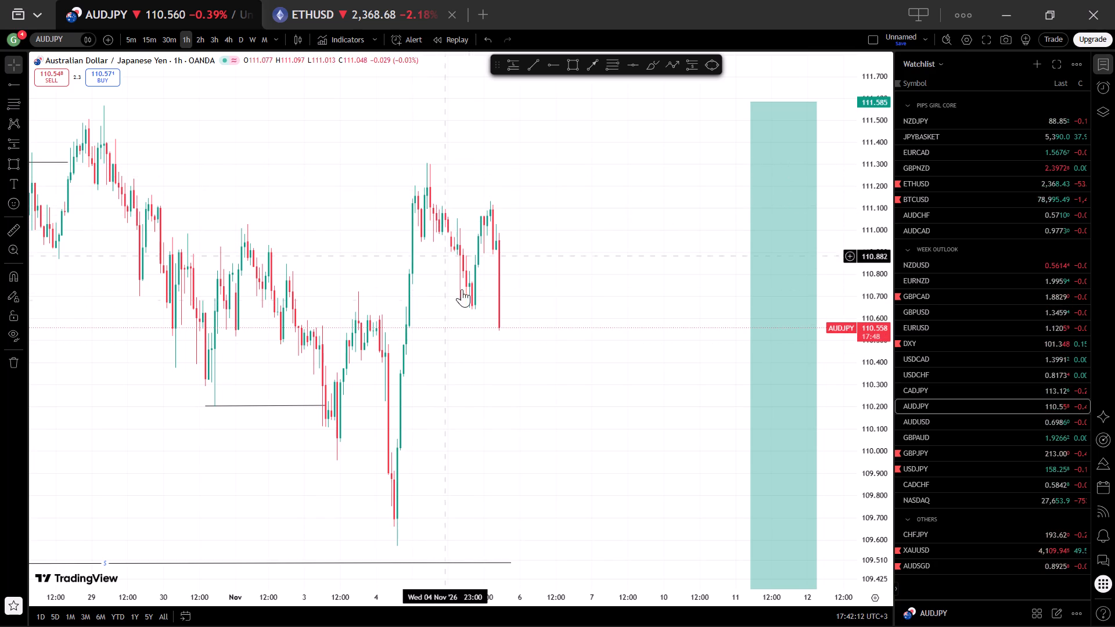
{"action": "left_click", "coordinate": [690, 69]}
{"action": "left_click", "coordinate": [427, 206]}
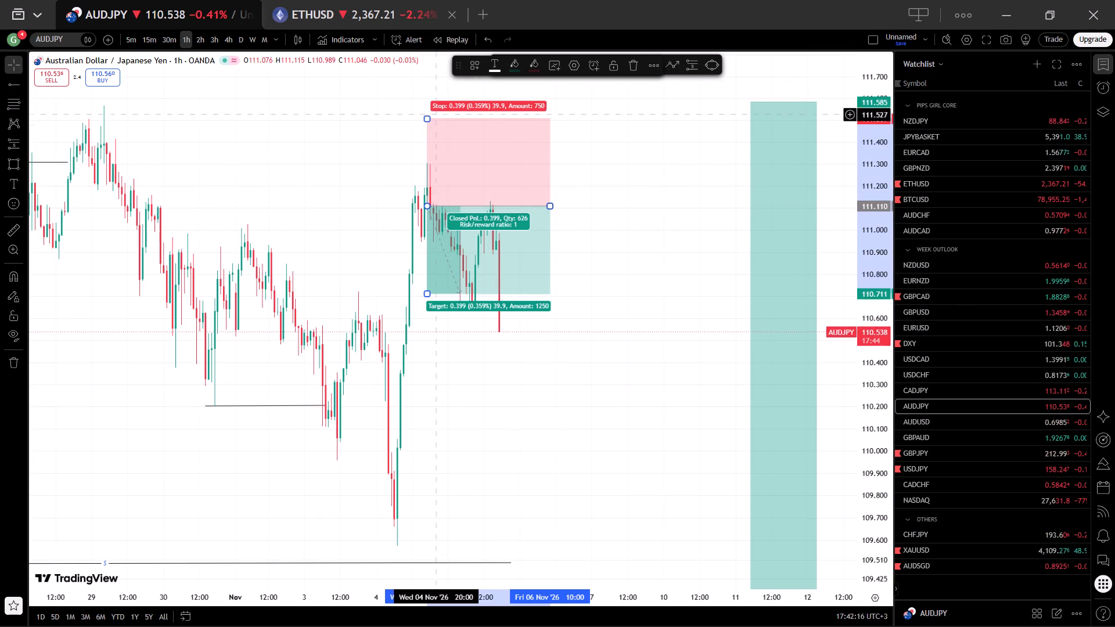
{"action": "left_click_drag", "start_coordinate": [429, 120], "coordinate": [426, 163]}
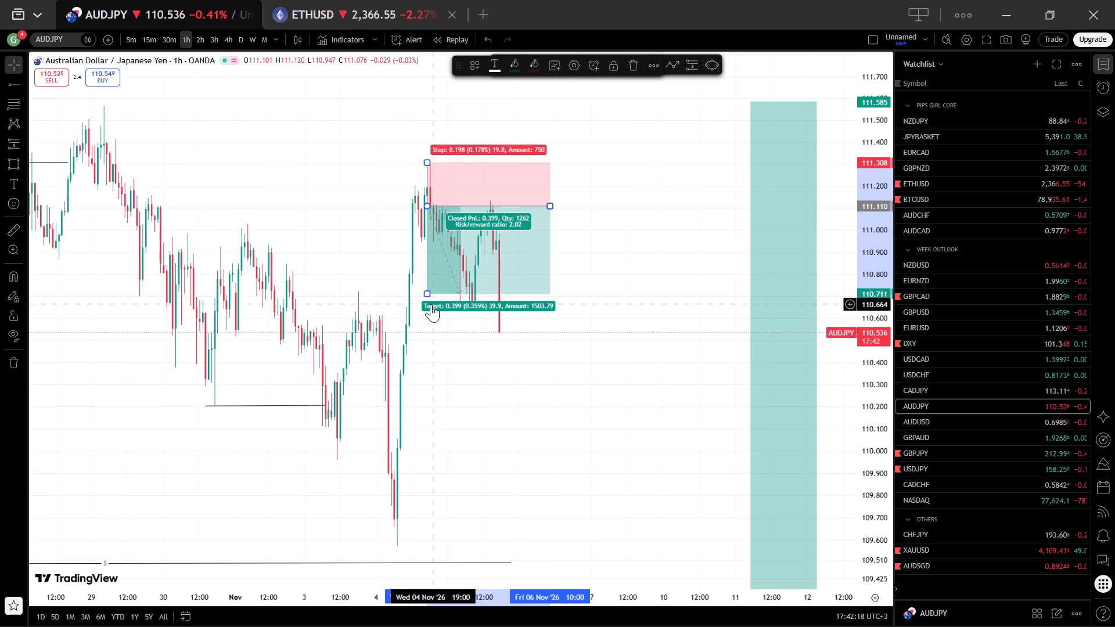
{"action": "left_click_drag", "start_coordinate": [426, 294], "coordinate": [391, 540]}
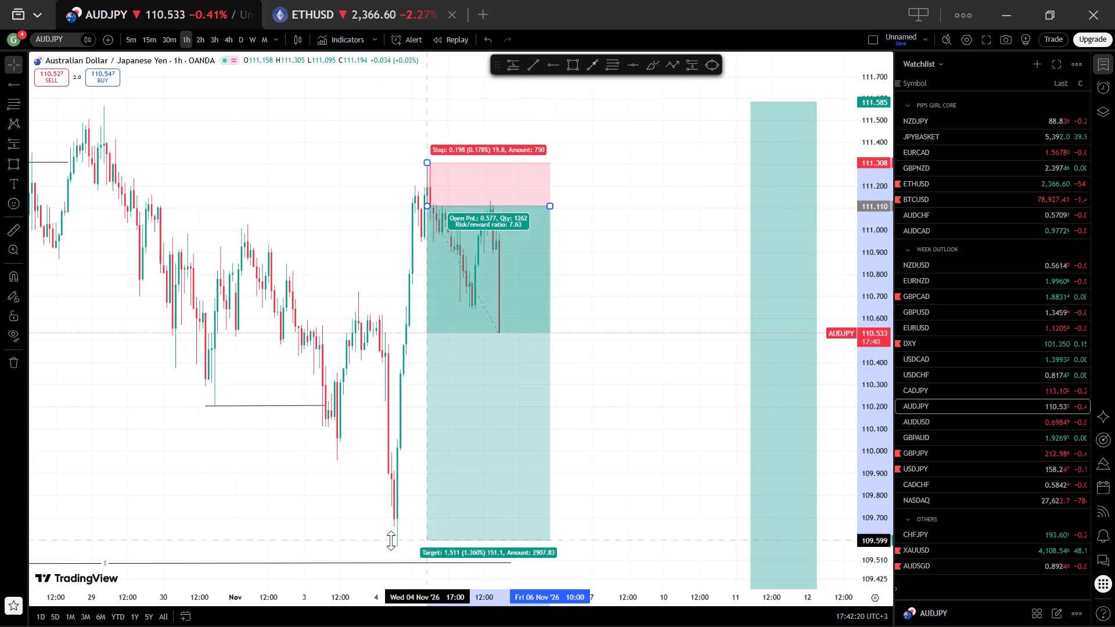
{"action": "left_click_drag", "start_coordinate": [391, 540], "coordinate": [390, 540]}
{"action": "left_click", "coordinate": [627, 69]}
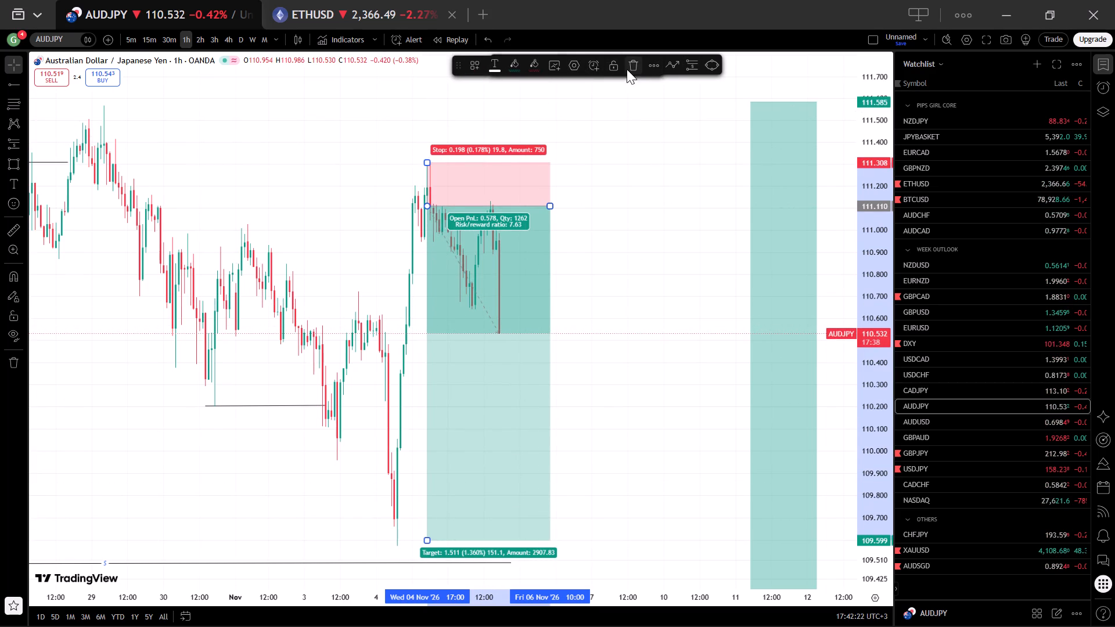
Compare AUDJPY's recent 1-hour swings with those of JPYBASKET.
{"action": "scroll", "coordinate": [584, 368], "scroll_direction": "down", "scroll_amount": 2}
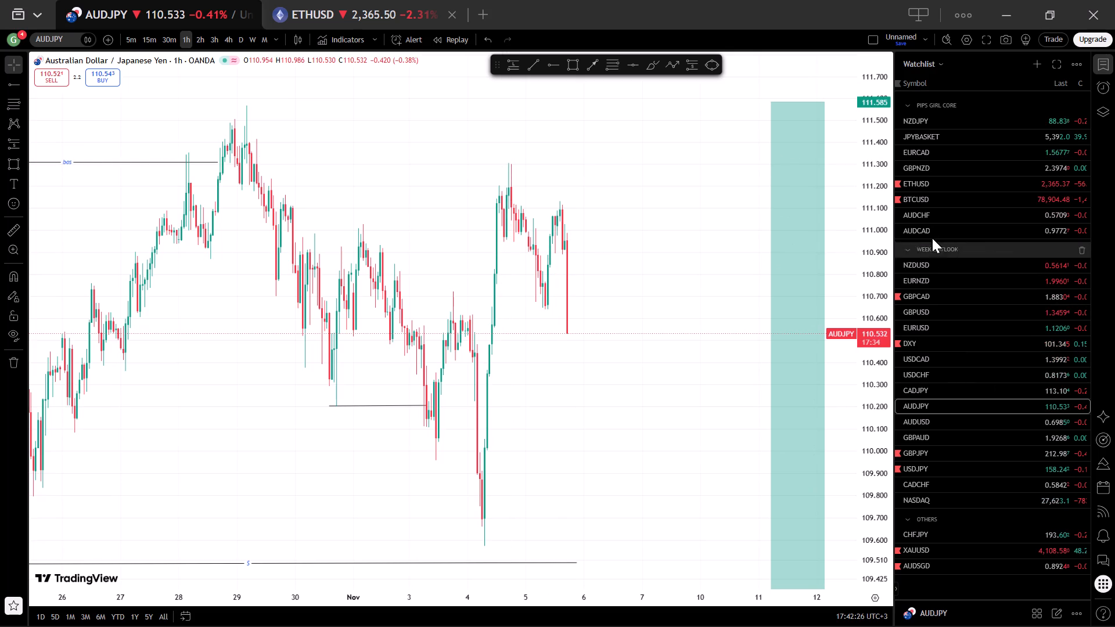
{"action": "left_click", "coordinate": [931, 140]}
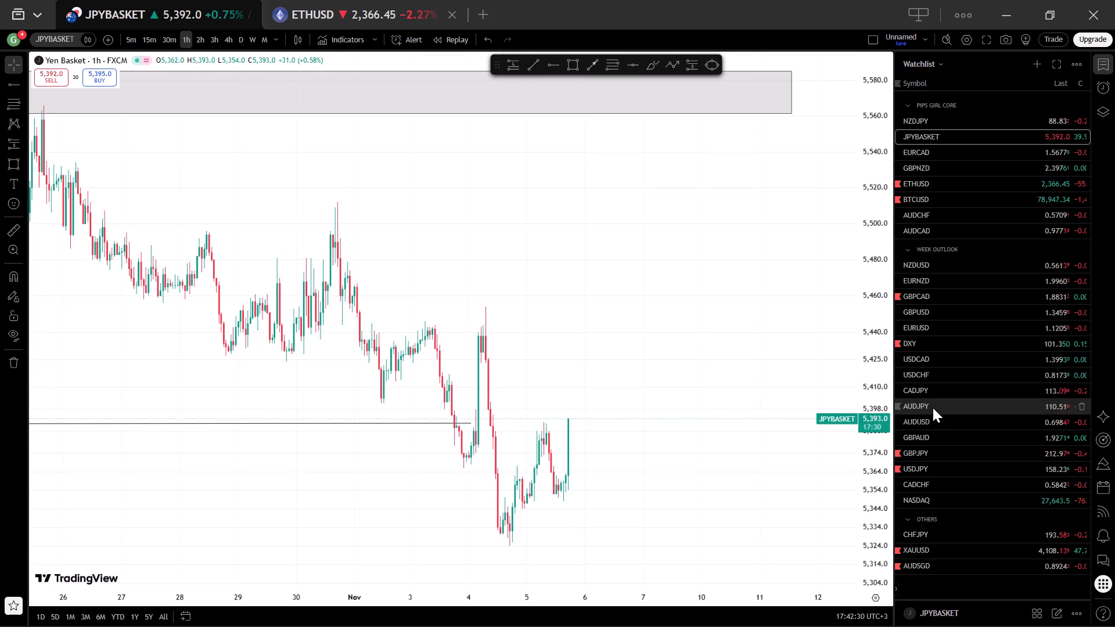
Open USDJPY and examine its marked zones and recent price reaction on the 1-hour, 15-minute and 4-hour timeframes.
{"action": "left_click", "coordinate": [931, 464]}
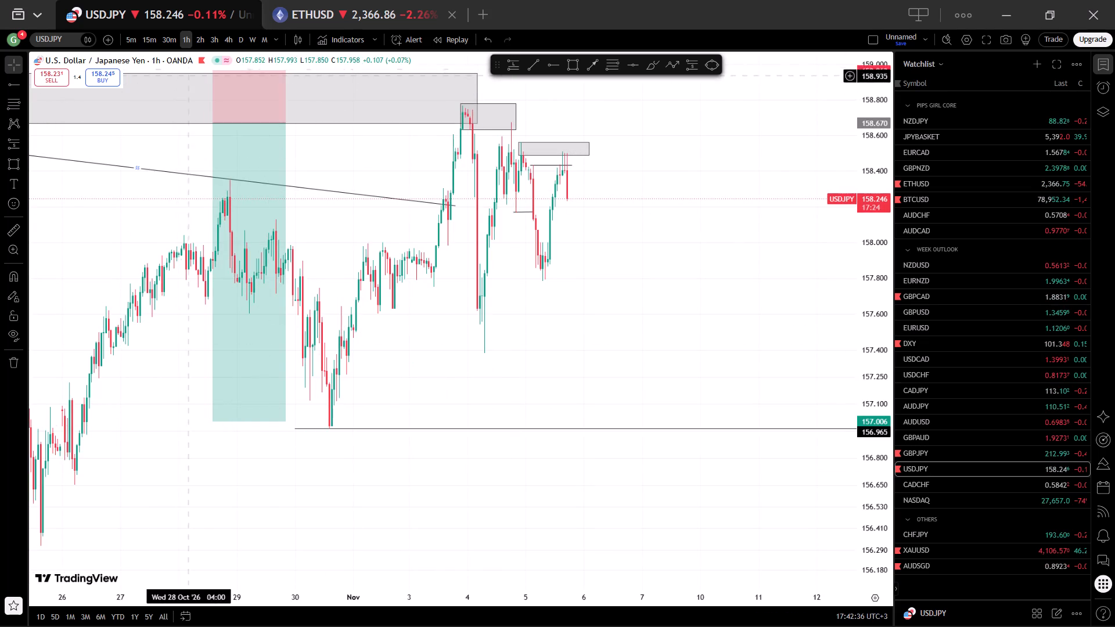
{"action": "scroll", "coordinate": [318, 232], "scroll_direction": "up", "scroll_amount": 3}
{"action": "left_click", "coordinate": [146, 31]}
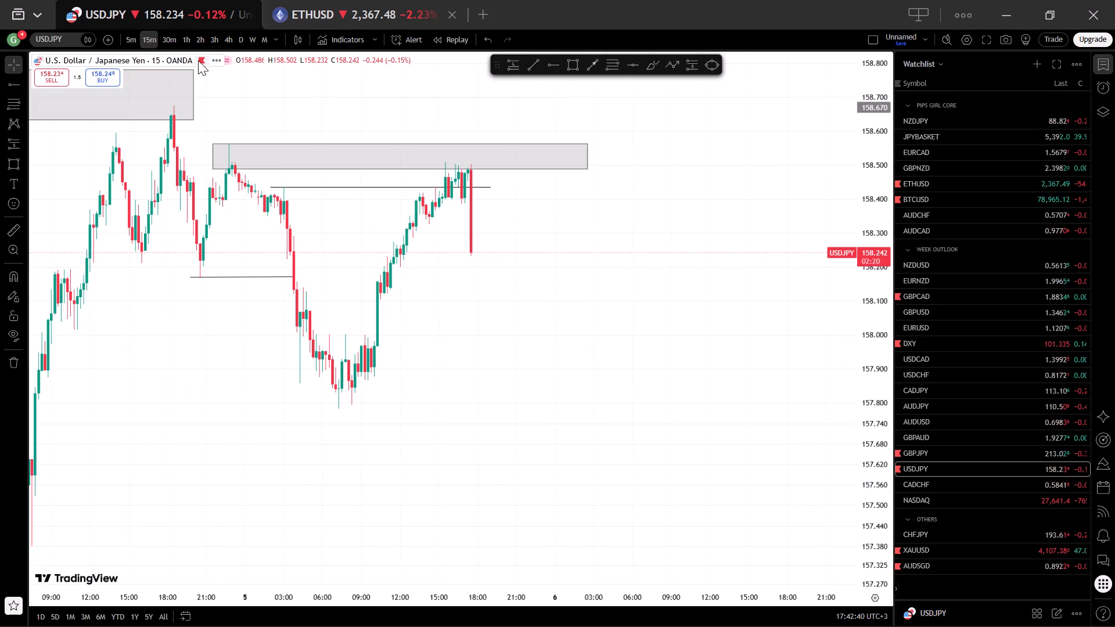
{"action": "left_click", "coordinate": [186, 37]}
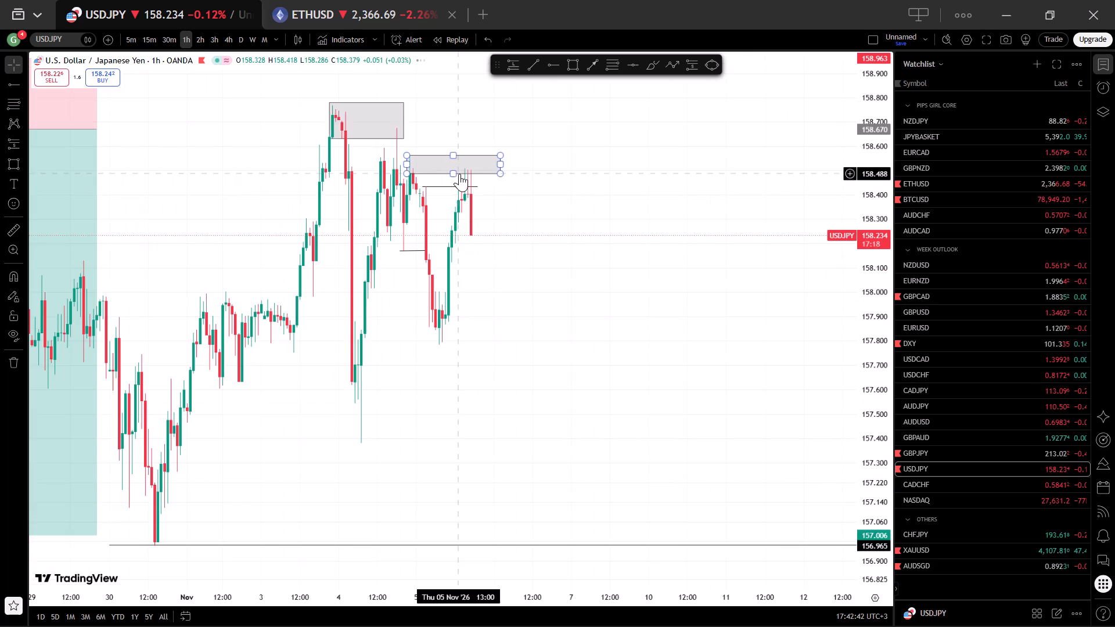
{"action": "left_click", "coordinate": [569, 342]}
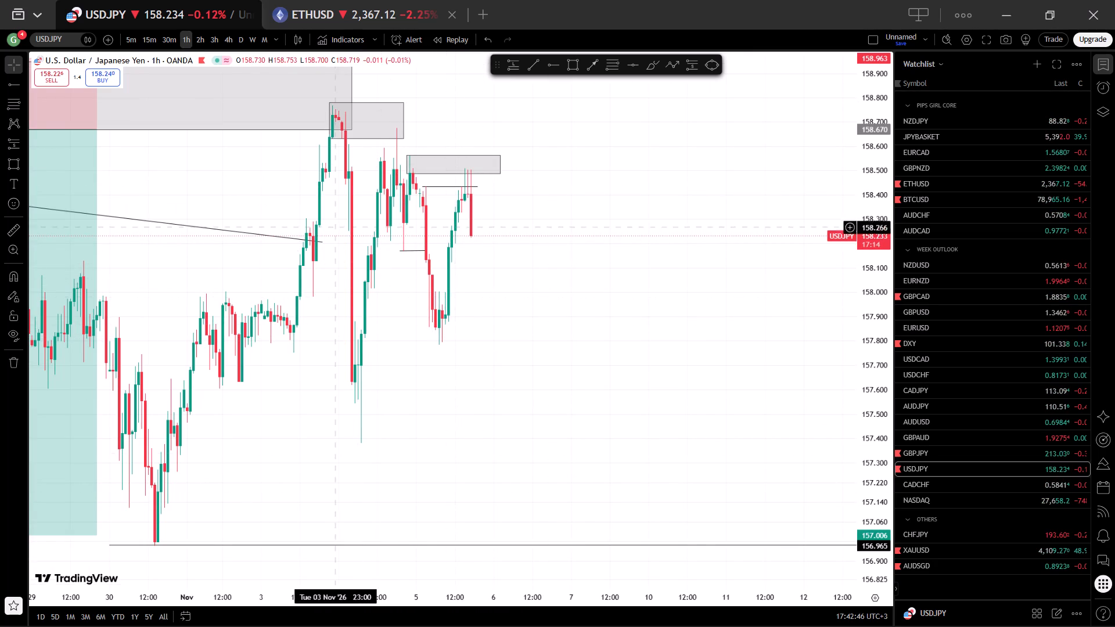
{"action": "scroll", "coordinate": [321, 240], "scroll_direction": "down", "scroll_amount": 3}
{"action": "left_click", "coordinate": [231, 45]}
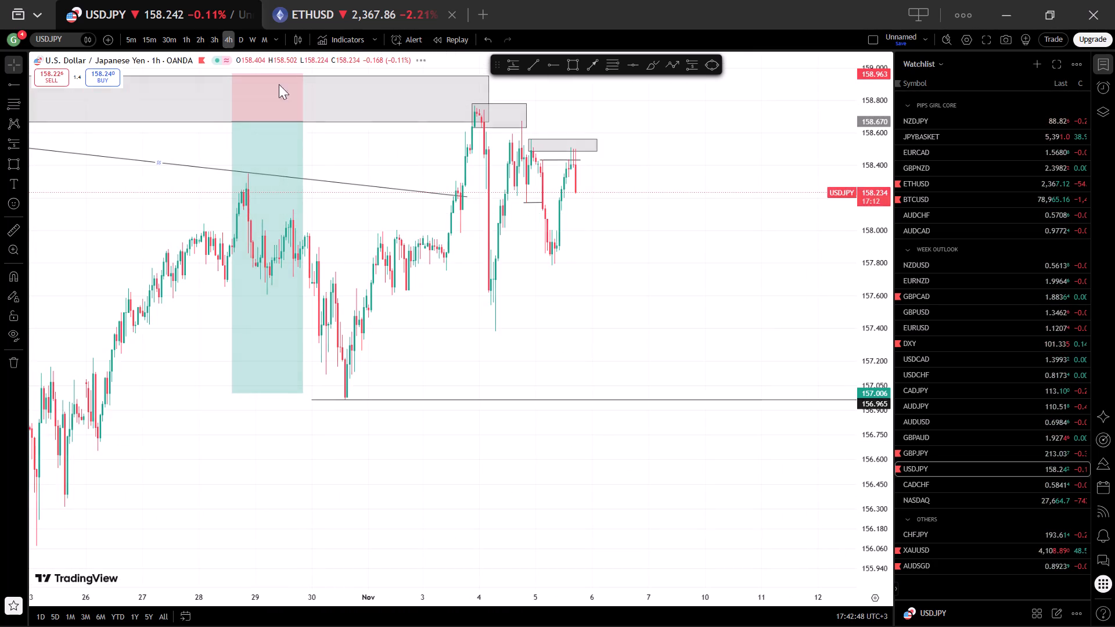
{"action": "scroll", "coordinate": [643, 262], "scroll_direction": "up", "scroll_amount": 5}
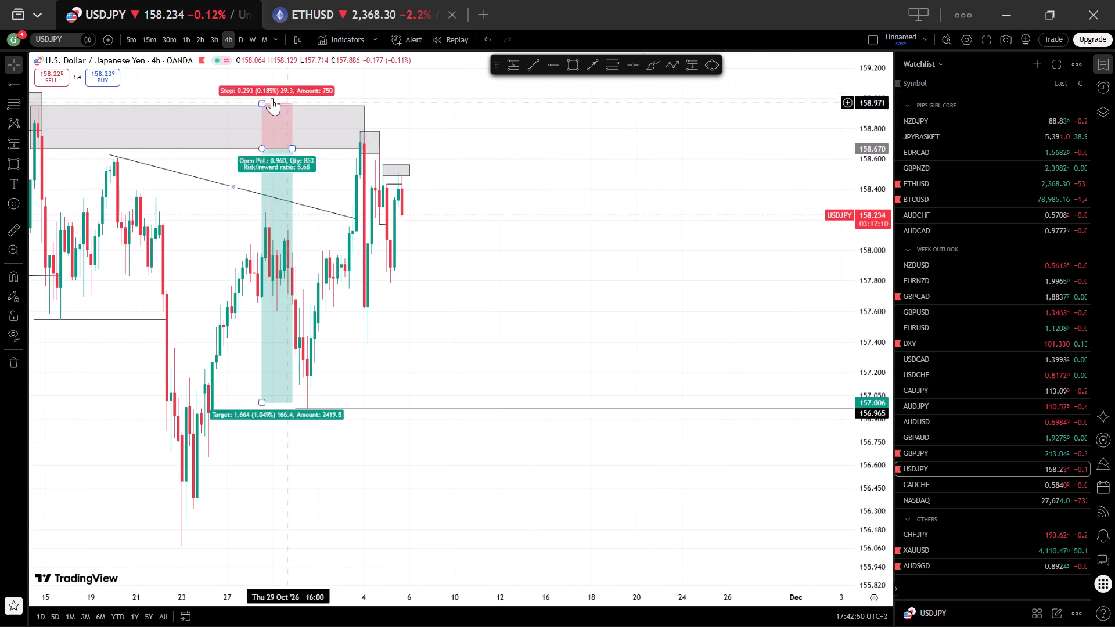
{"action": "left_click", "coordinate": [244, 38]}
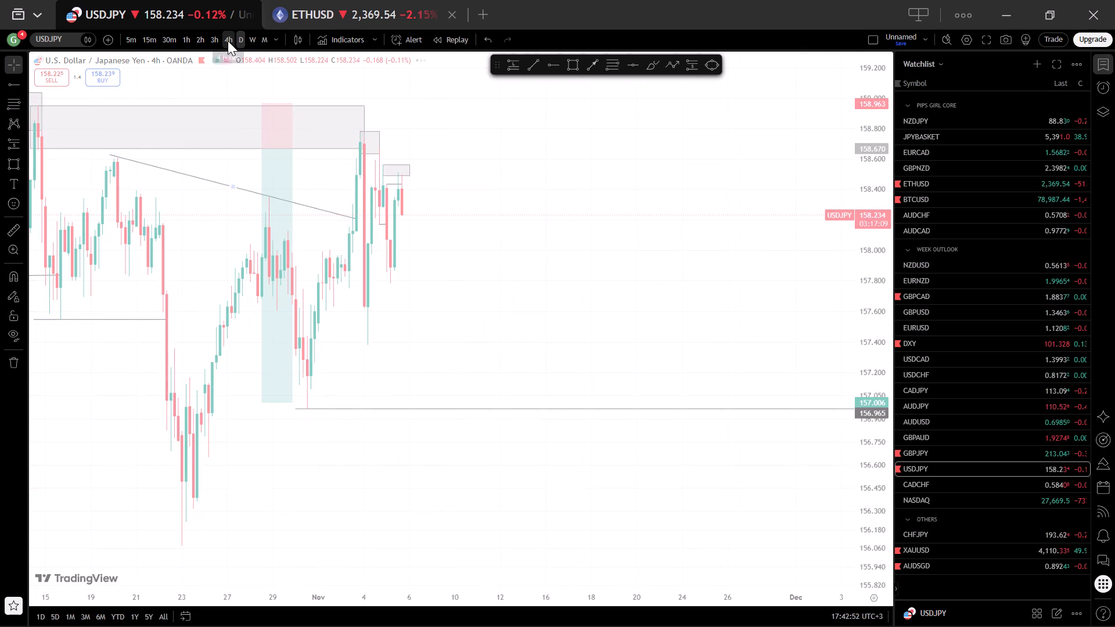
{"action": "left_click", "coordinate": [228, 40]}
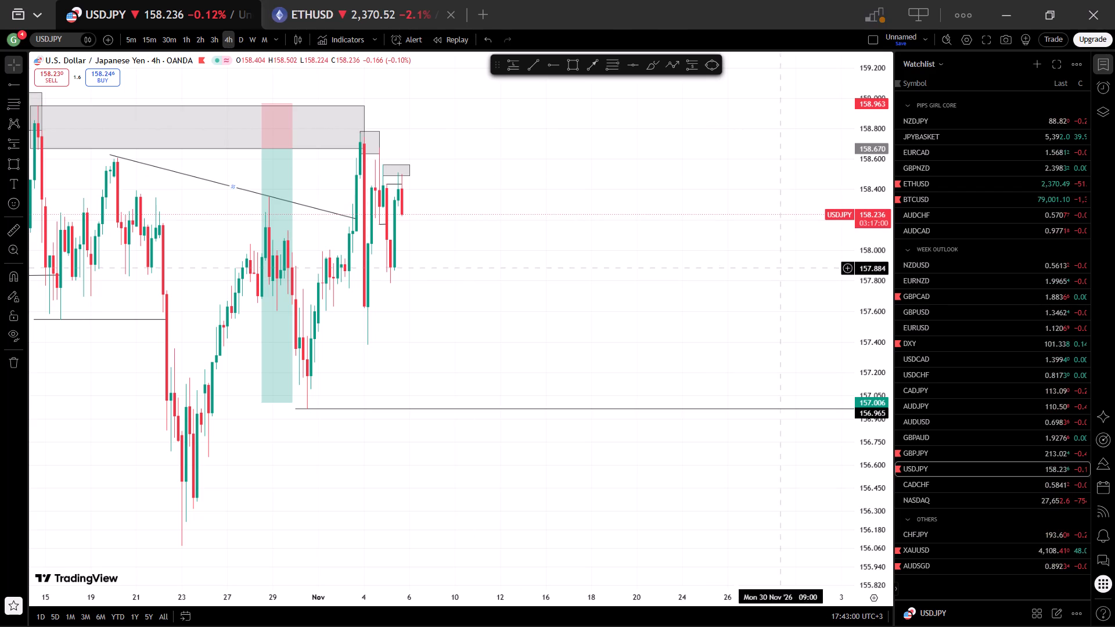
Compare USDJPY's recent 1-hour price action and marked zones with the JPYBASKET and GBPJPY charts.
{"action": "left_click", "coordinate": [189, 38]}
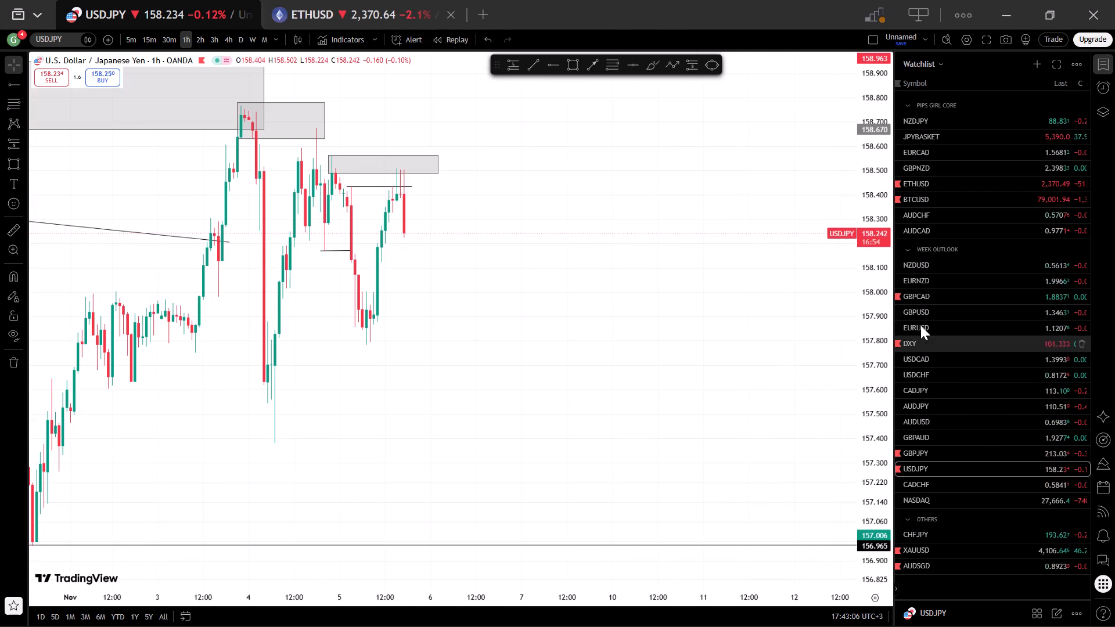
{"action": "left_click", "coordinate": [933, 141]}
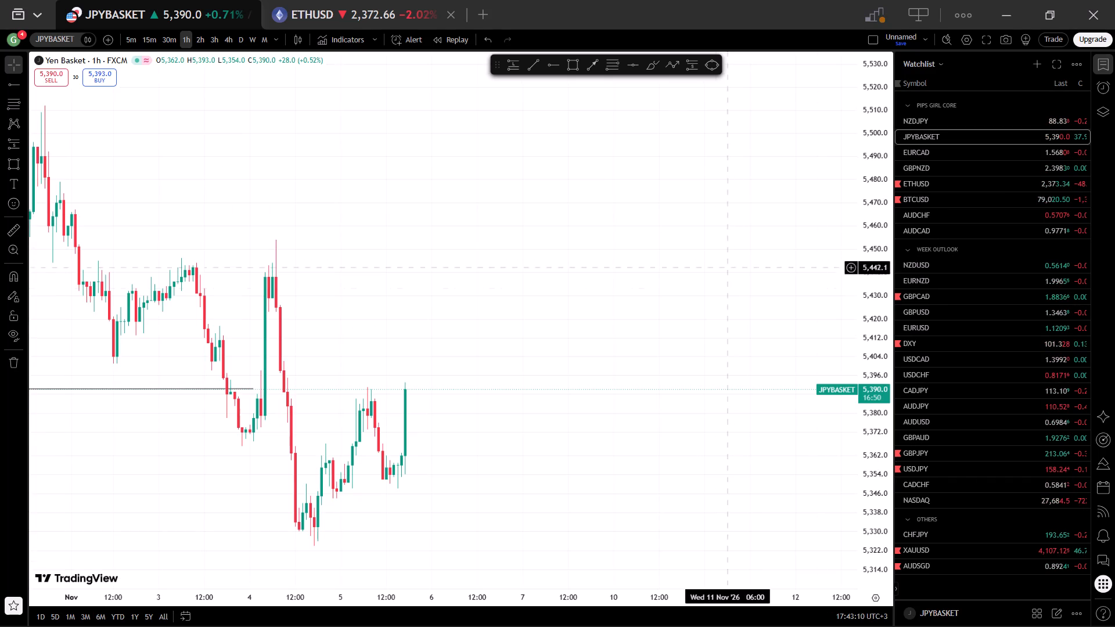
{"action": "scroll", "coordinate": [688, 344], "scroll_direction": "down", "scroll_amount": 4}
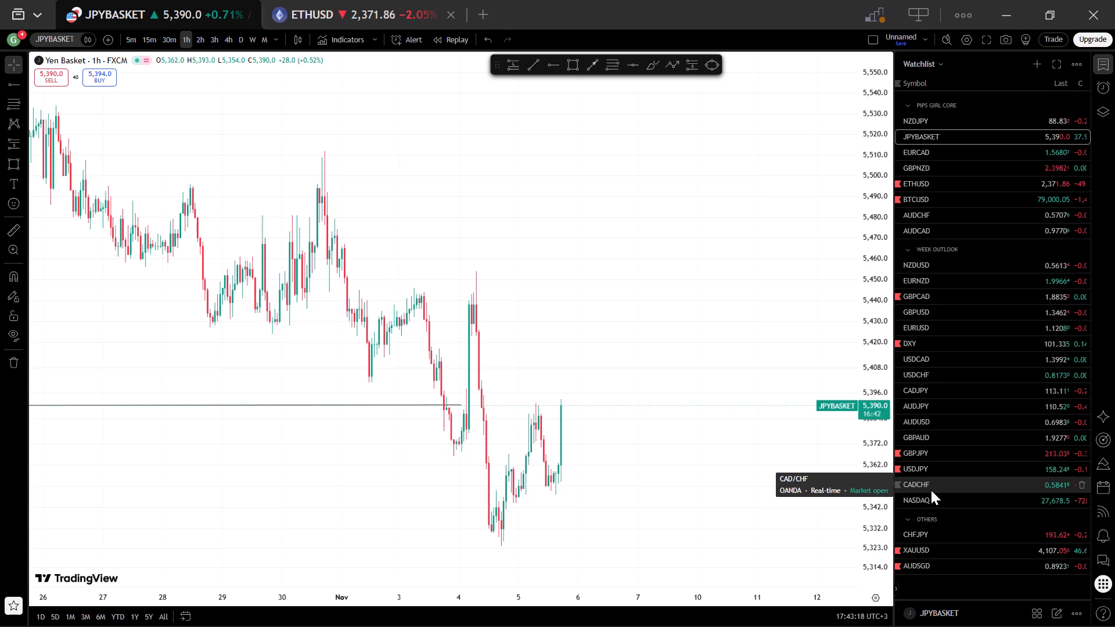
{"action": "left_click", "coordinate": [933, 448]}
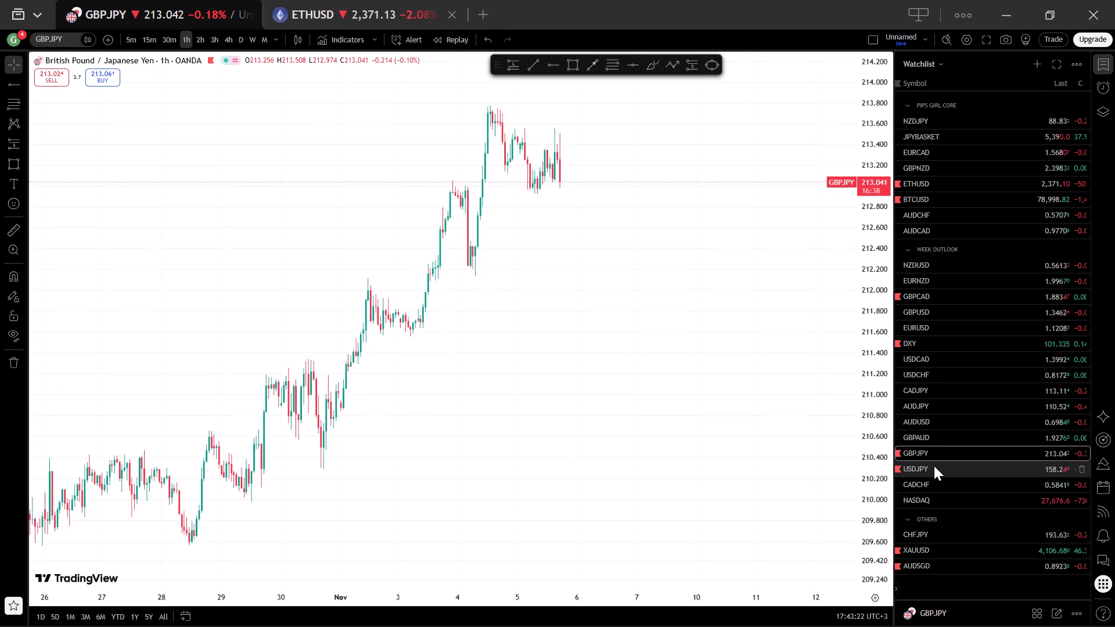
{"action": "left_click", "coordinate": [934, 466]}
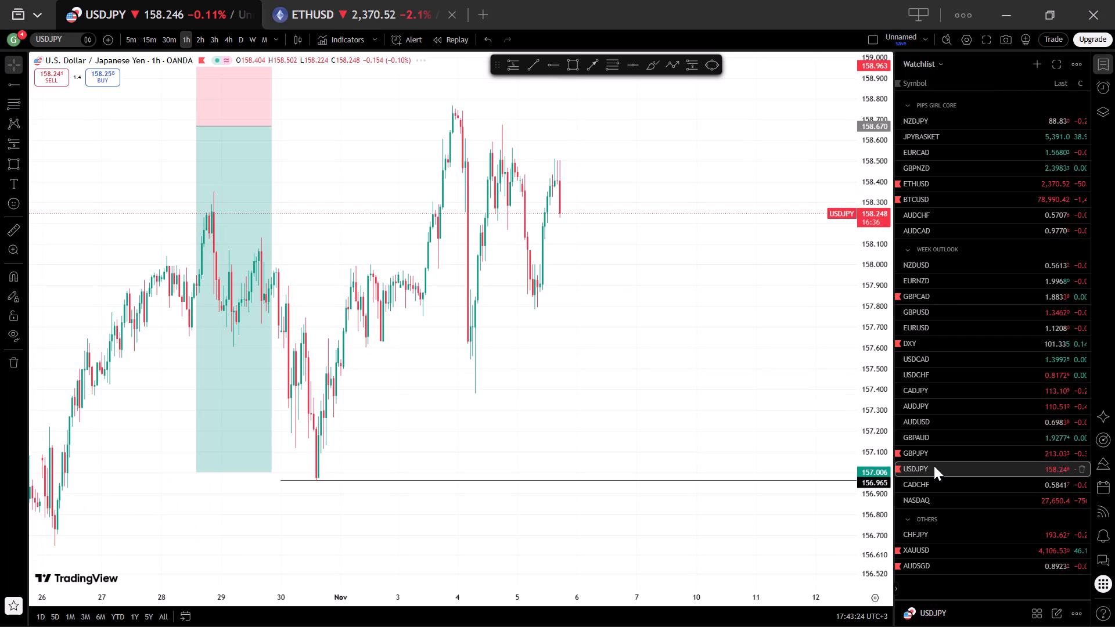
{"action": "left_click_drag", "start_coordinate": [677, 337], "coordinate": [679, 348]}
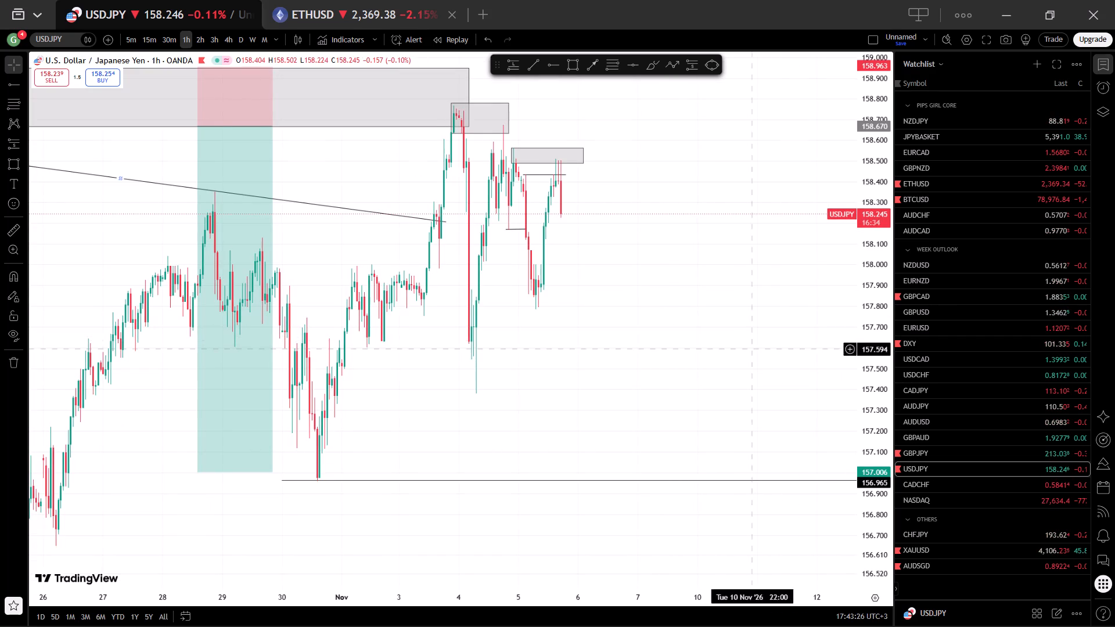
Examine BTCUSD's structure on the 4-hour and 1-hour timeframes in the second chart tab, checking back against USDJPY.
{"action": "left_click", "coordinate": [328, 0]}
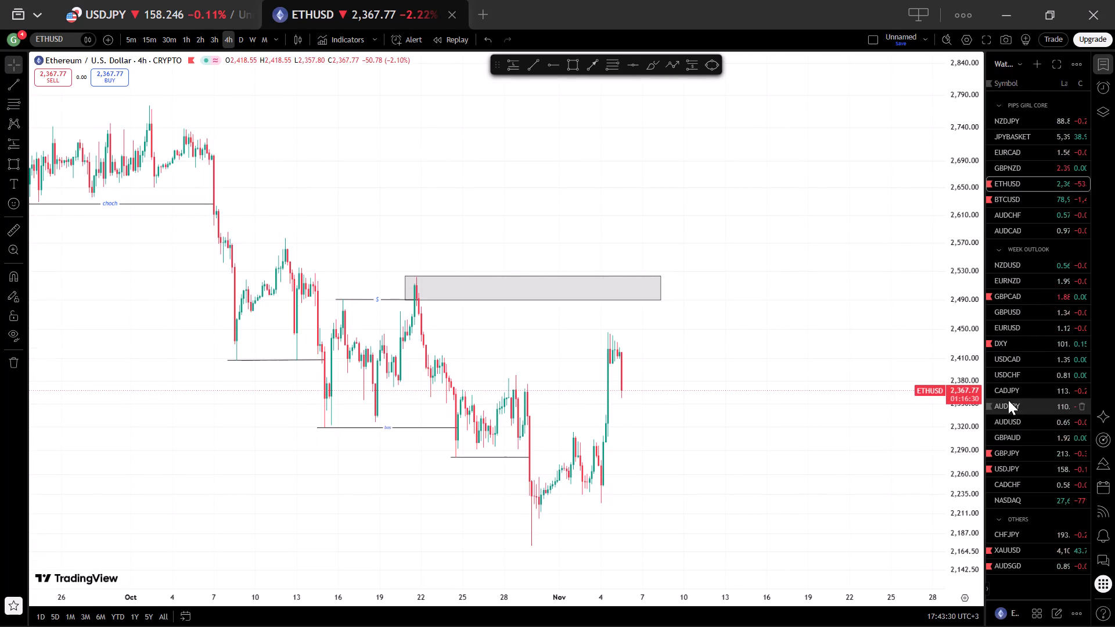
{"action": "left_click", "coordinate": [1012, 192]}
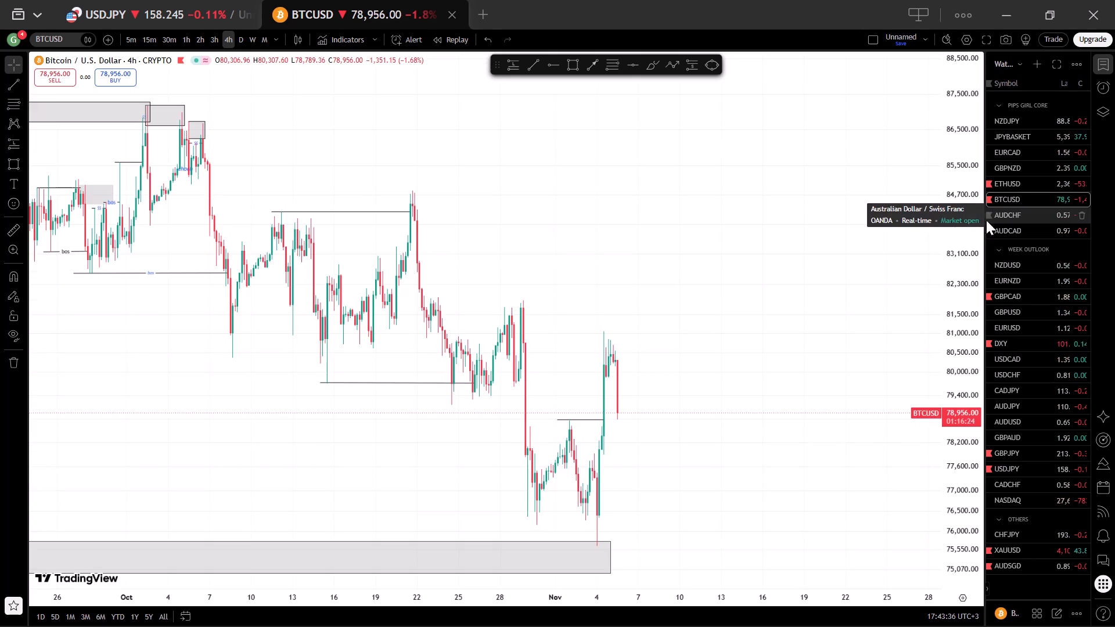
{"action": "left_click", "coordinate": [182, 37]}
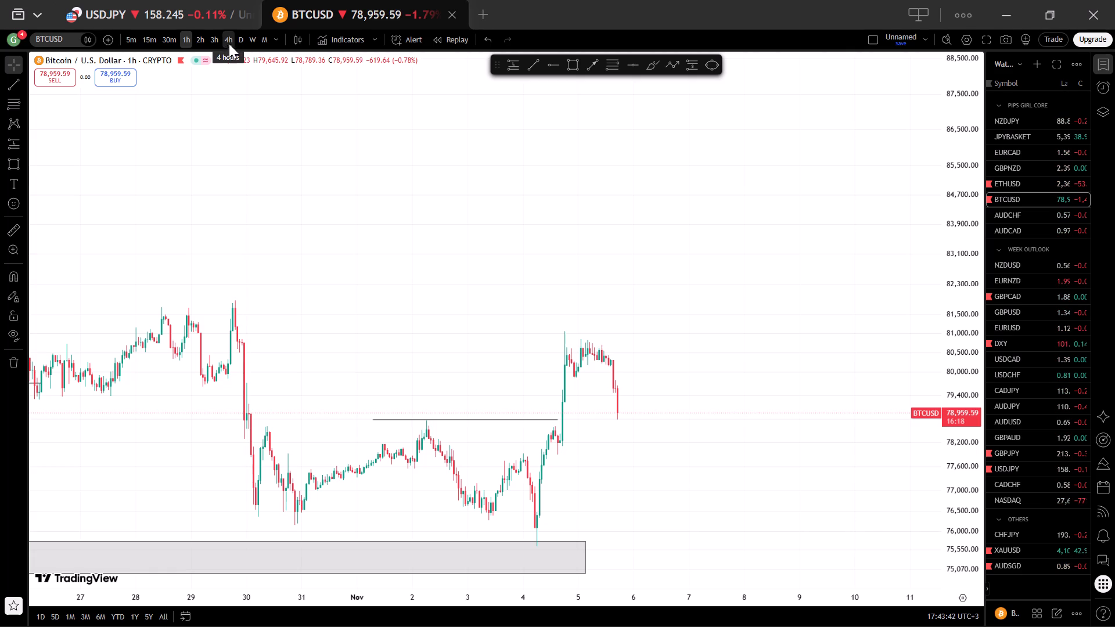
{"action": "left_click", "coordinate": [95, 0]}
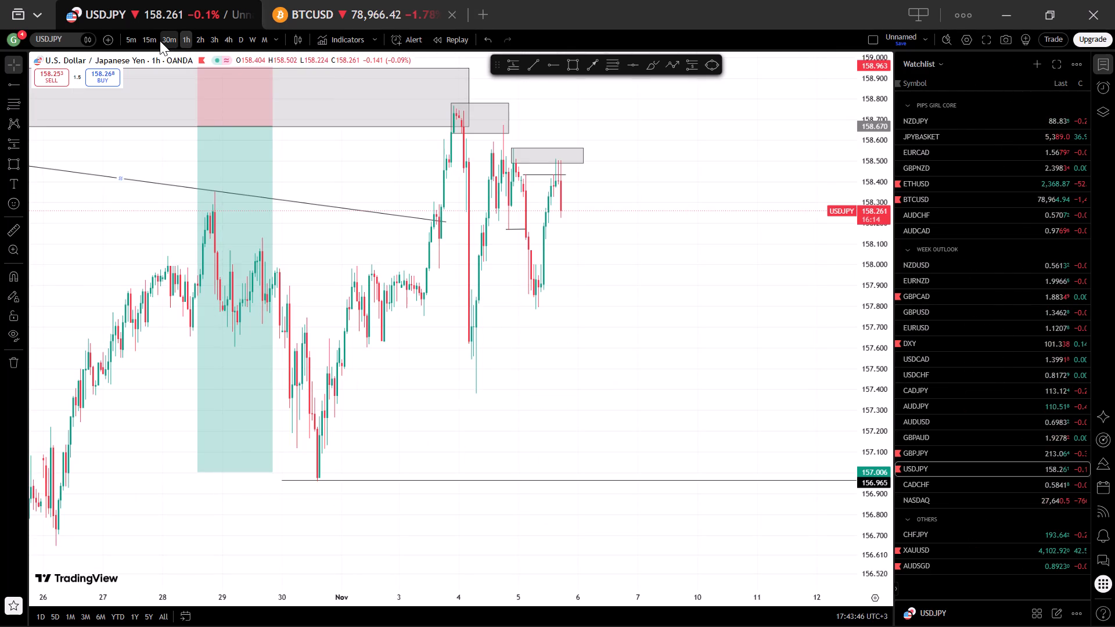
{"action": "left_click", "coordinate": [318, 0]}
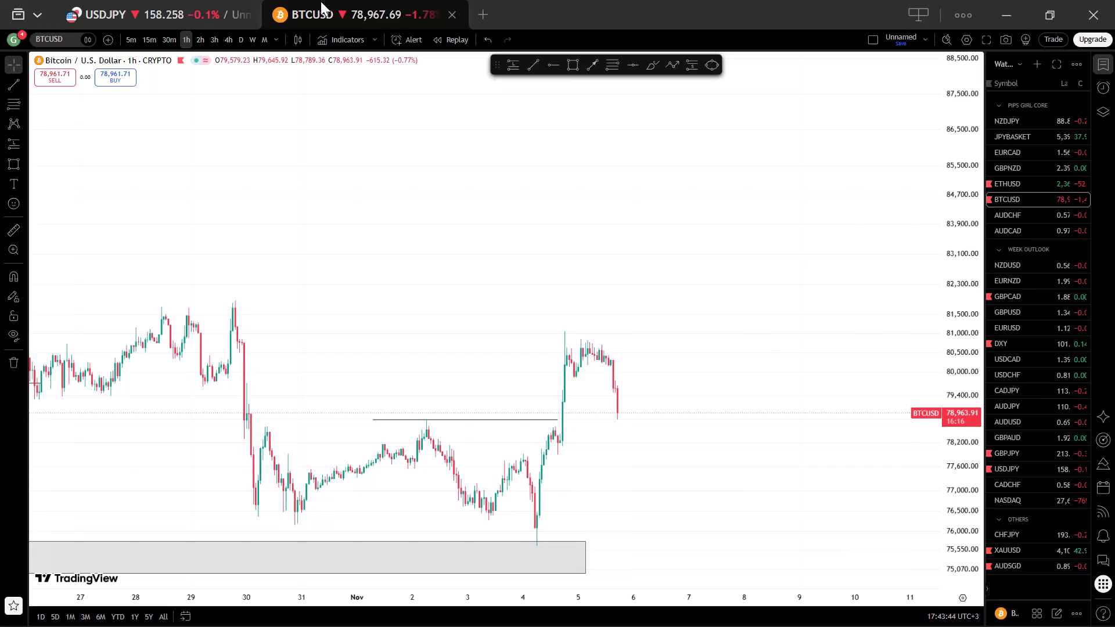
Review the 1-hour charts of GBPJPY, USDJPY, CADCHF, NASDAQ, CHFJPY, XAUUSD and AUDSGD in the second tab, rechecking NASDAQ's marked zones.
{"action": "left_click", "coordinate": [1022, 459]}
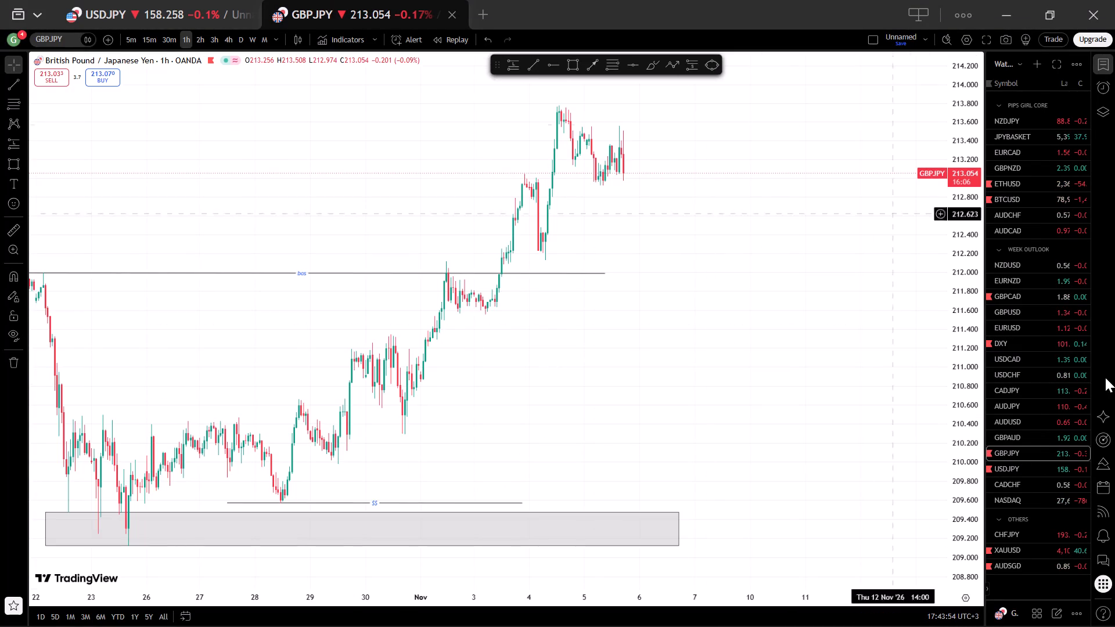
{"action": "left_click", "coordinate": [1017, 469]}
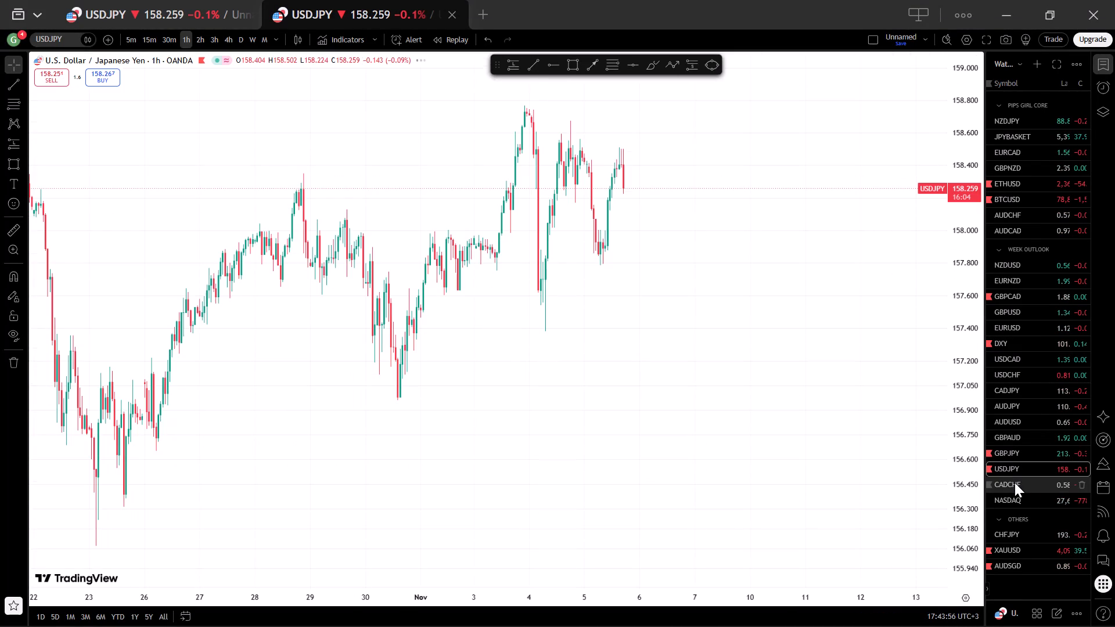
{"action": "left_click", "coordinate": [1015, 482]}
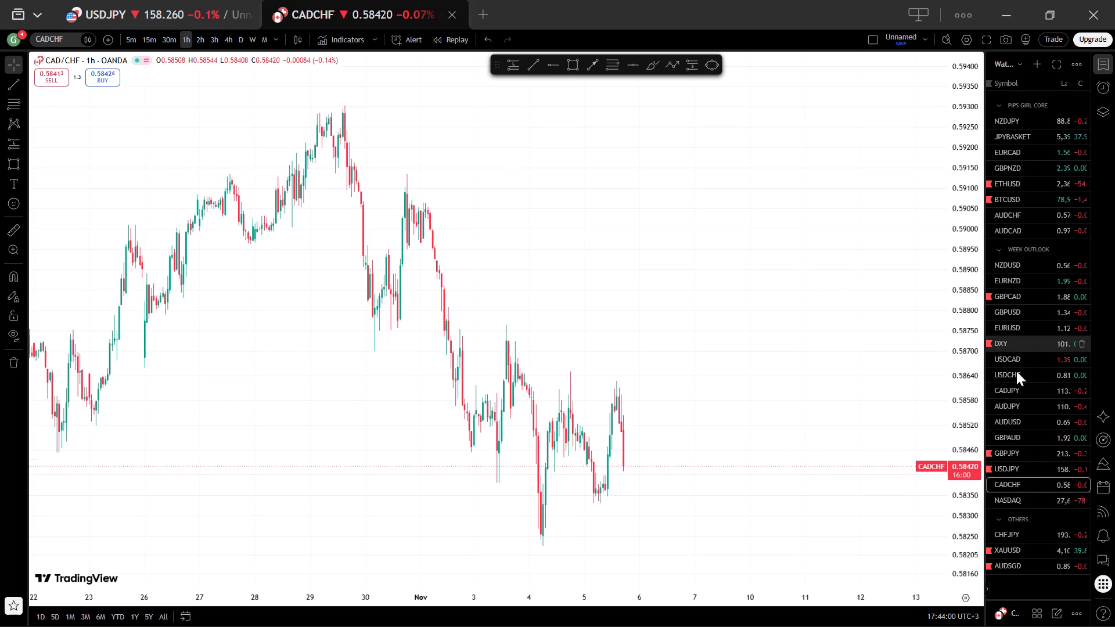
{"action": "left_click", "coordinate": [1016, 495]}
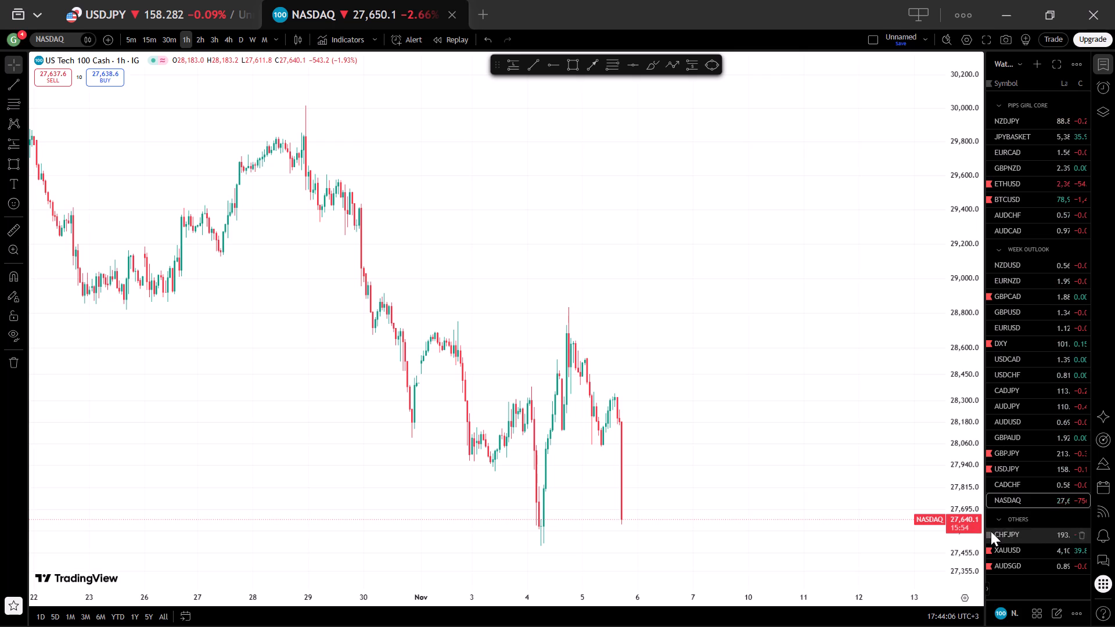
{"action": "left_click", "coordinate": [1027, 503]}
{"action": "double_click", "coordinate": [1026, 496]}
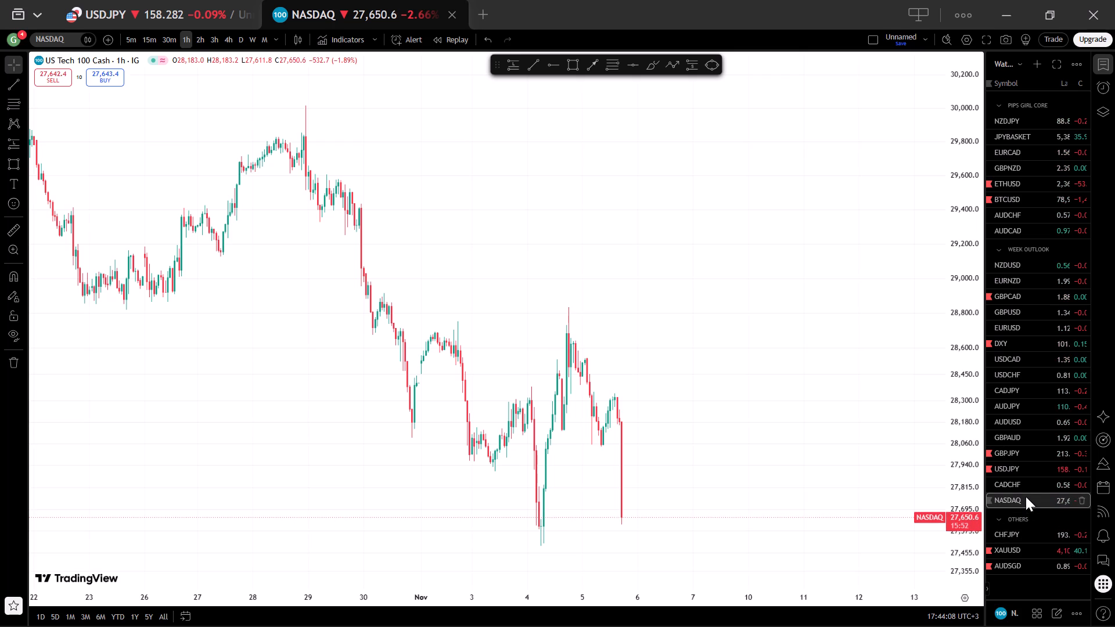
{"action": "left_click", "coordinate": [1014, 534]}
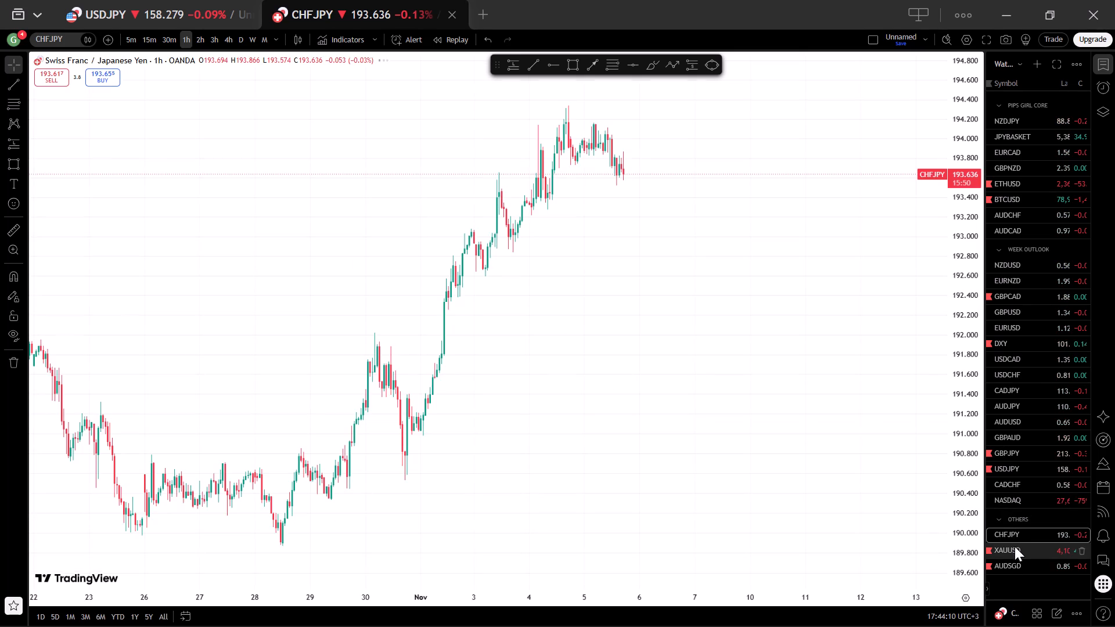
{"action": "left_click", "coordinate": [1015, 546]}
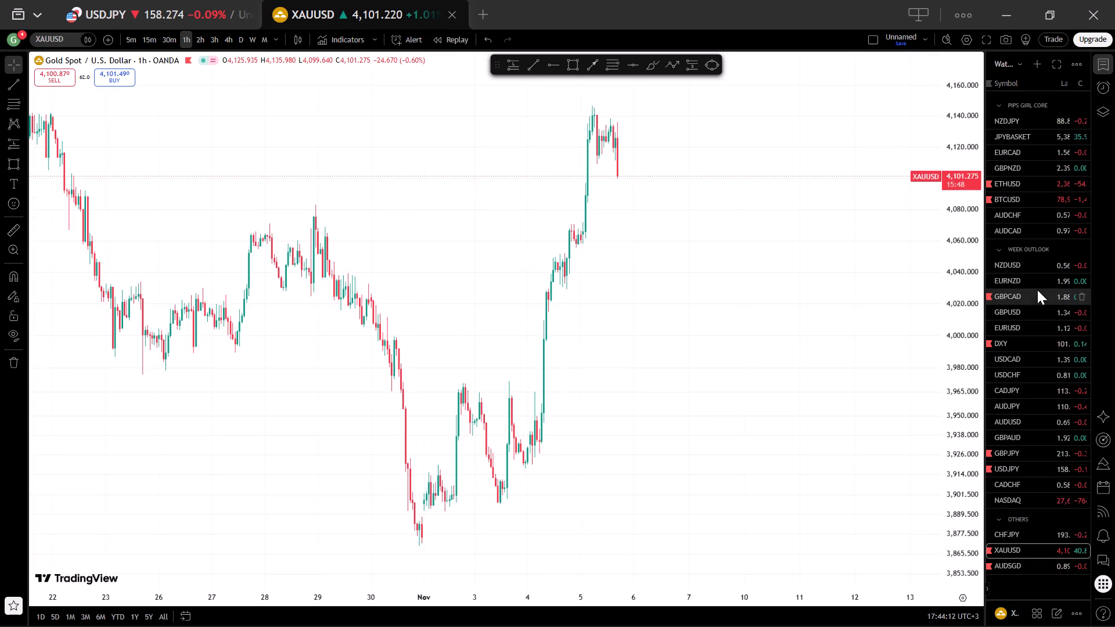
{"action": "left_click", "coordinate": [1002, 495]}
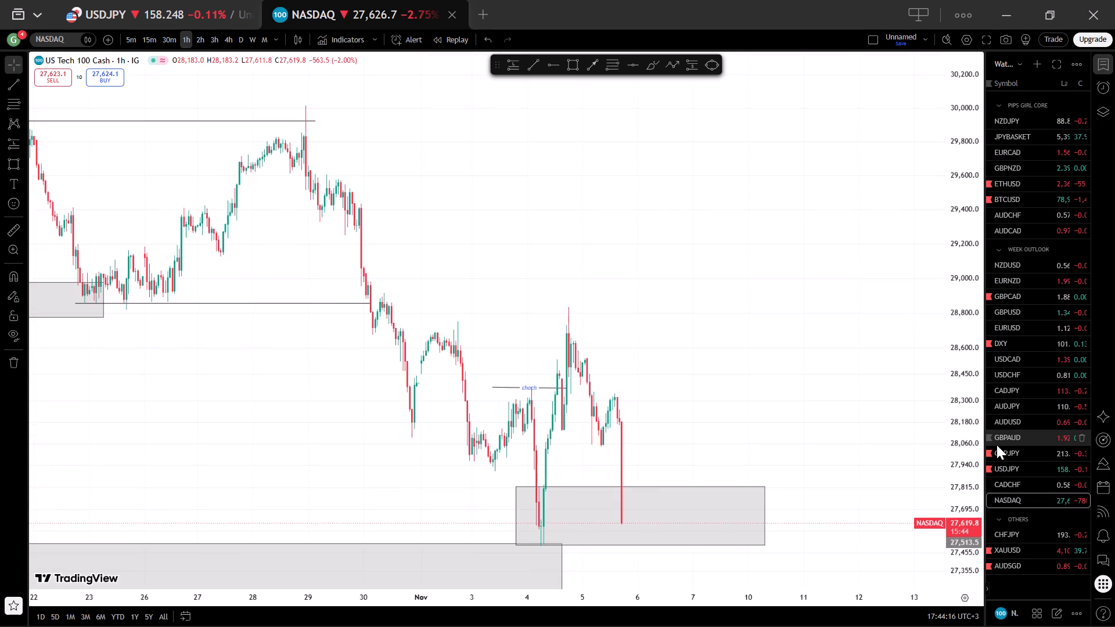
{"action": "left_click", "coordinate": [1024, 567]}
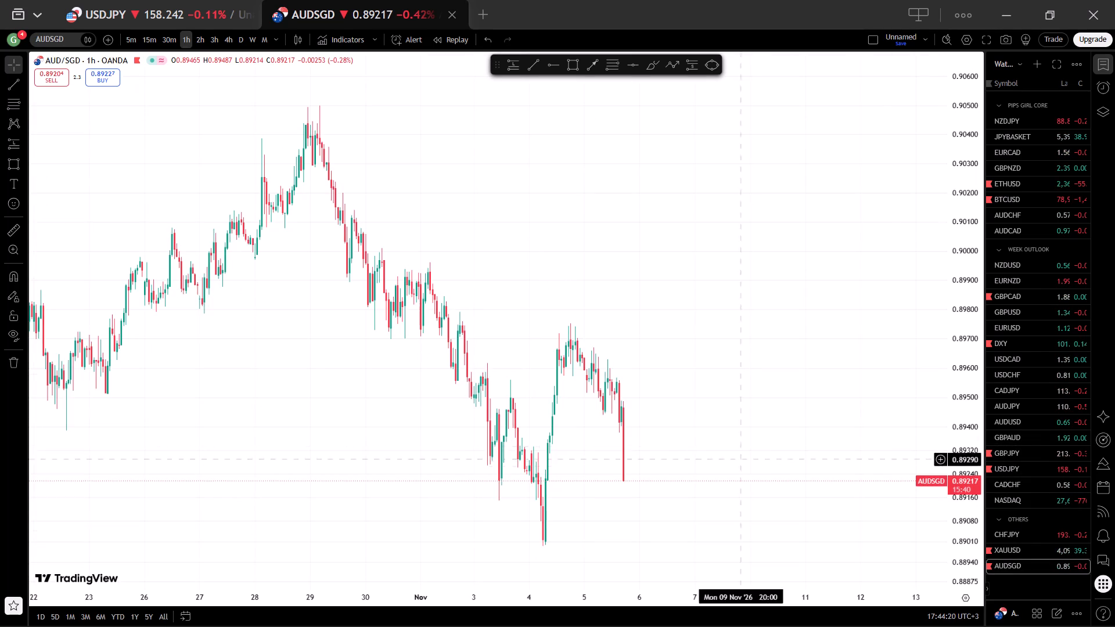
{"action": "left_click_drag", "start_coordinate": [749, 469], "coordinate": [787, 324]}
{"action": "left_click_drag", "start_coordinate": [908, 426], "coordinate": [890, 481]}
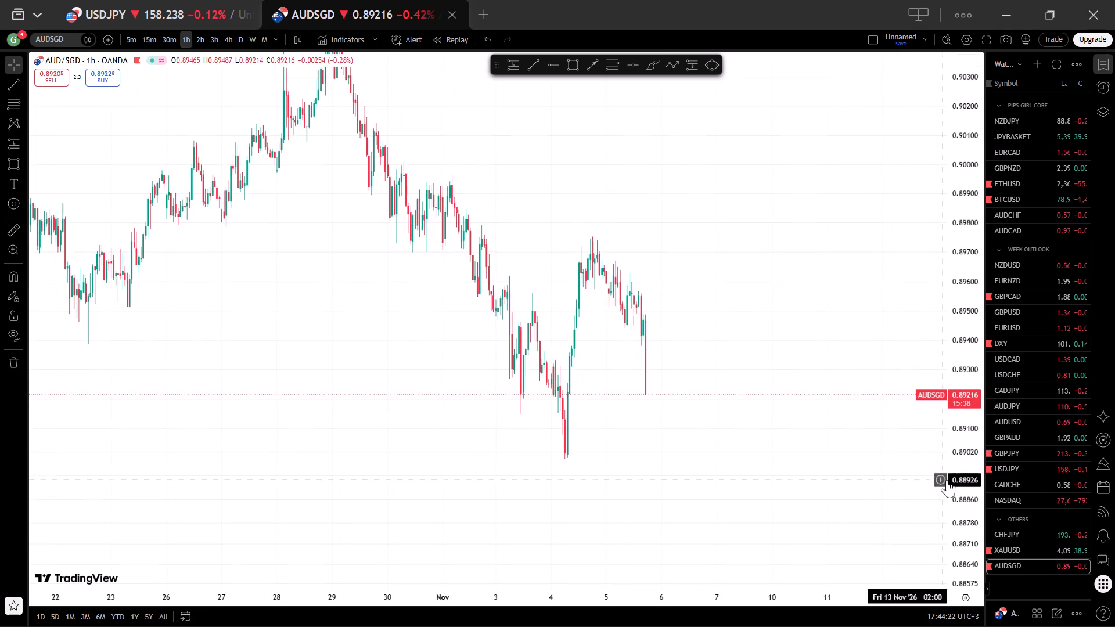
{"action": "left_click", "coordinate": [1005, 499]}
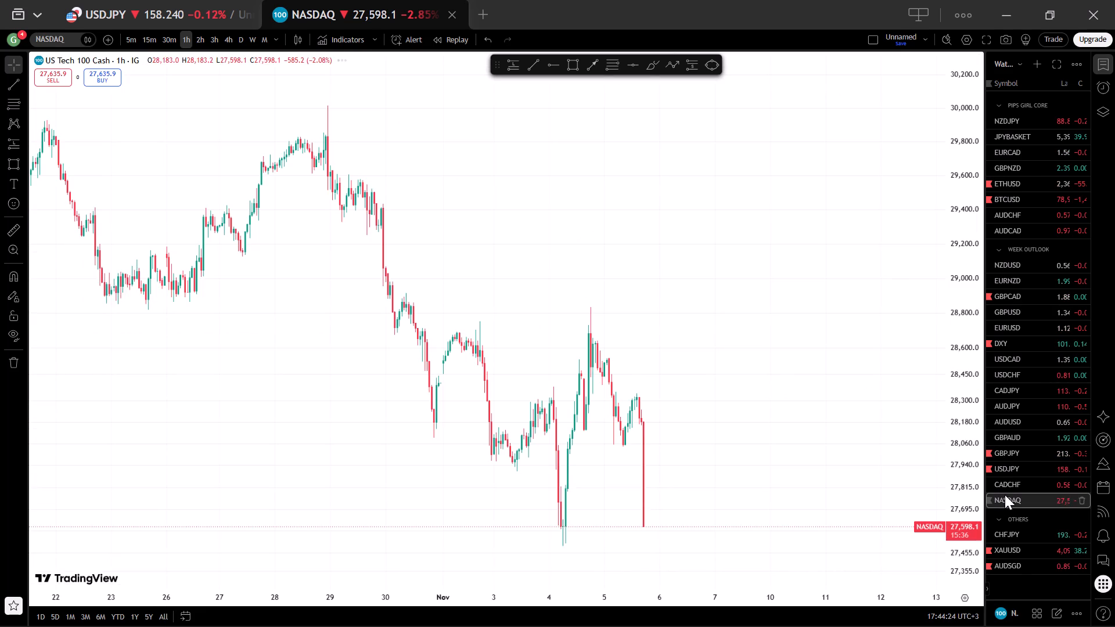
On the first tab's 15-minute USDJPY chart, draw a short position at the upper grey zone with entry 158.490 and target 158.218.
{"action": "left_click", "coordinate": [99, 0]}
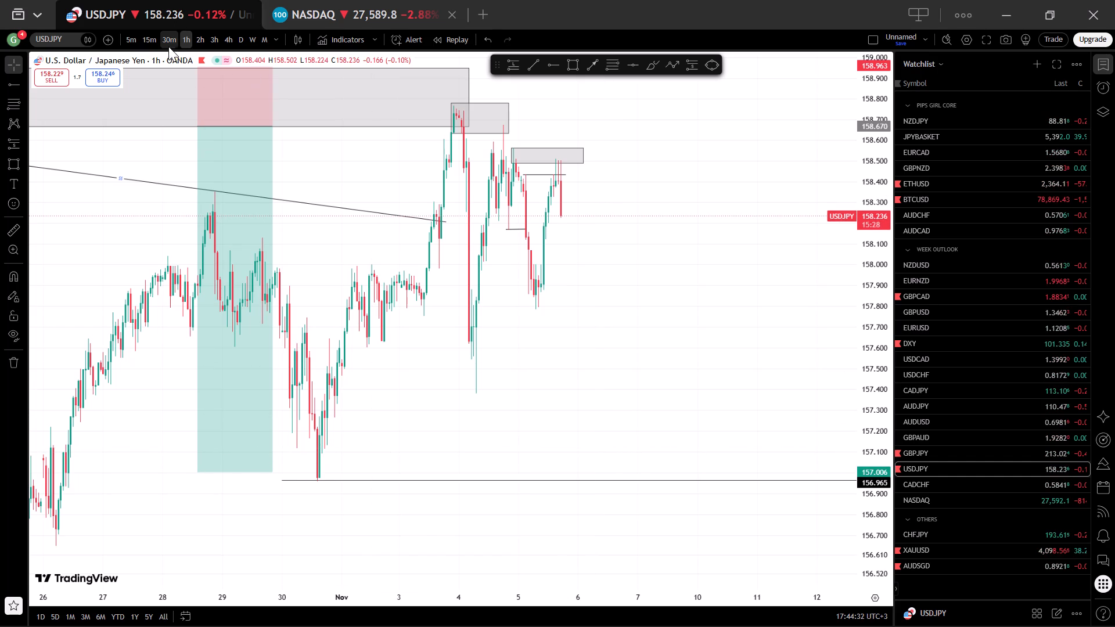
{"action": "left_click", "coordinate": [149, 41]}
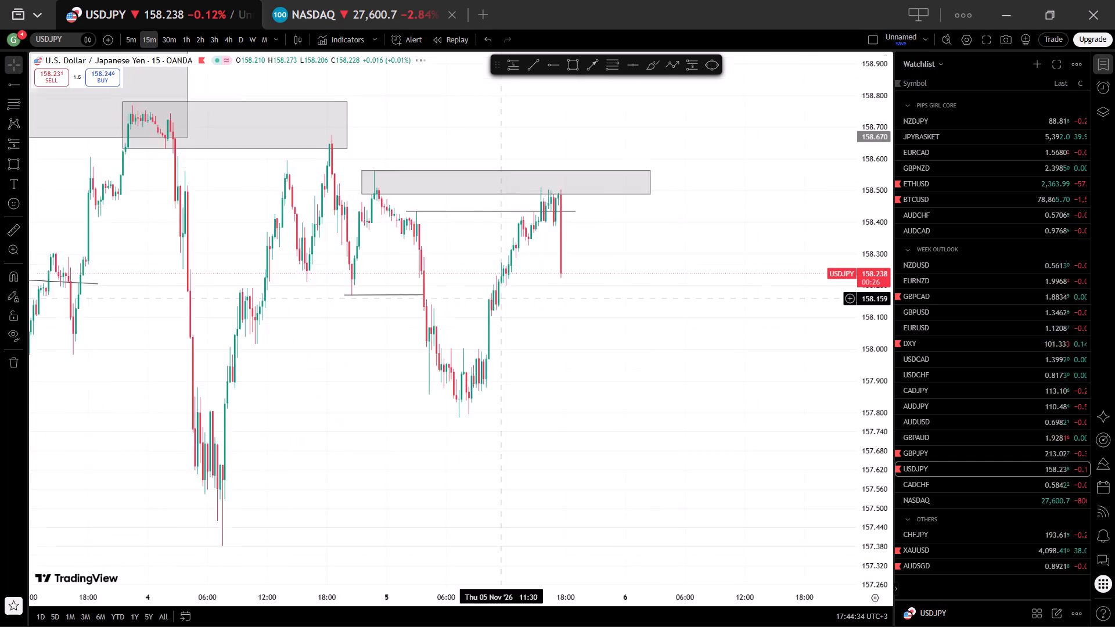
{"action": "scroll", "coordinate": [502, 298], "scroll_direction": "up", "scroll_amount": 5}
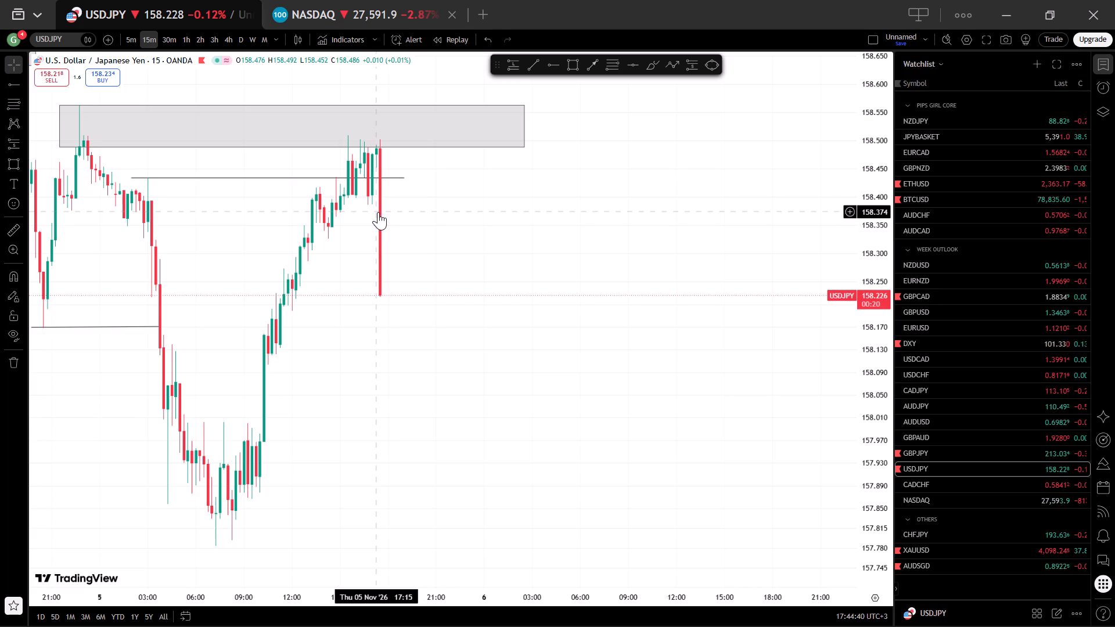
{"action": "left_click", "coordinate": [695, 64]}
{"action": "left_click", "coordinate": [348, 146]}
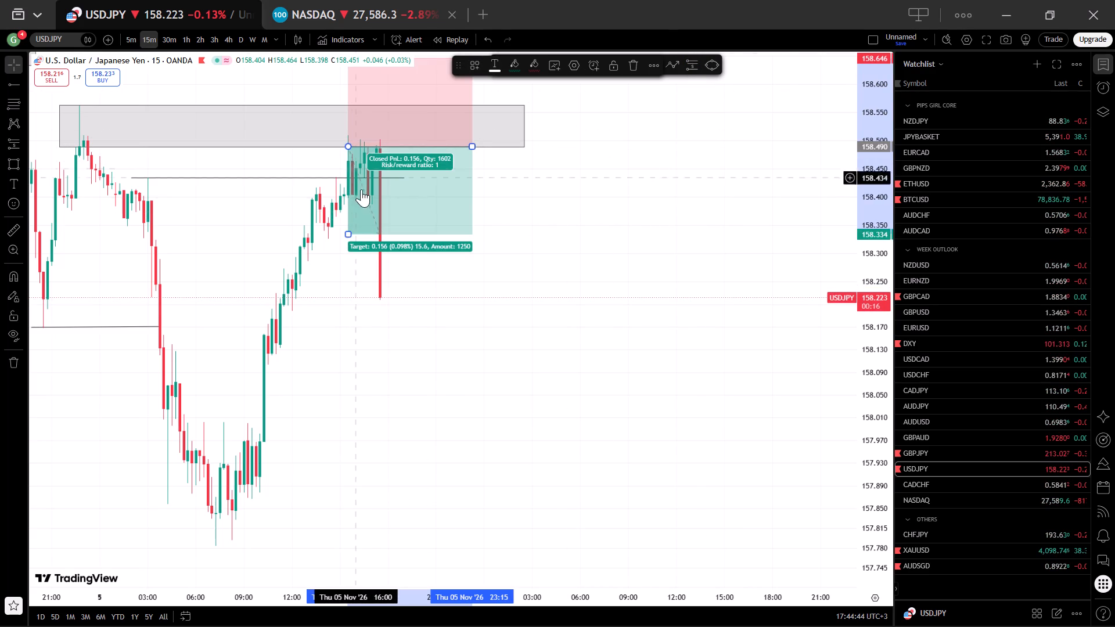
{"action": "left_click_drag", "start_coordinate": [350, 237], "coordinate": [338, 300]}
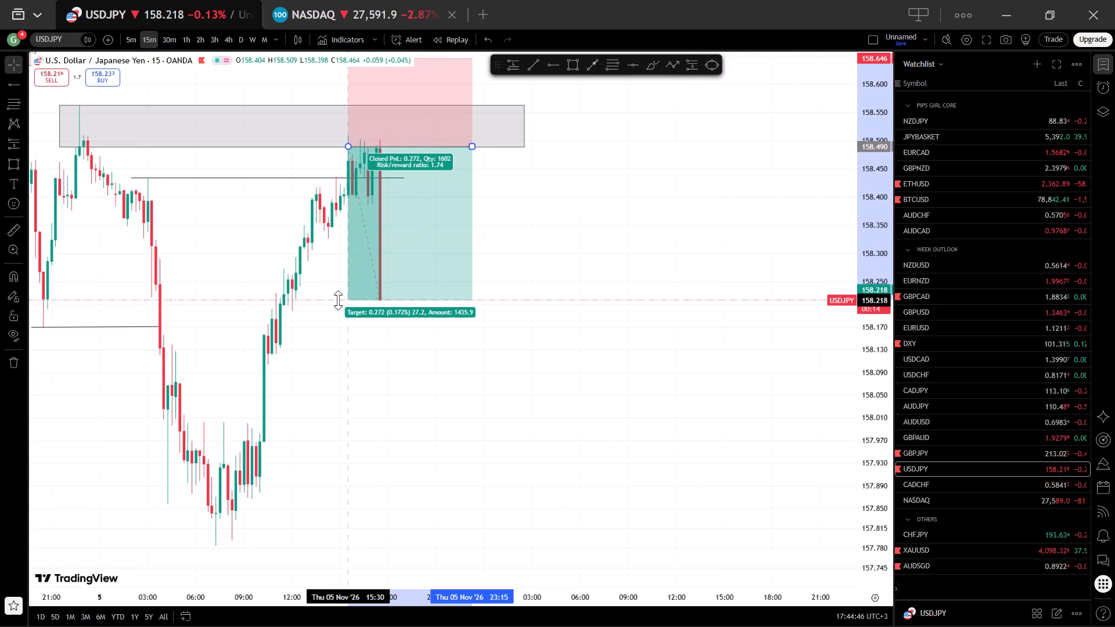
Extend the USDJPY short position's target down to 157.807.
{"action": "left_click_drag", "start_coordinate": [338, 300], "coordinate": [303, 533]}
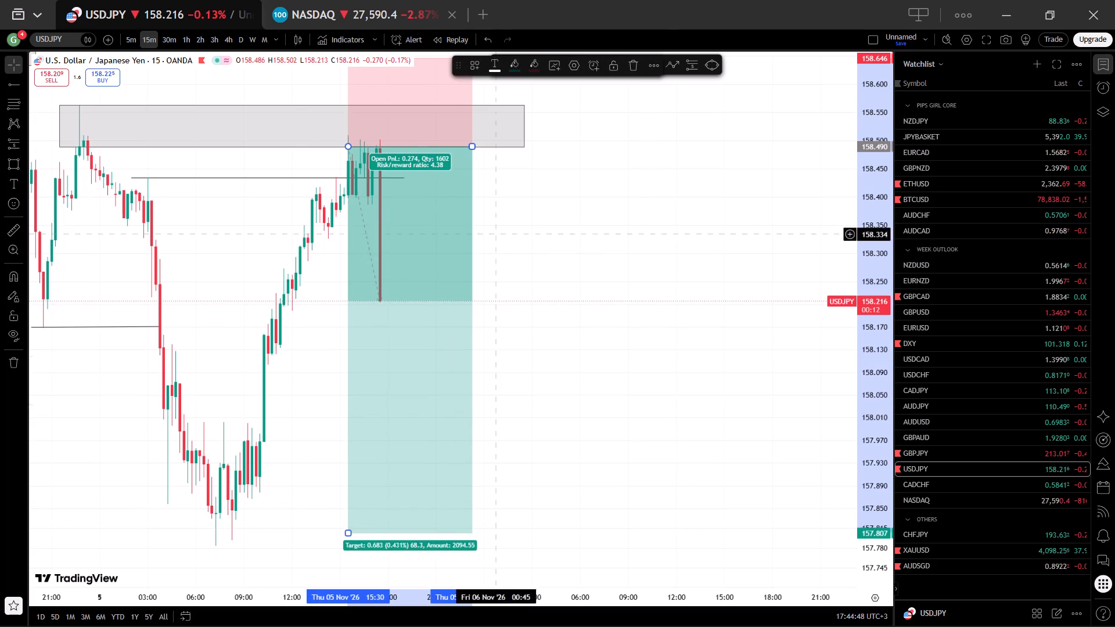
Delete the short position from the 15-minute USDJPY chart.
{"action": "left_click", "coordinate": [632, 65]}
{"action": "scroll", "coordinate": [573, 216], "scroll_direction": "down", "scroll_amount": 3}
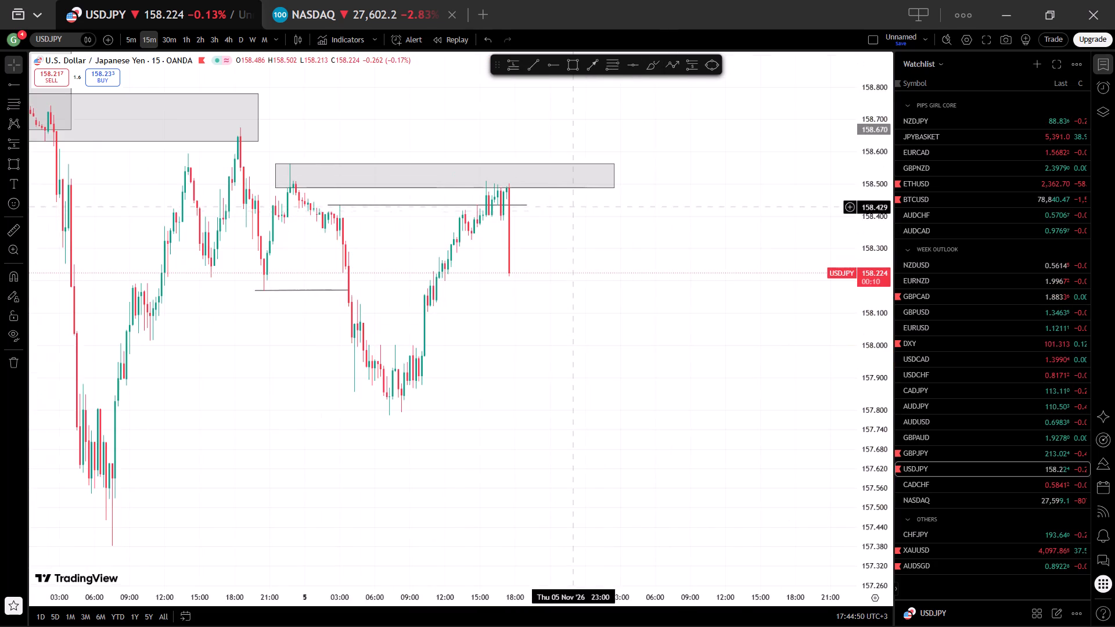
{"action": "scroll", "coordinate": [574, 207], "scroll_direction": "down", "scroll_amount": 1}
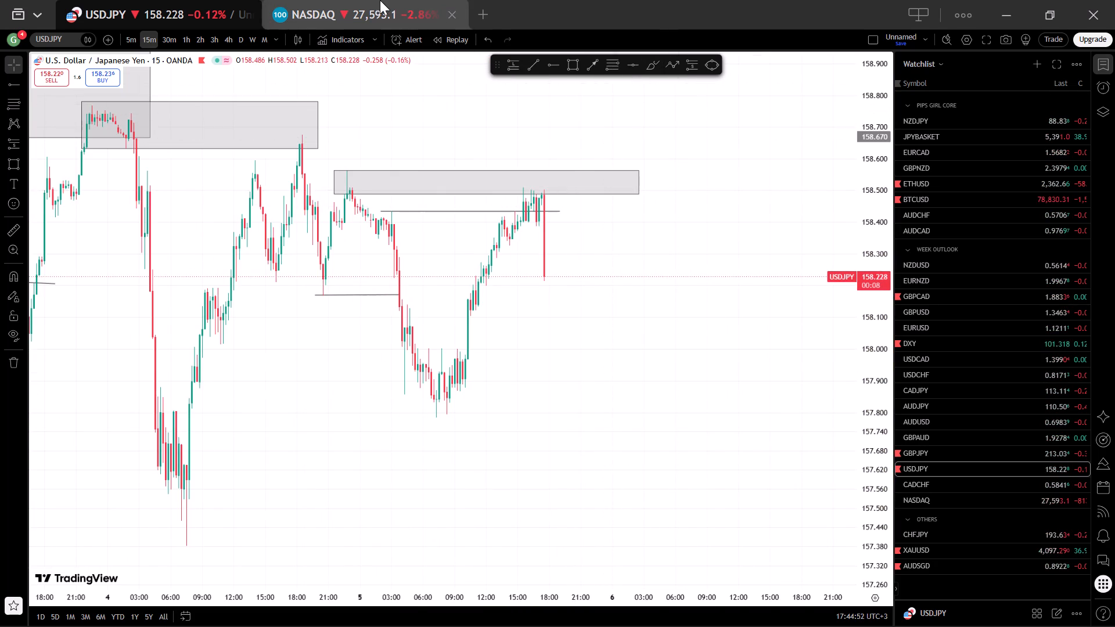
{"action": "left_click", "coordinate": [372, 0]}
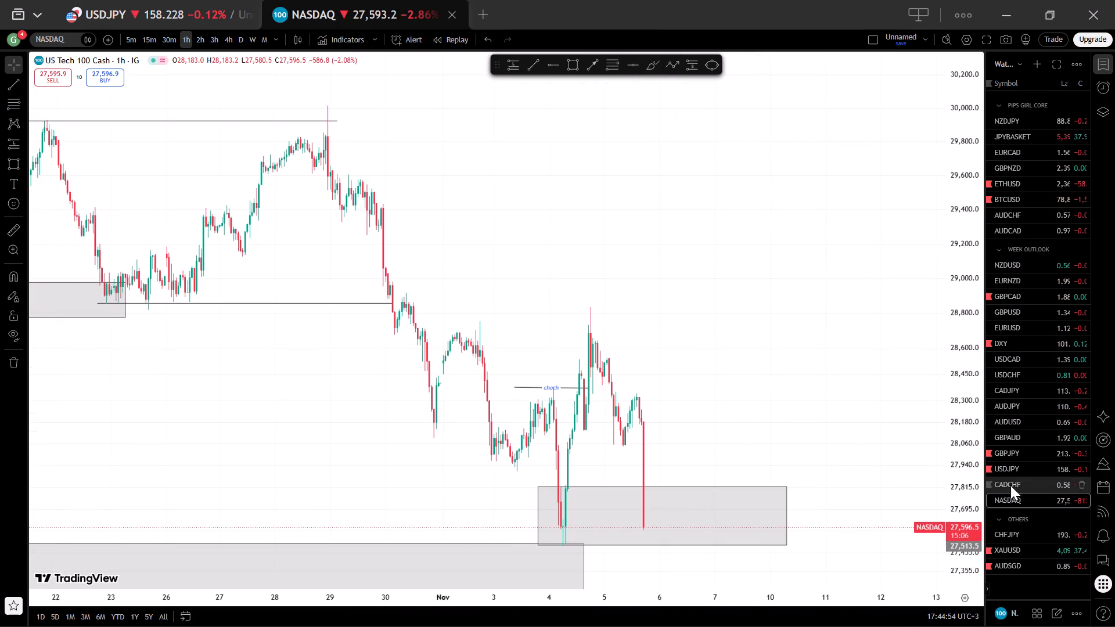
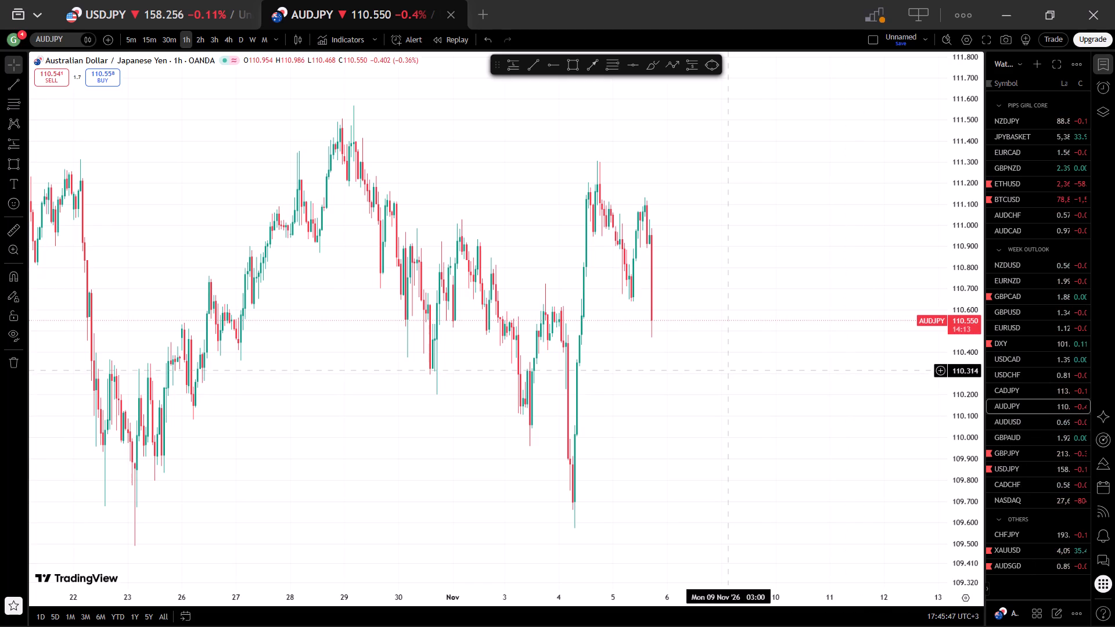
Draw a rectangle zone on the 1-hour AUDJPY chart from the 4 November swing high at 111.304 down to about 111.12.
{"action": "left_click_drag", "start_coordinate": [690, 217], "coordinate": [718, 292]}
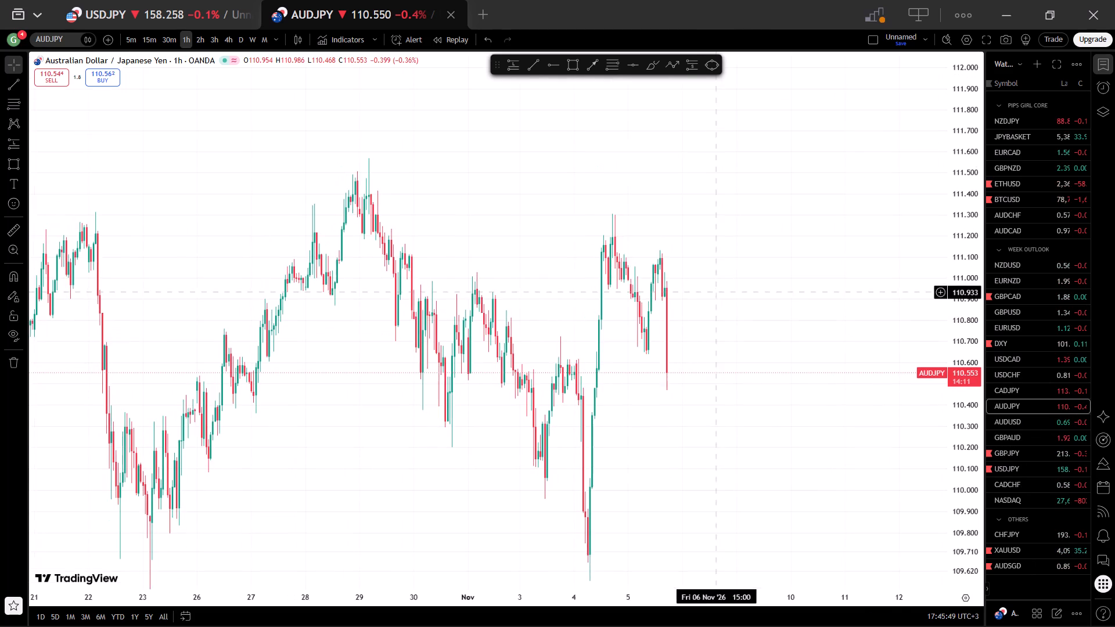
{"action": "left_click", "coordinate": [574, 60]}
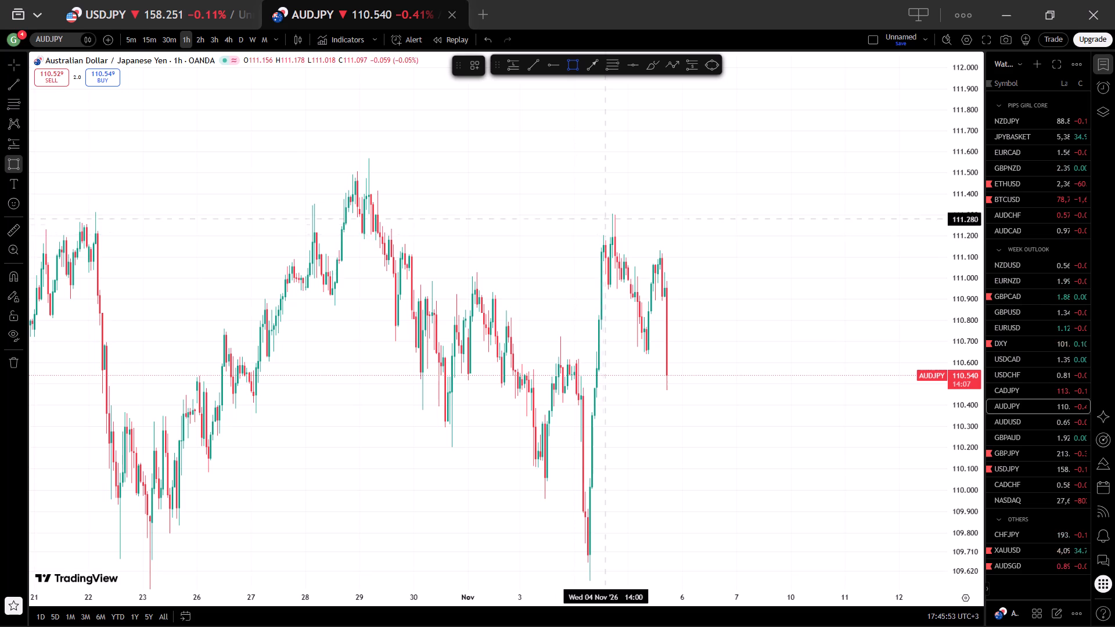
{"action": "left_click", "coordinate": [610, 214]}
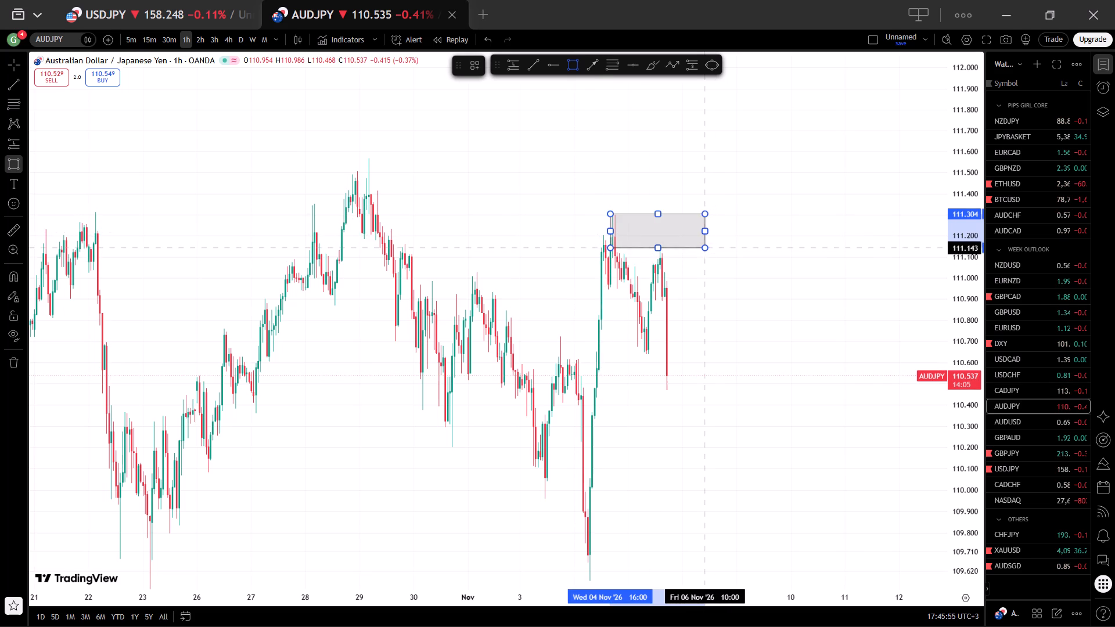
{"action": "left_click", "coordinate": [706, 248]}
{"action": "left_click", "coordinate": [703, 275]}
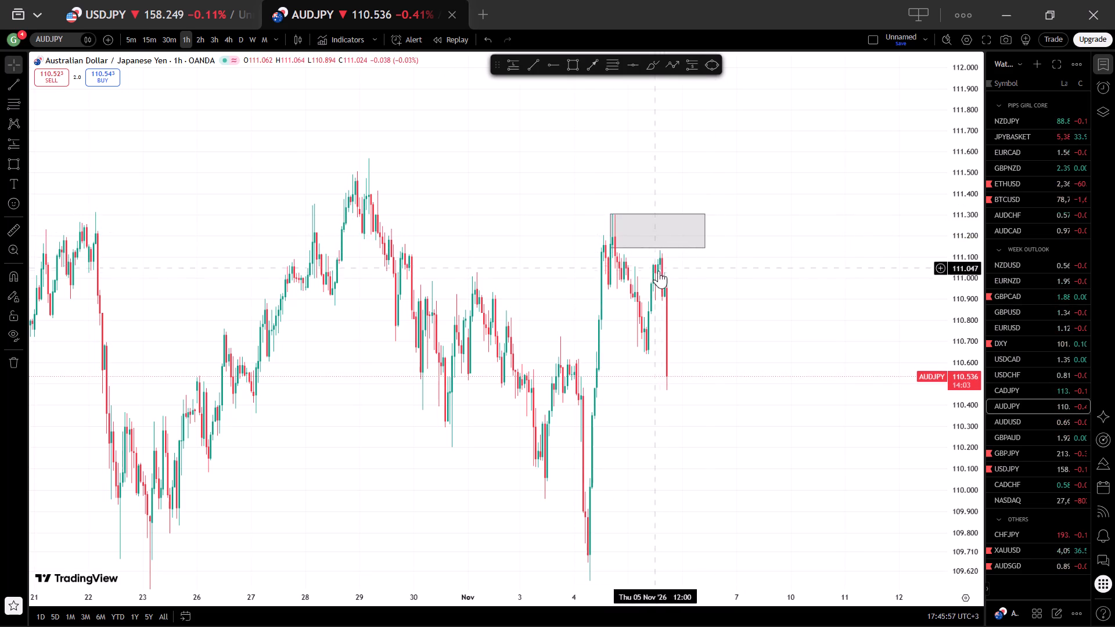
{"action": "left_click_drag", "start_coordinate": [704, 249], "coordinate": [700, 253]}
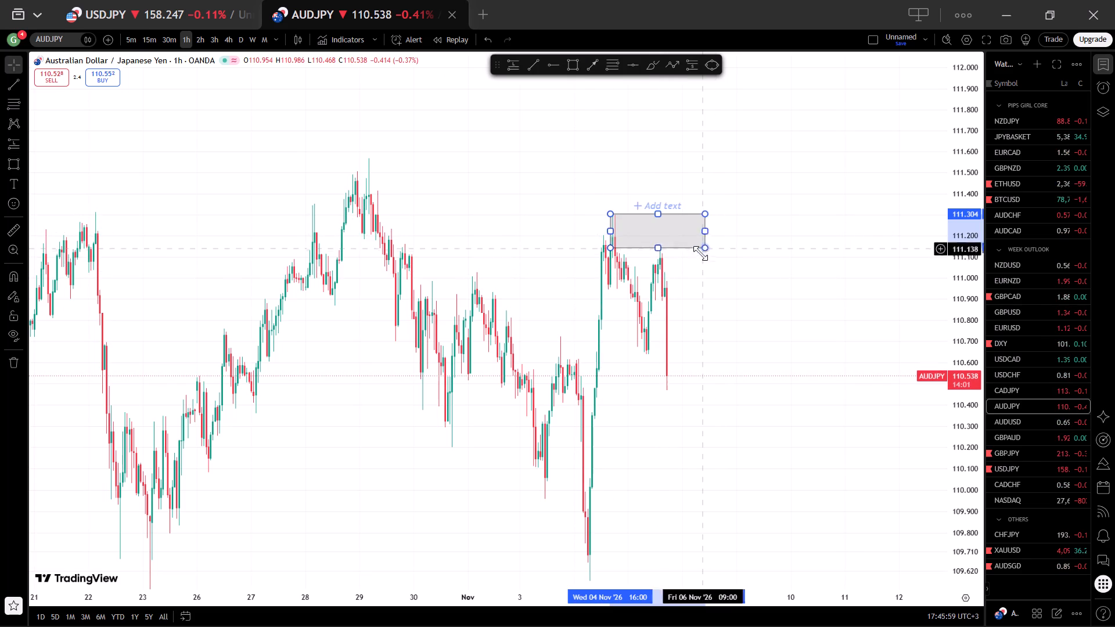
{"action": "left_click_drag", "start_coordinate": [700, 253], "coordinate": [690, 251]}
{"action": "left_click", "coordinate": [715, 275]}
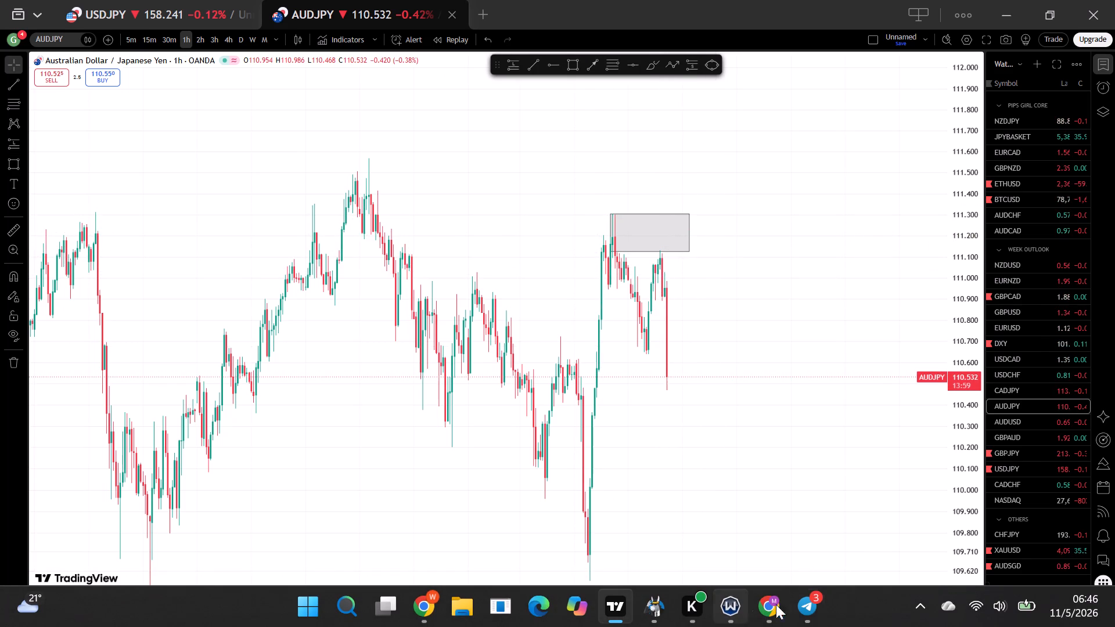
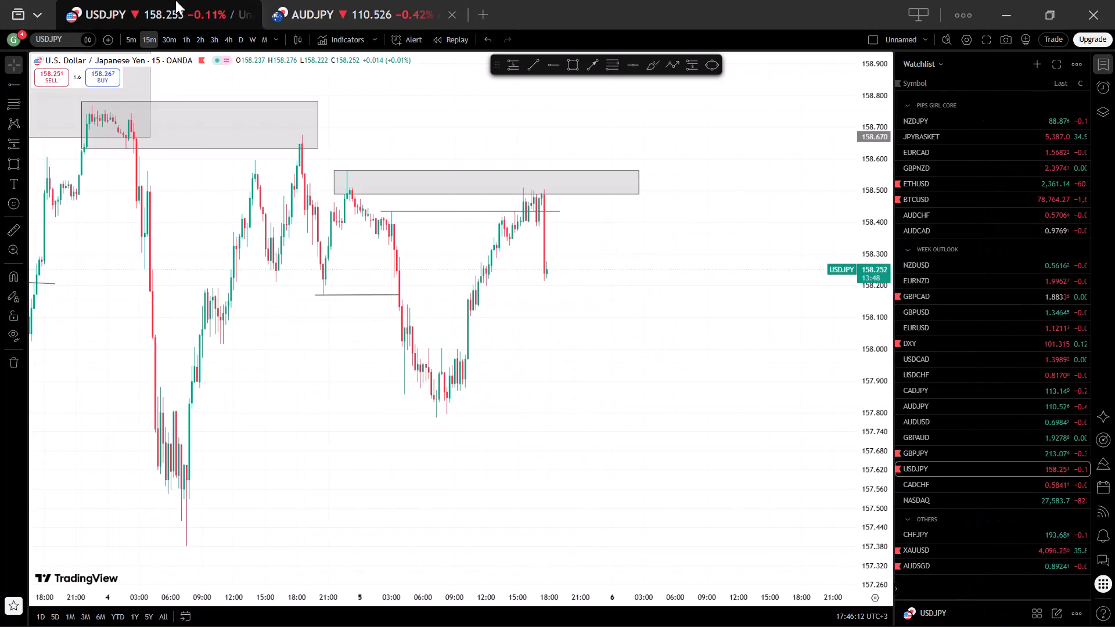
Extend the AUDJPY rectangle zone's start edge a few hours earlier on 4 November, to the first candles of the swing high.
{"action": "left_click", "coordinate": [388, 0]}
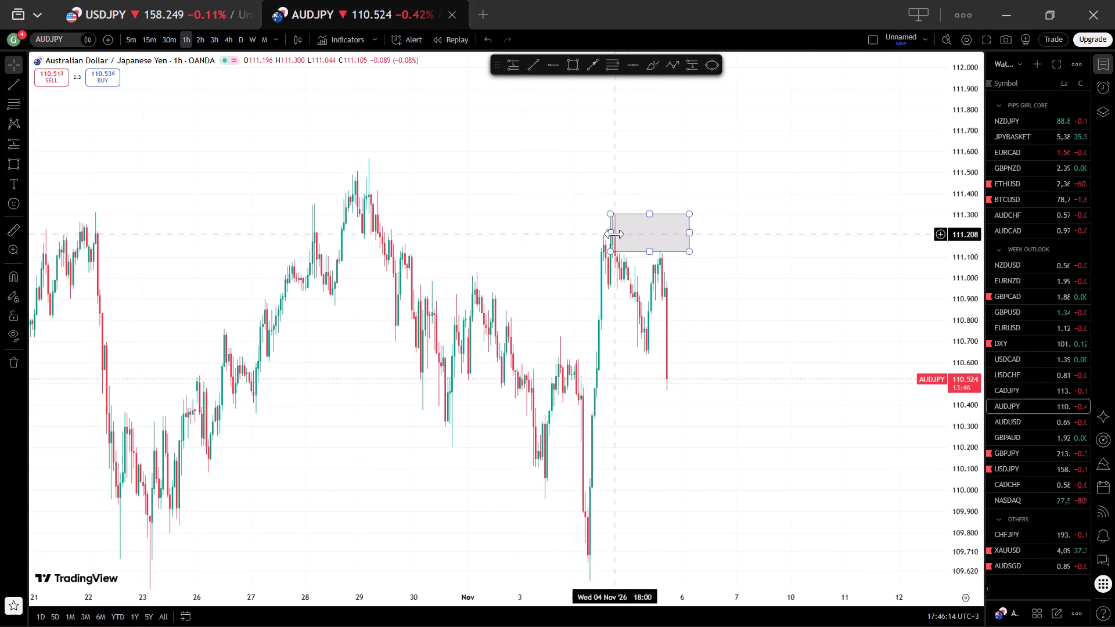
{"action": "left_click_drag", "start_coordinate": [614, 234], "coordinate": [605, 229]}
{"action": "left_click", "coordinate": [849, 492]}
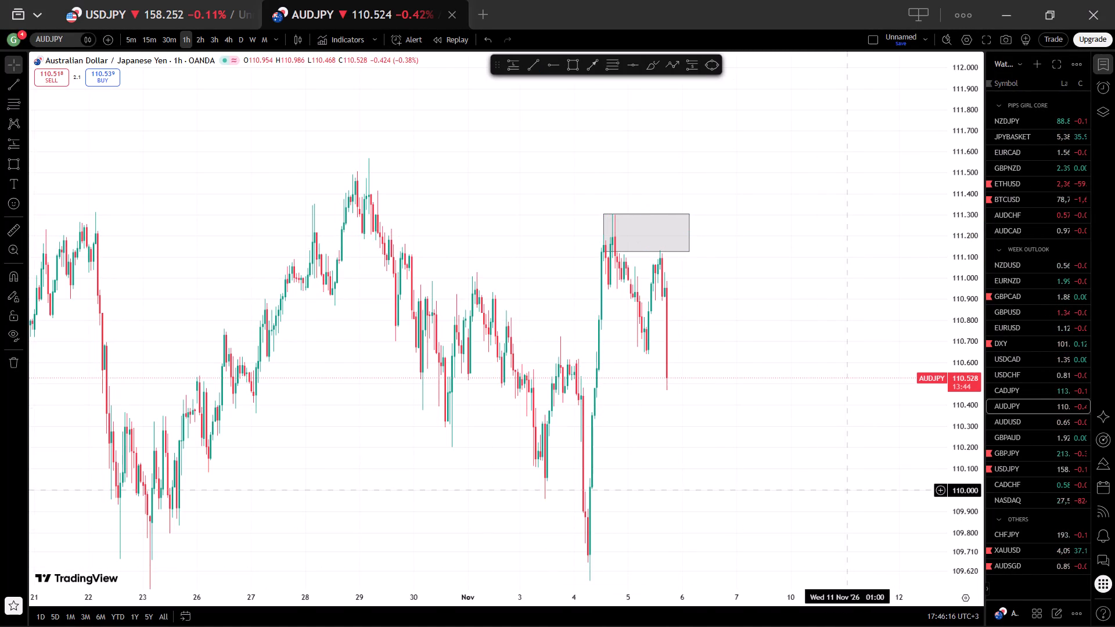
Examine AUDJPY on the 4-hour timeframe, comparing the marked zone with the earlier October swing highs and lows.
{"action": "left_click", "coordinate": [238, 45]}
{"action": "left_click", "coordinate": [225, 37]}
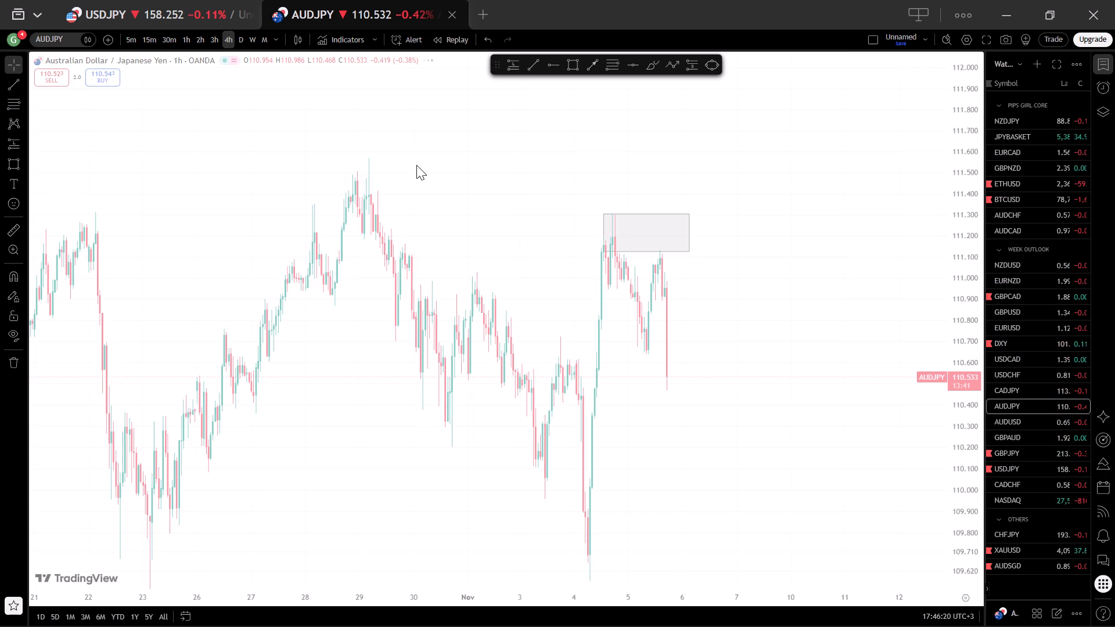
{"action": "scroll", "coordinate": [962, 380], "scroll_direction": "down", "scroll_amount": 9}
{"action": "scroll", "coordinate": [732, 403], "scroll_direction": "up", "scroll_amount": 5}
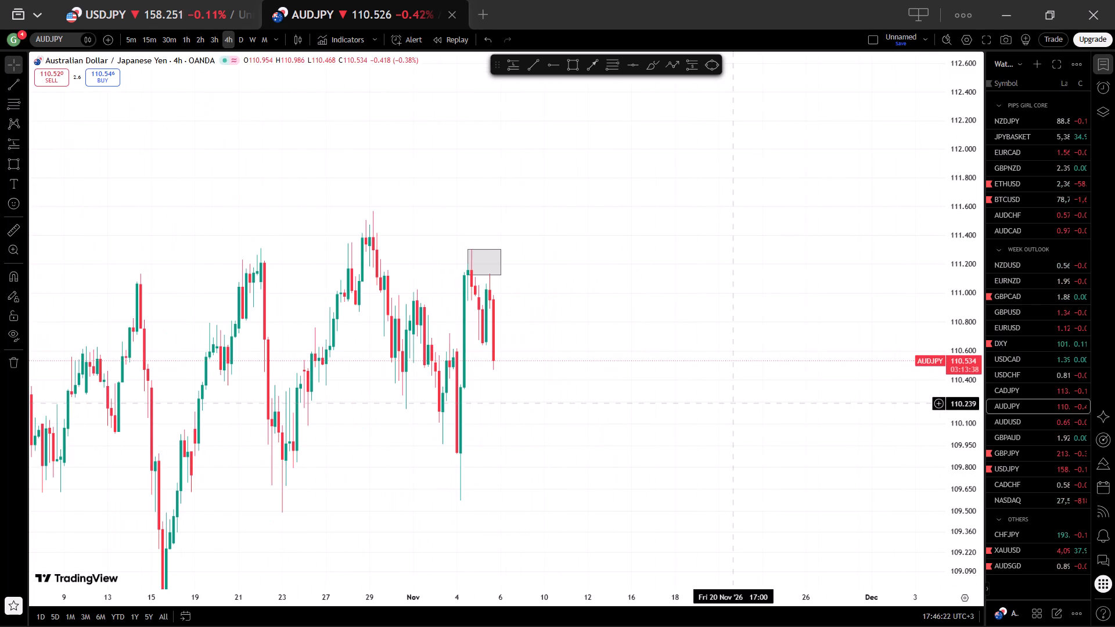
{"action": "left_click_drag", "start_coordinate": [733, 401], "coordinate": [817, 365]}
{"action": "left_click_drag", "start_coordinate": [728, 385], "coordinate": [762, 375]}
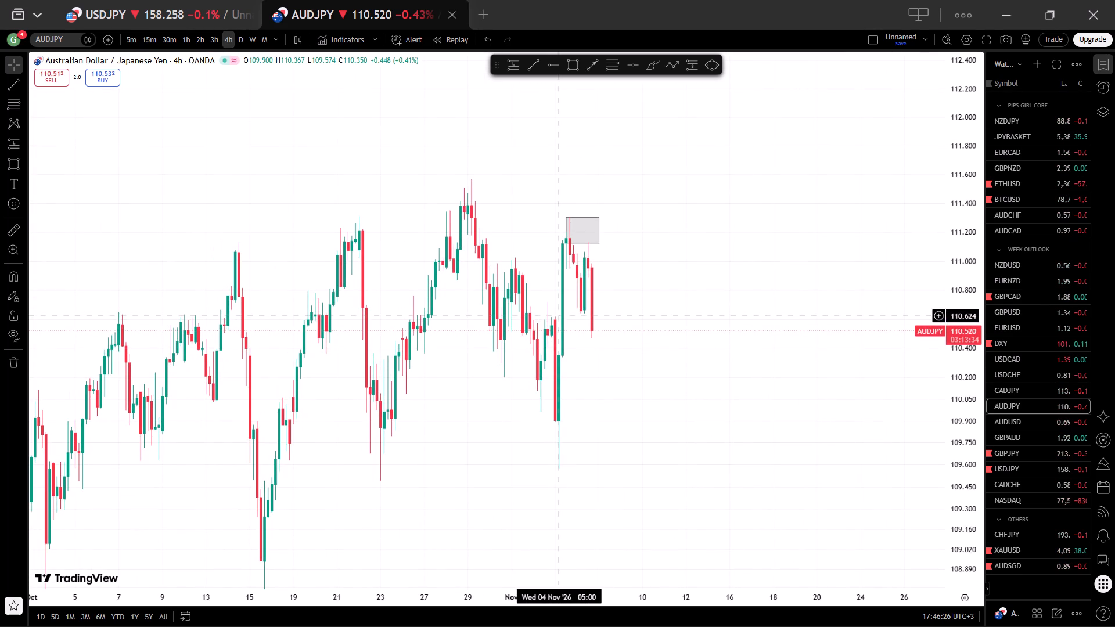
{"action": "scroll", "coordinate": [538, 357], "scroll_direction": "down", "scroll_amount": 1}
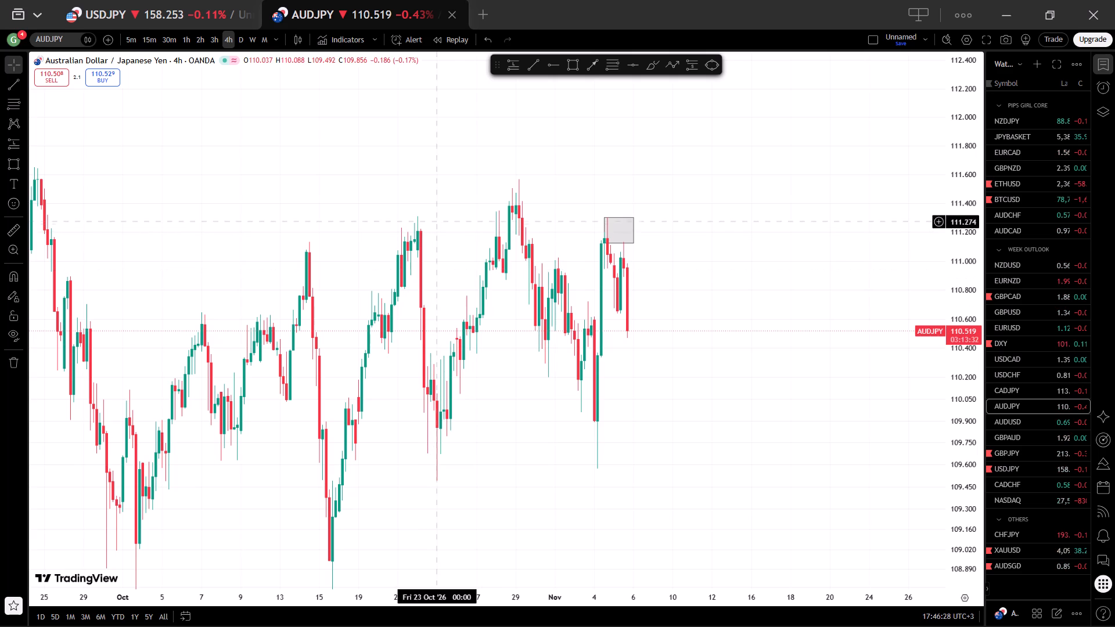
{"action": "left_click", "coordinate": [102, 0]}
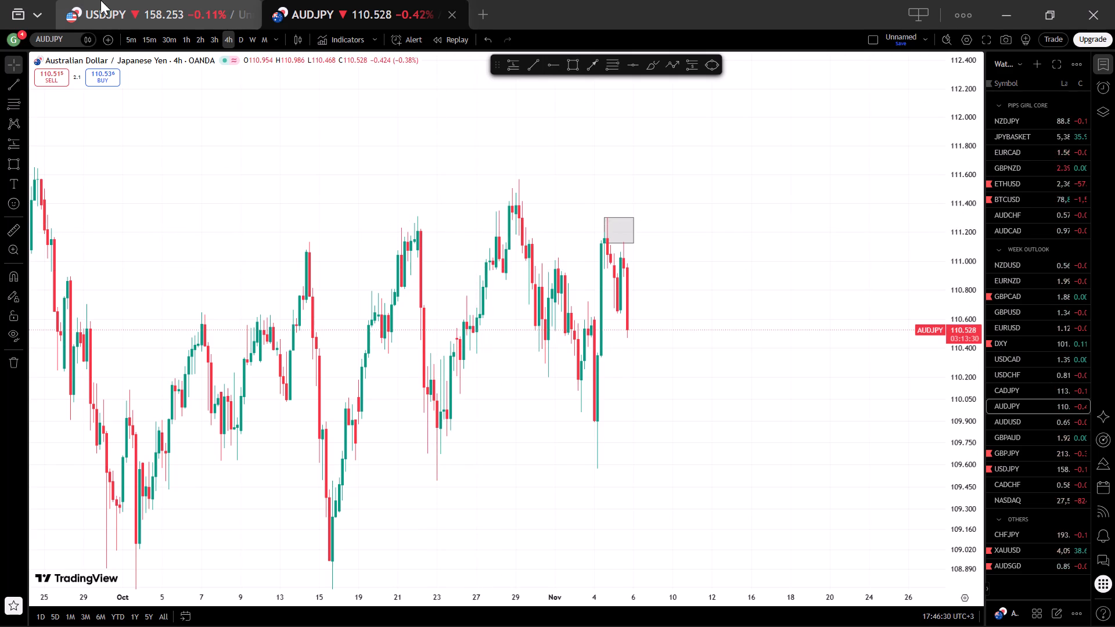
{"action": "left_click", "coordinate": [347, 0]}
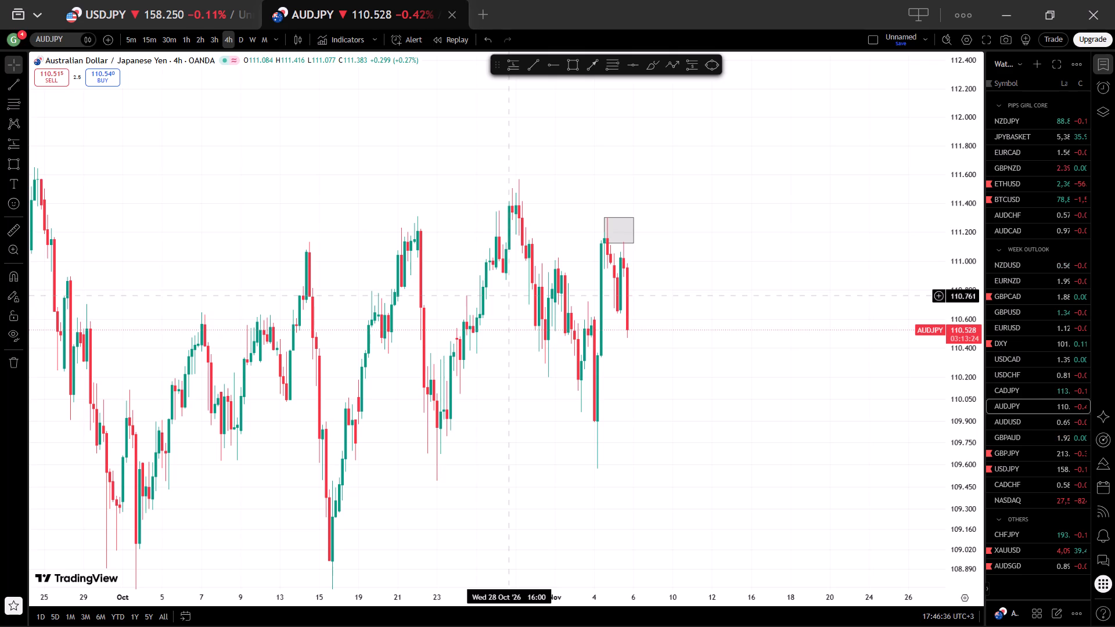
{"action": "scroll", "coordinate": [499, 331], "scroll_direction": "down", "scroll_amount": 3}
{"action": "left_click_drag", "start_coordinate": [589, 435], "coordinate": [589, 348]}
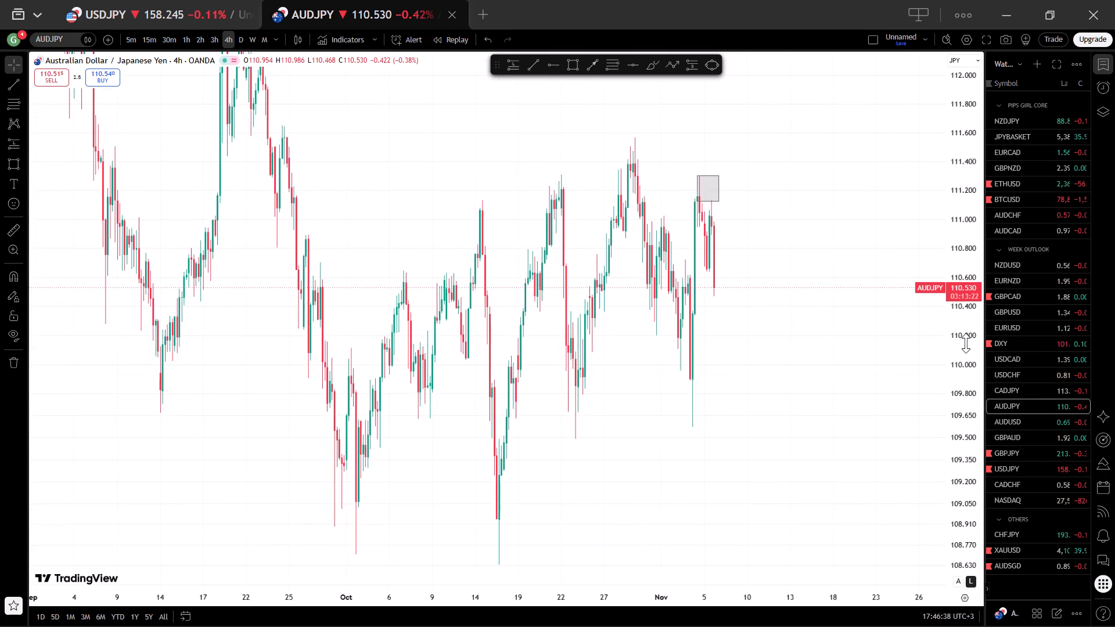
{"action": "scroll", "coordinate": [966, 344], "scroll_direction": "down", "scroll_amount": 3}
{"action": "scroll", "coordinate": [605, 374], "scroll_direction": "up", "scroll_amount": 1}
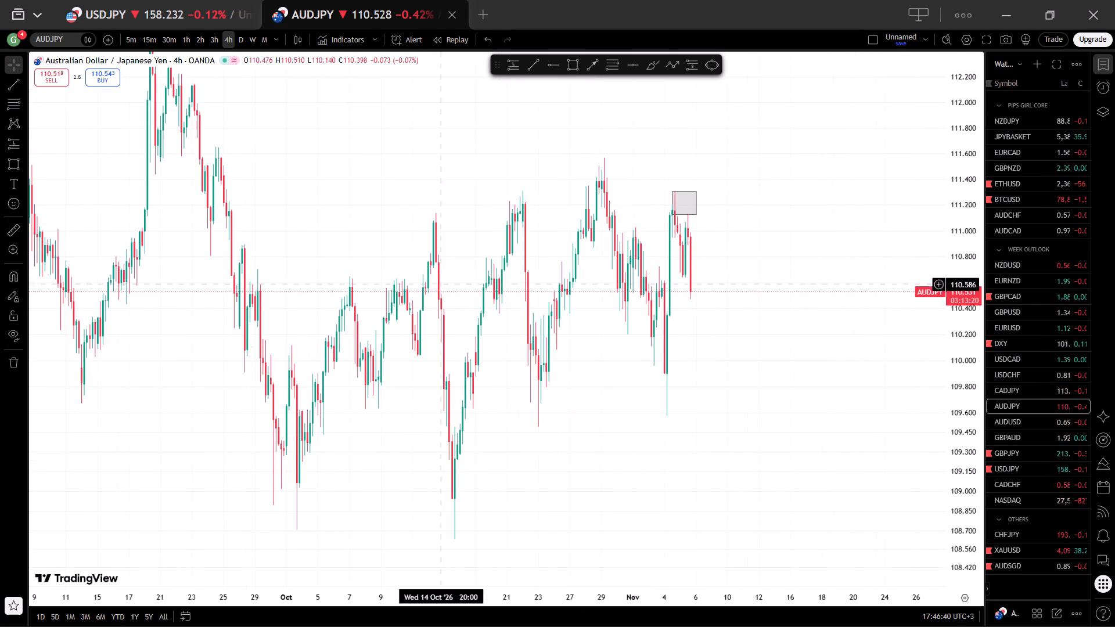
{"action": "scroll", "coordinate": [563, 301], "scroll_direction": "up", "scroll_amount": 3}
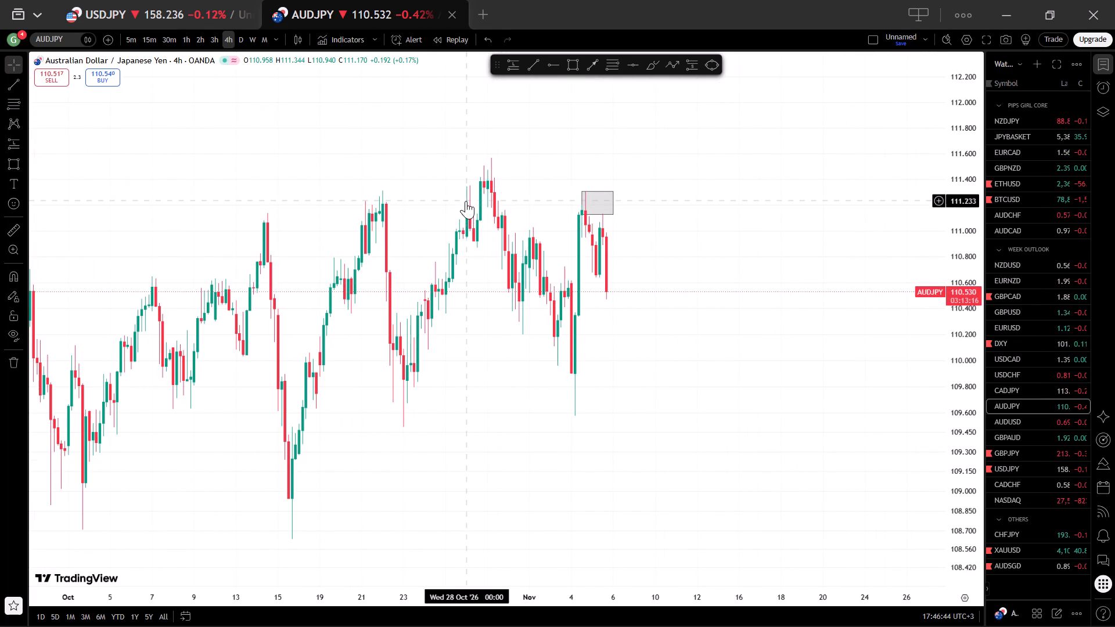
Draw a rectangle zone on 1-hour AUDJPY from the 28 October high at about 111.35 down to about 111.22, extending through 4 November.
{"action": "left_click", "coordinate": [181, 41]}
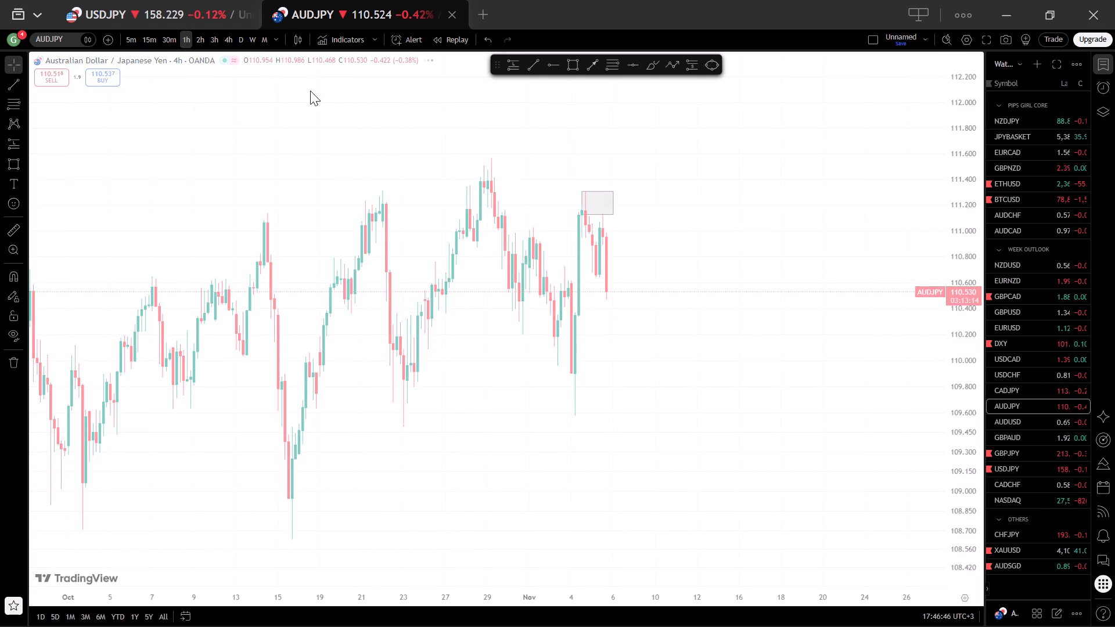
{"action": "scroll", "coordinate": [472, 164], "scroll_direction": "down", "scroll_amount": 4}
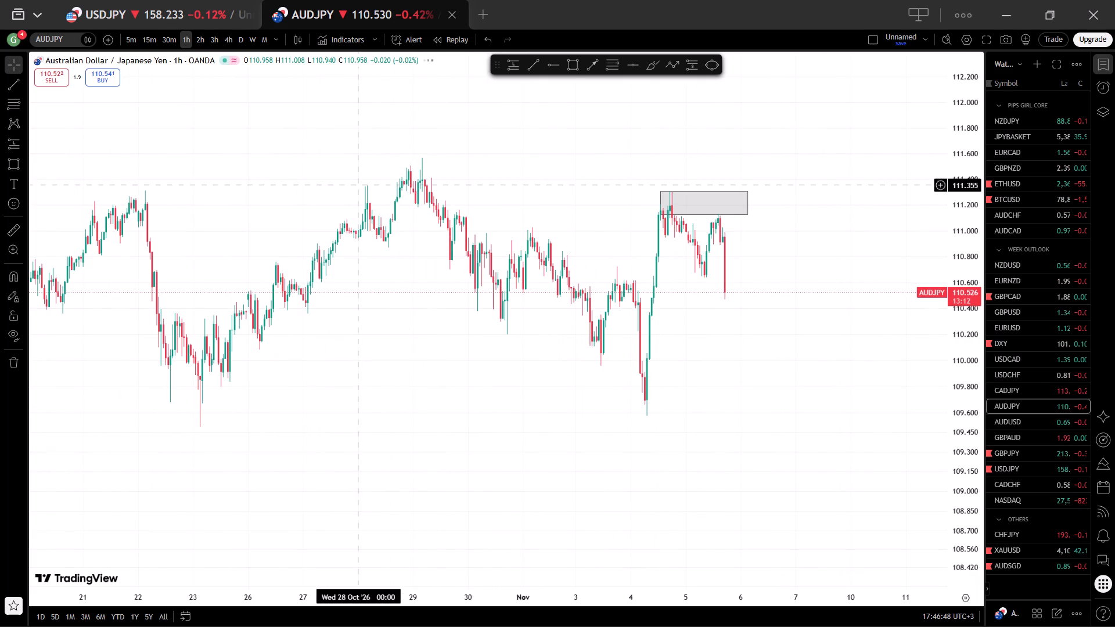
{"action": "left_click", "coordinate": [577, 65]}
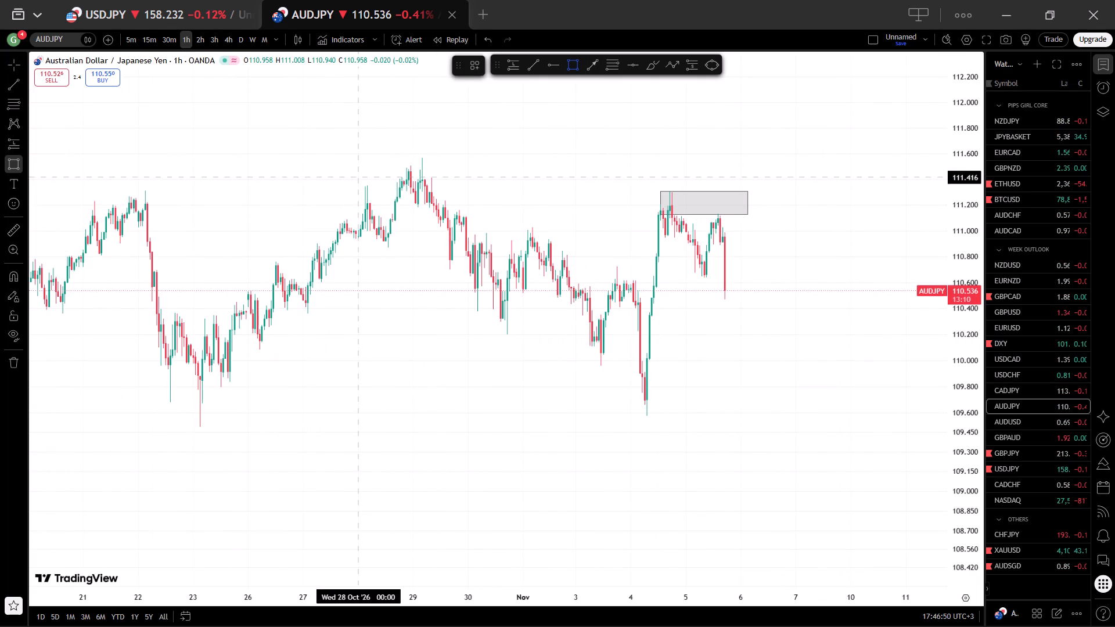
{"action": "left_click", "coordinate": [360, 186]}
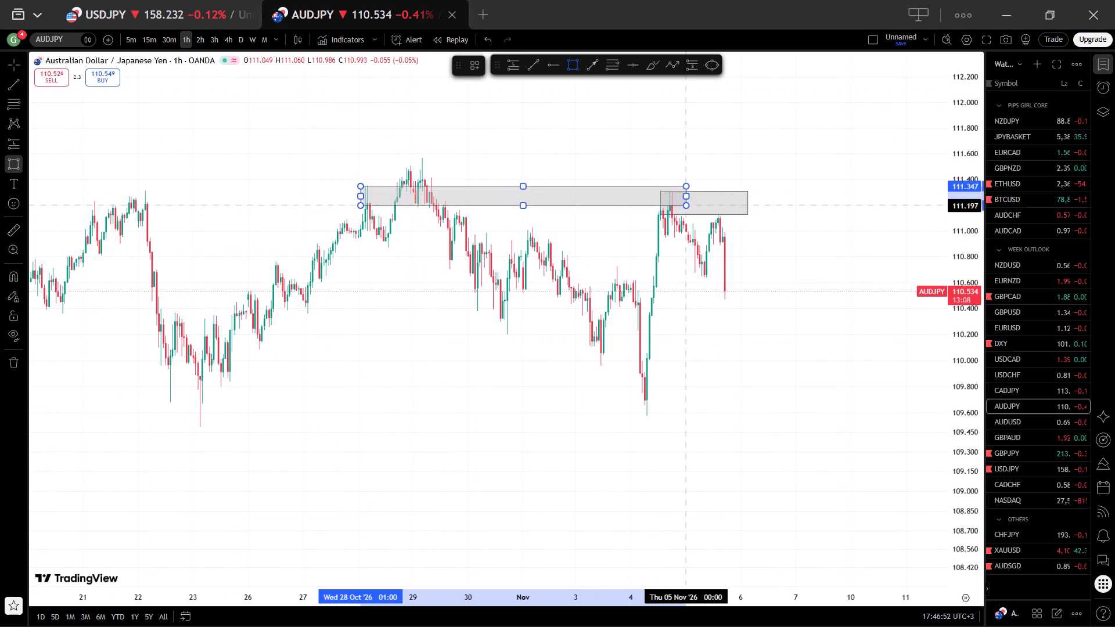
{"action": "left_click", "coordinate": [682, 202]}
{"action": "left_click", "coordinate": [521, 116]}
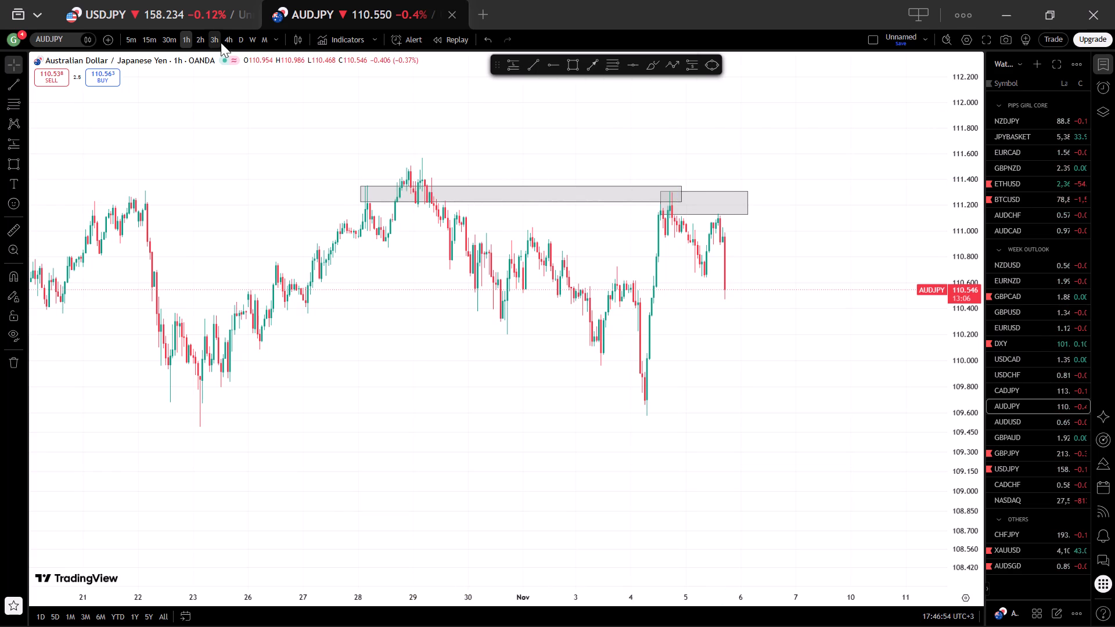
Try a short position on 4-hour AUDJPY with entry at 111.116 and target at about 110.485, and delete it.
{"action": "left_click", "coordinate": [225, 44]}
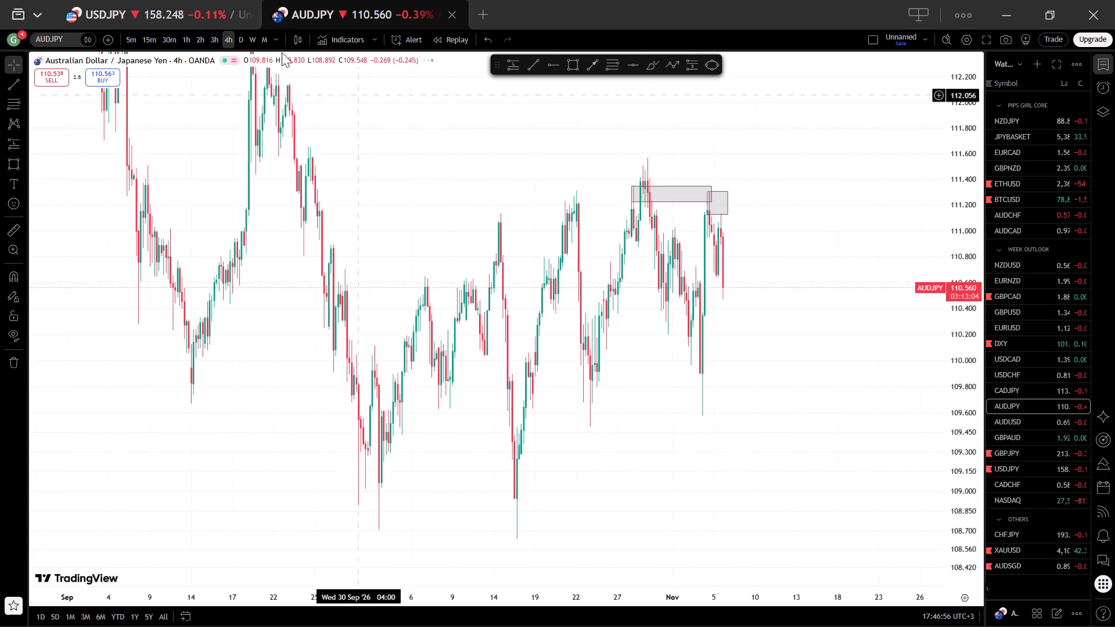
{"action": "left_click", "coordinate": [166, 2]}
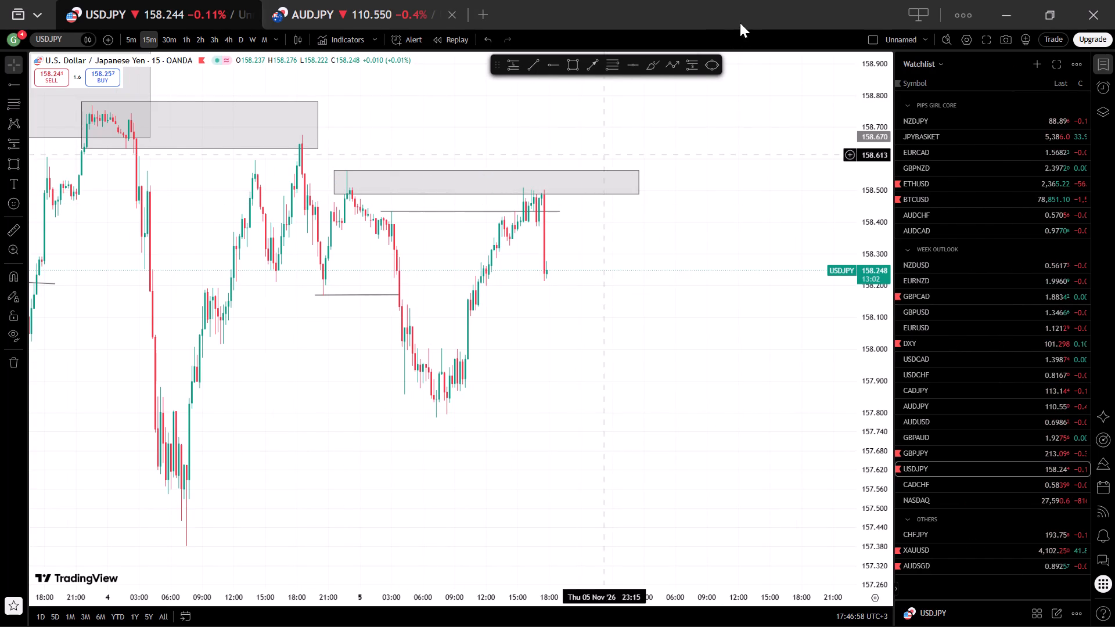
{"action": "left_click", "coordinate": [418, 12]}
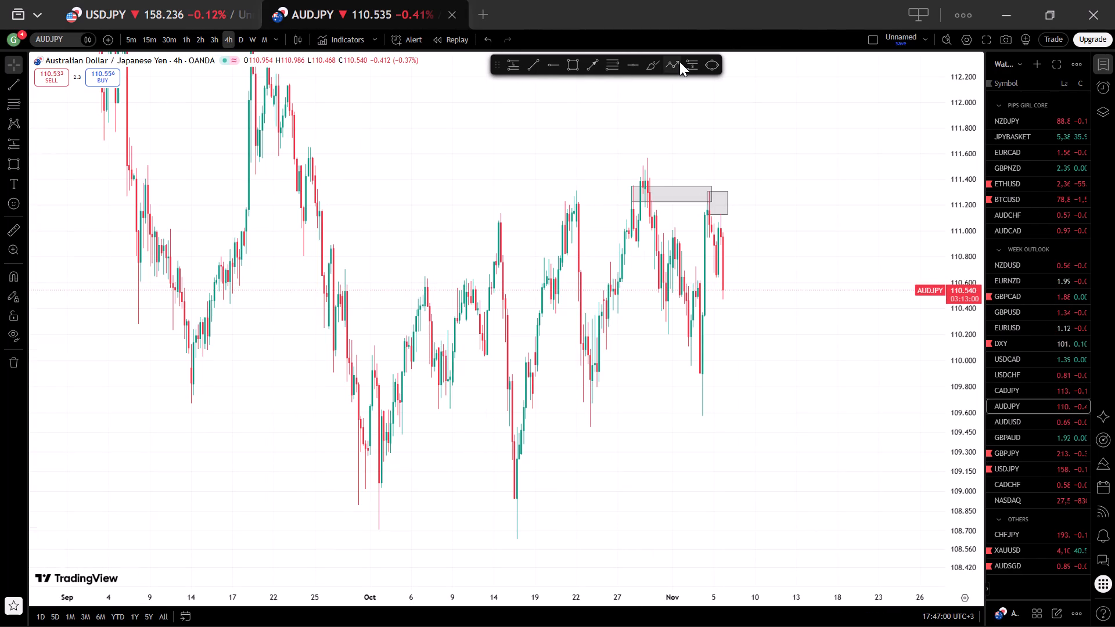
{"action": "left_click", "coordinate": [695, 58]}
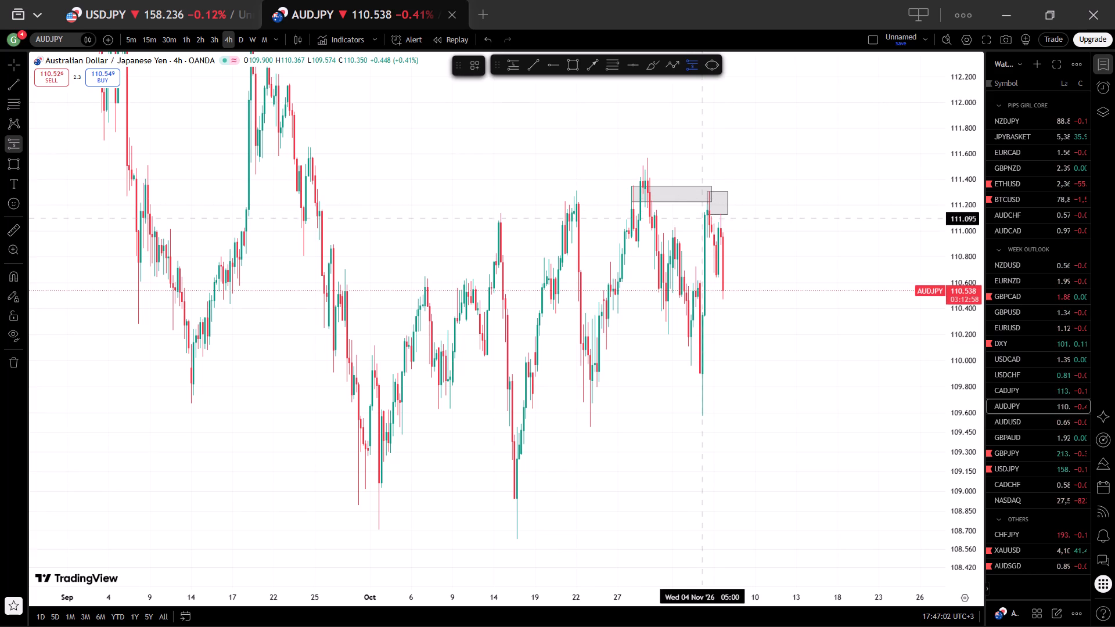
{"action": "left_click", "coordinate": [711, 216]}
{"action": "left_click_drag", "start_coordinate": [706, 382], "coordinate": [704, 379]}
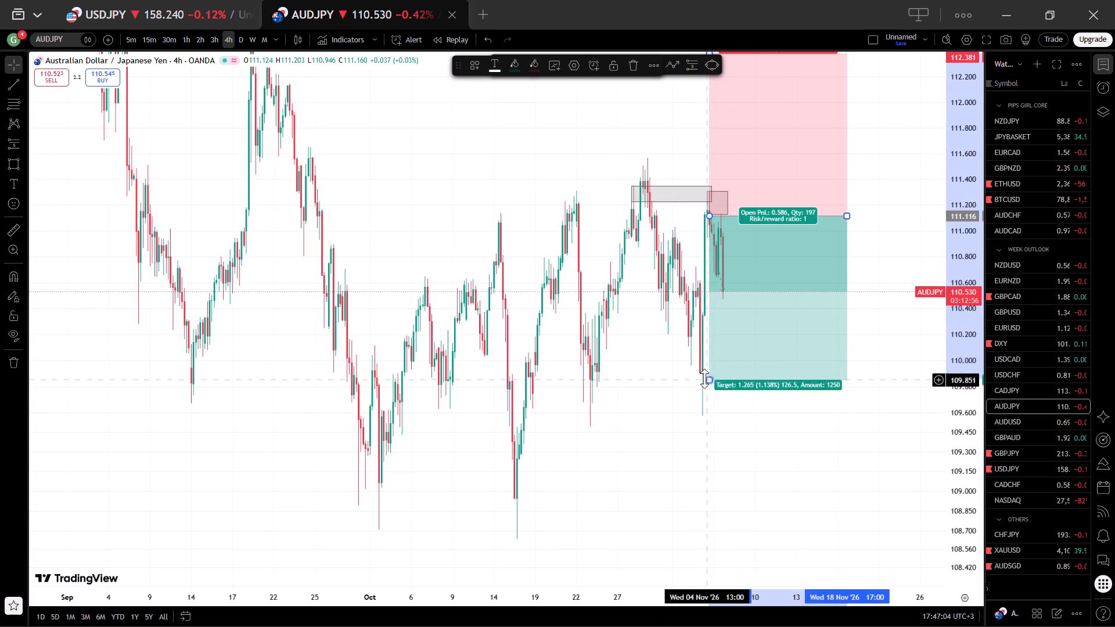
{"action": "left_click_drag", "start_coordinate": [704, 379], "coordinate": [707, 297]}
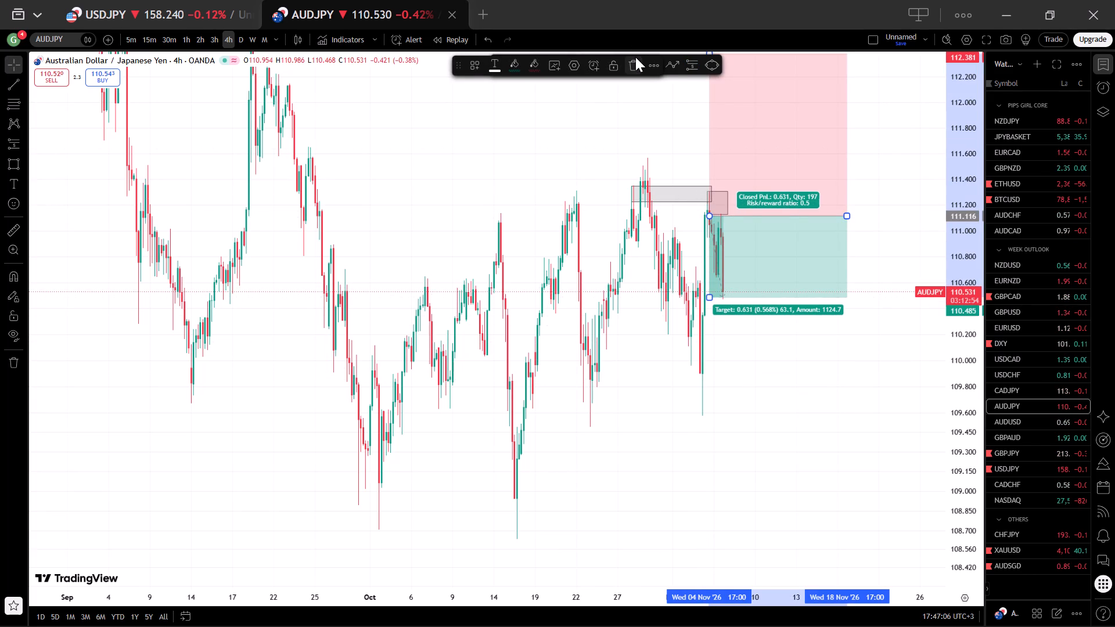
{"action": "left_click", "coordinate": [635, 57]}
Review both AUDJPY zones on the 1-hour timeframe and bring up USDJPY on the same timeframe.
{"action": "scroll", "coordinate": [807, 290], "scroll_direction": "up", "scroll_amount": 2}
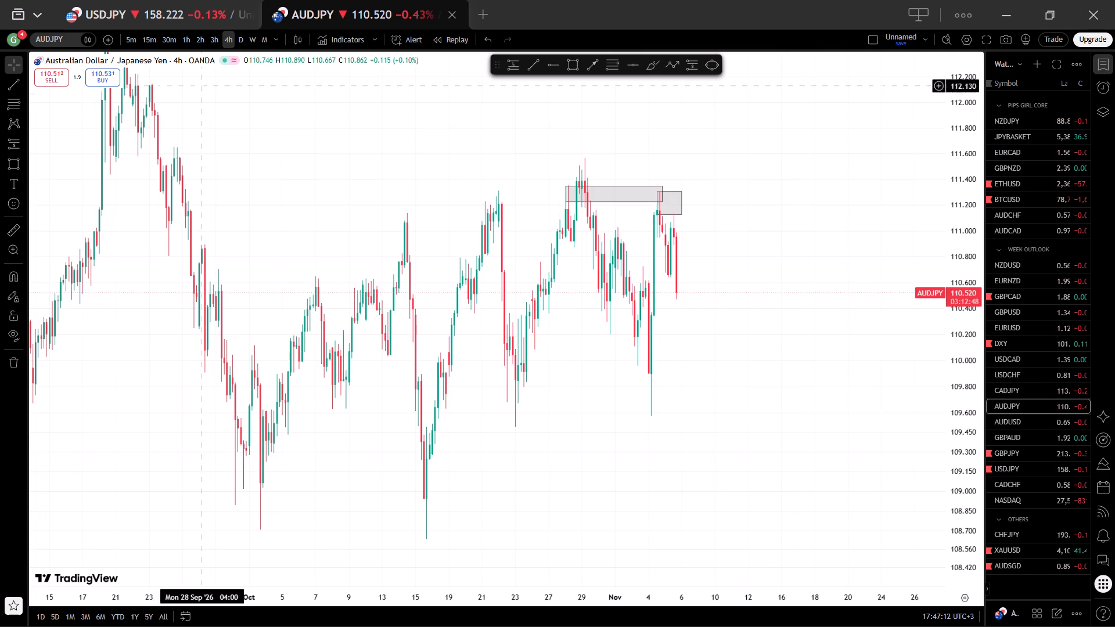
{"action": "left_click", "coordinate": [184, 40]}
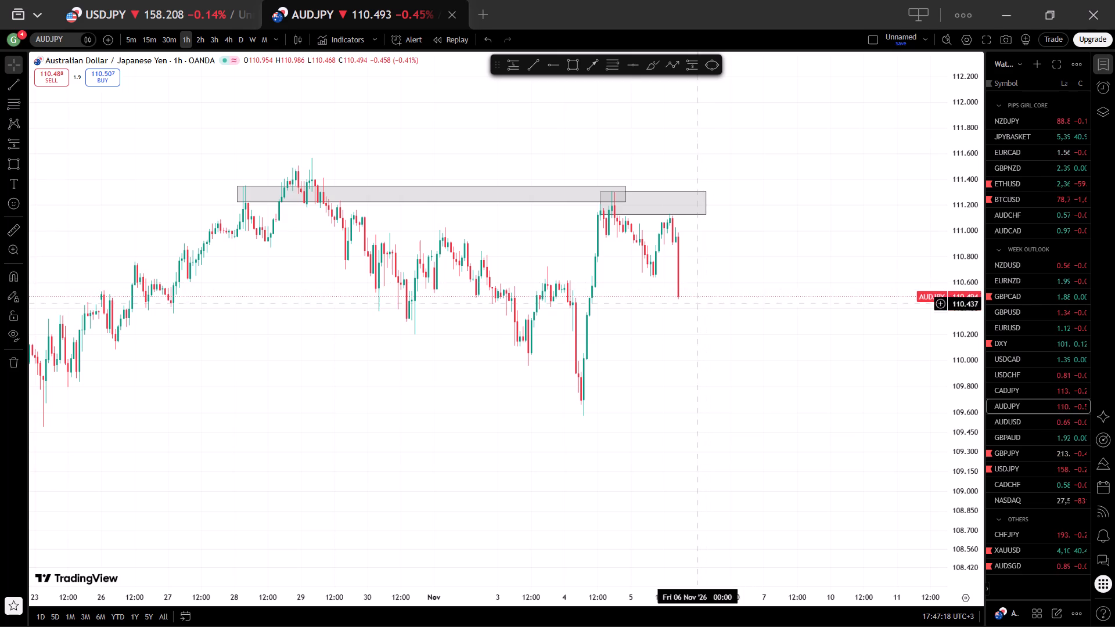
{"action": "scroll", "coordinate": [672, 282], "scroll_direction": "down", "scroll_amount": 2}
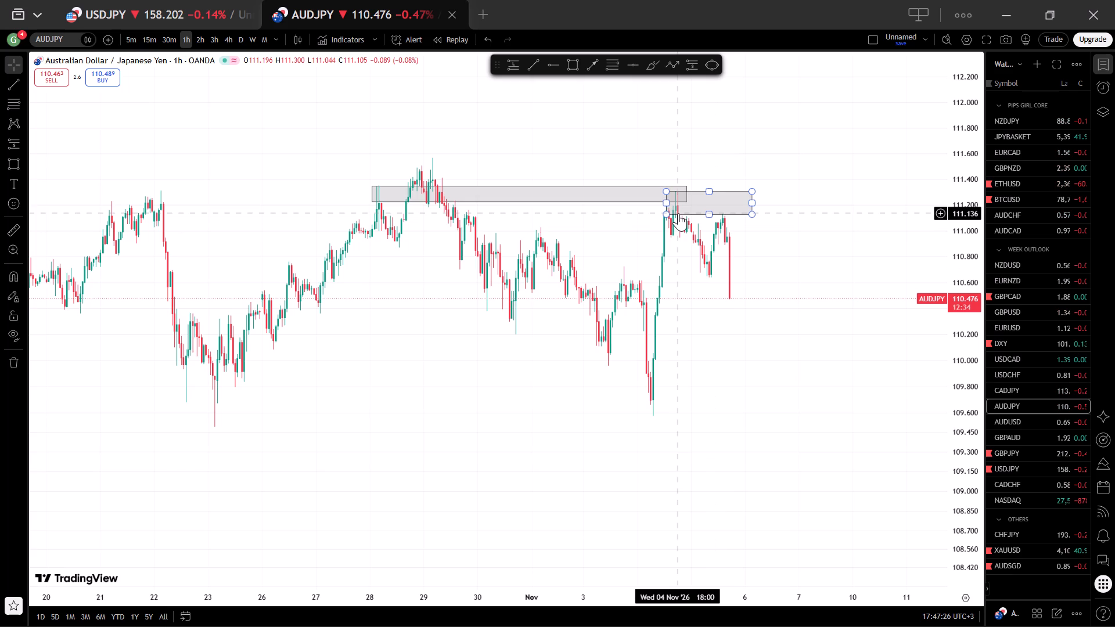
{"action": "left_click", "coordinate": [206, 0]}
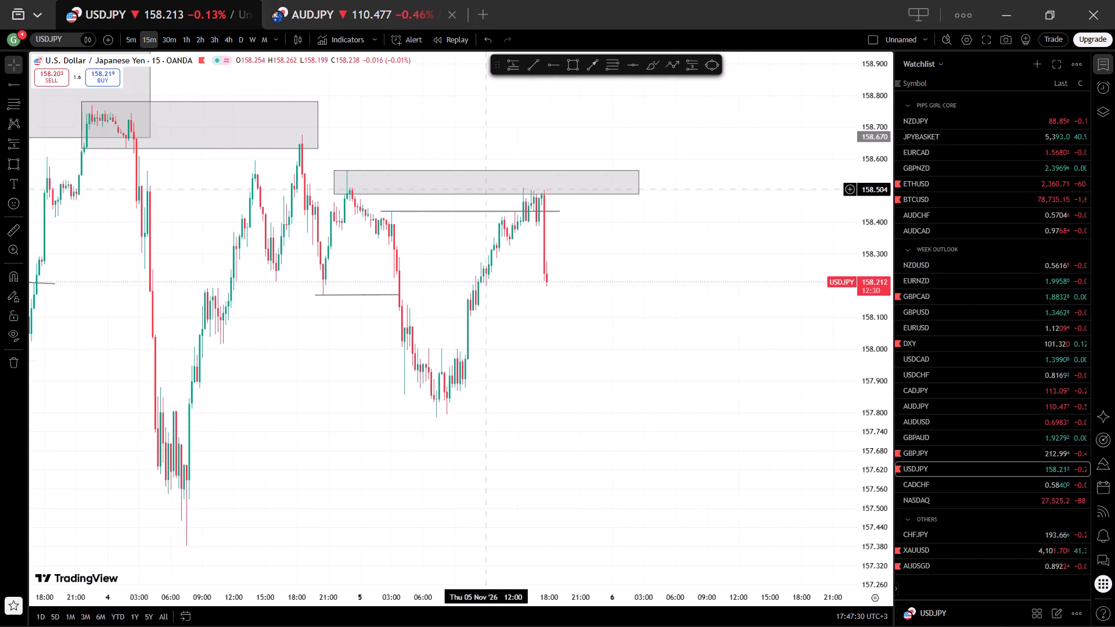
{"action": "left_click", "coordinate": [185, 44]}
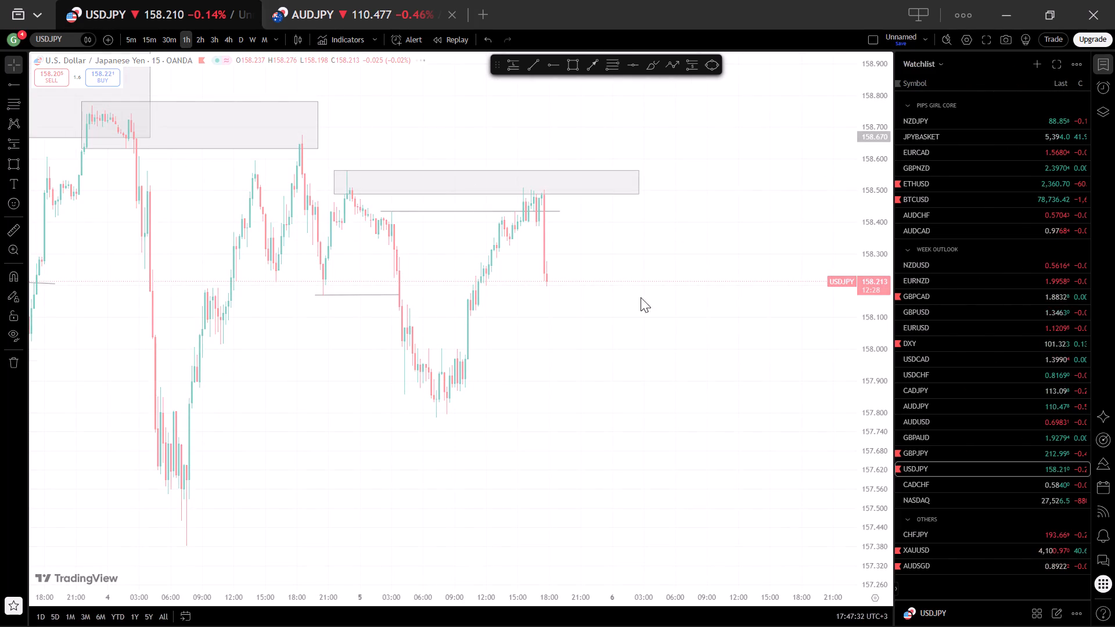
Examine the JPYBASKET chart on the 1-hour and 4-hour timeframes for overall yen strength.
{"action": "left_click", "coordinate": [930, 141]}
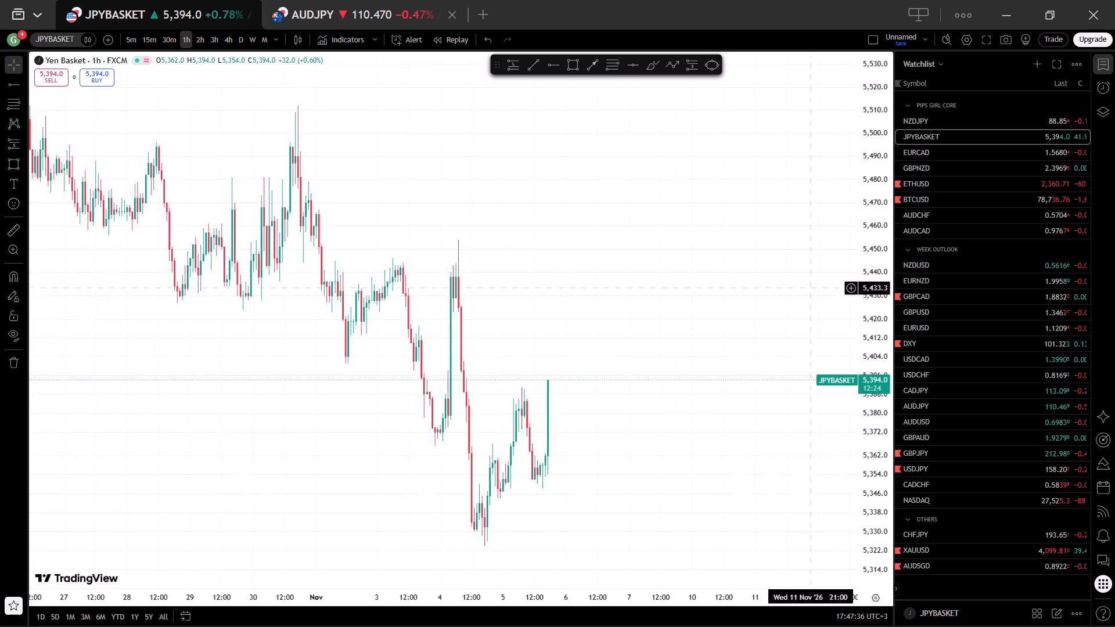
{"action": "scroll", "coordinate": [703, 406], "scroll_direction": "down", "scroll_amount": 4}
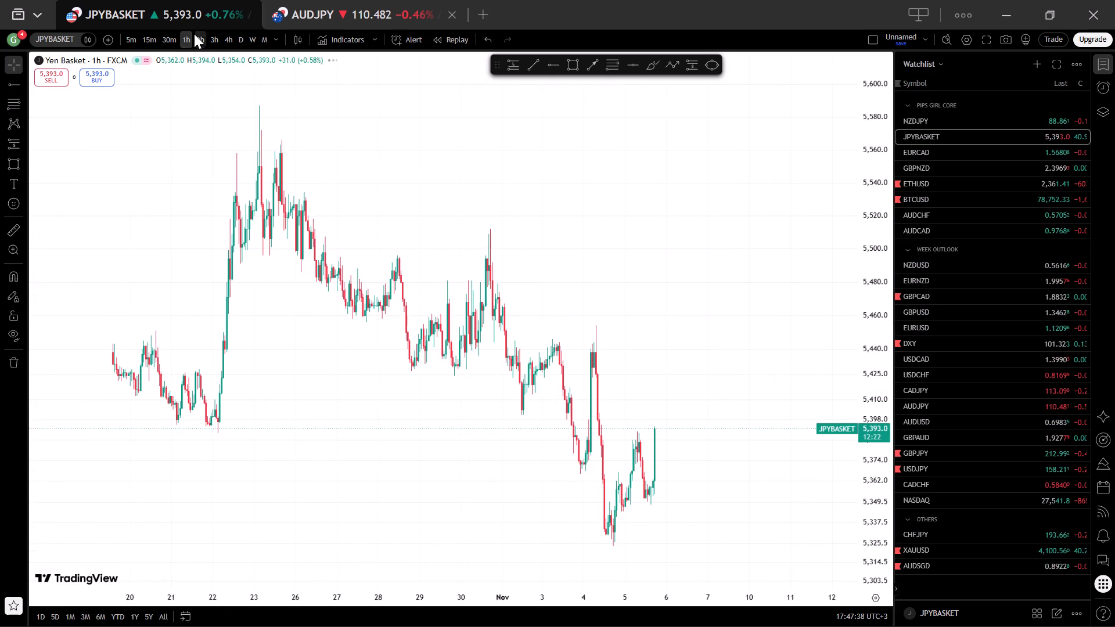
{"action": "left_click", "coordinate": [224, 44]}
{"action": "scroll", "coordinate": [747, 308], "scroll_direction": "up", "scroll_amount": 2}
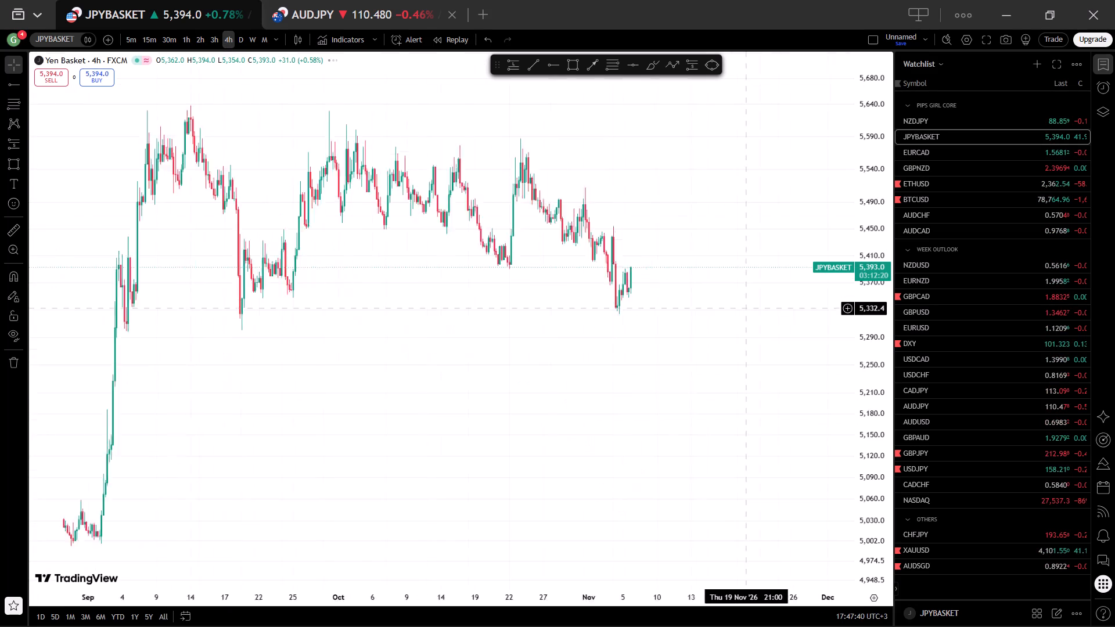
Return to the 1-hour AUDJPY chart with its two rectangle zones.
{"action": "left_click", "coordinate": [355, 0]}
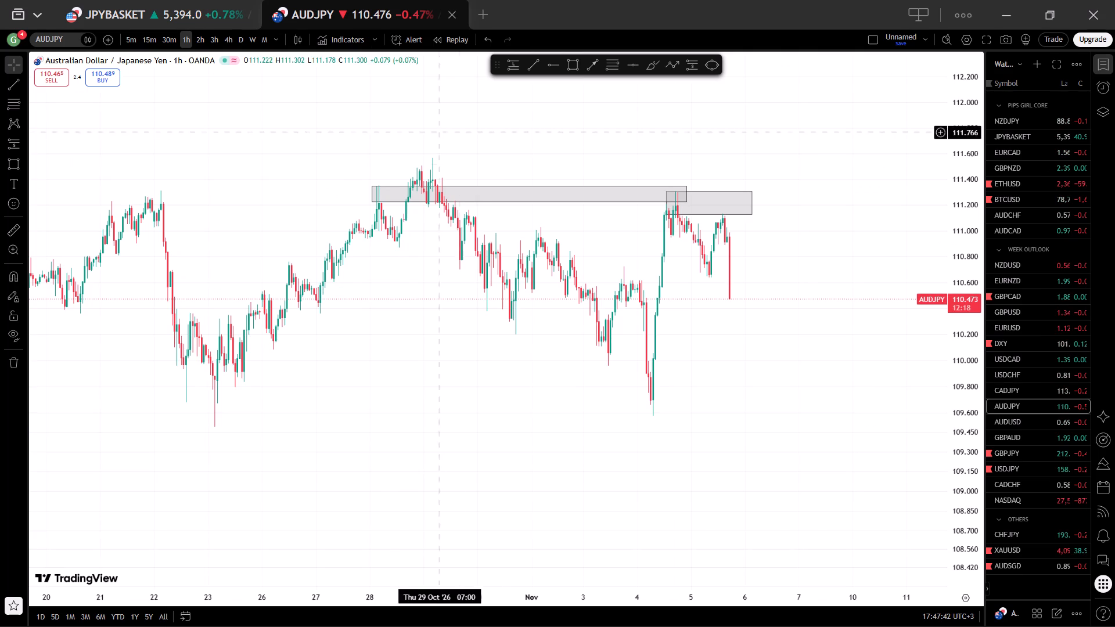
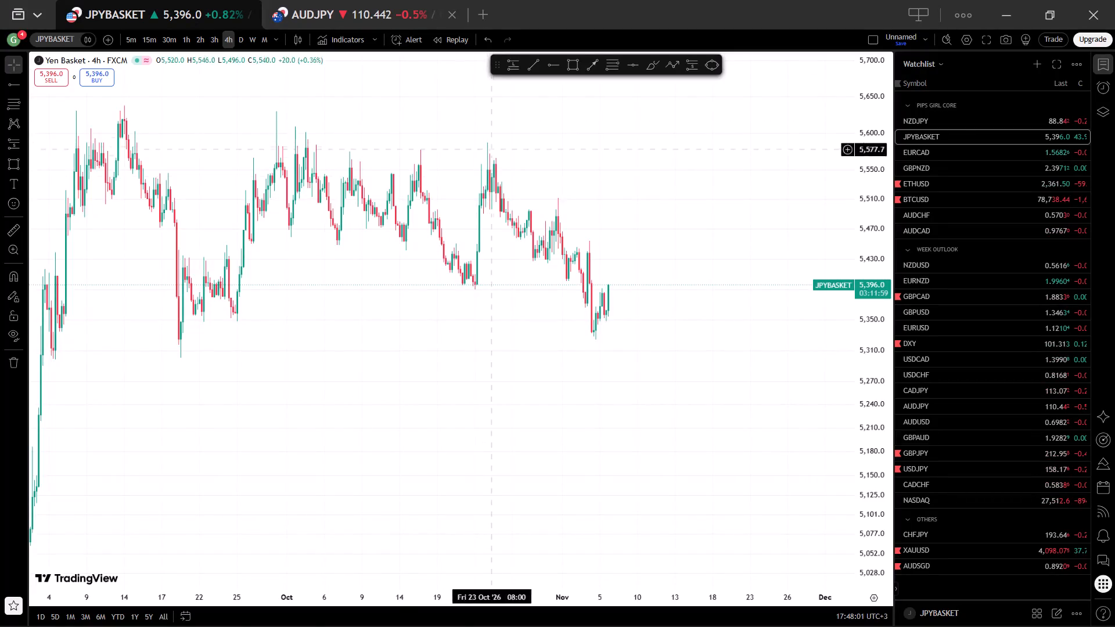
Finish viewing the 4-hour JPYBASKET chart and close the charting application window.
{"action": "scroll", "coordinate": [515, 289], "scroll_direction": "down", "scroll_amount": 2}
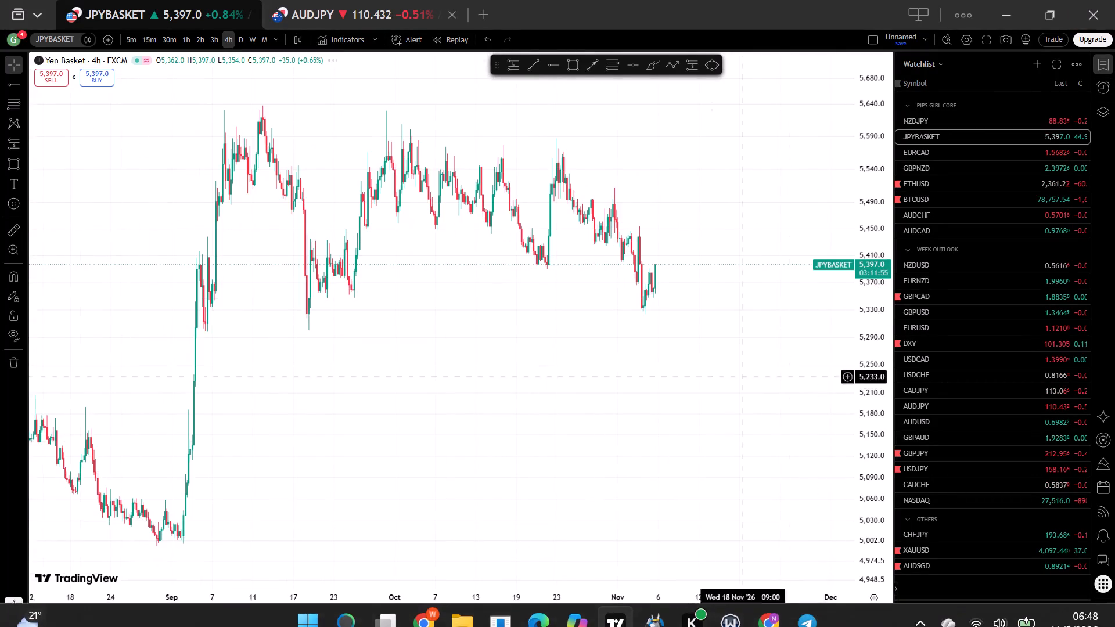
{"action": "left_click", "coordinate": [1066, 0]}
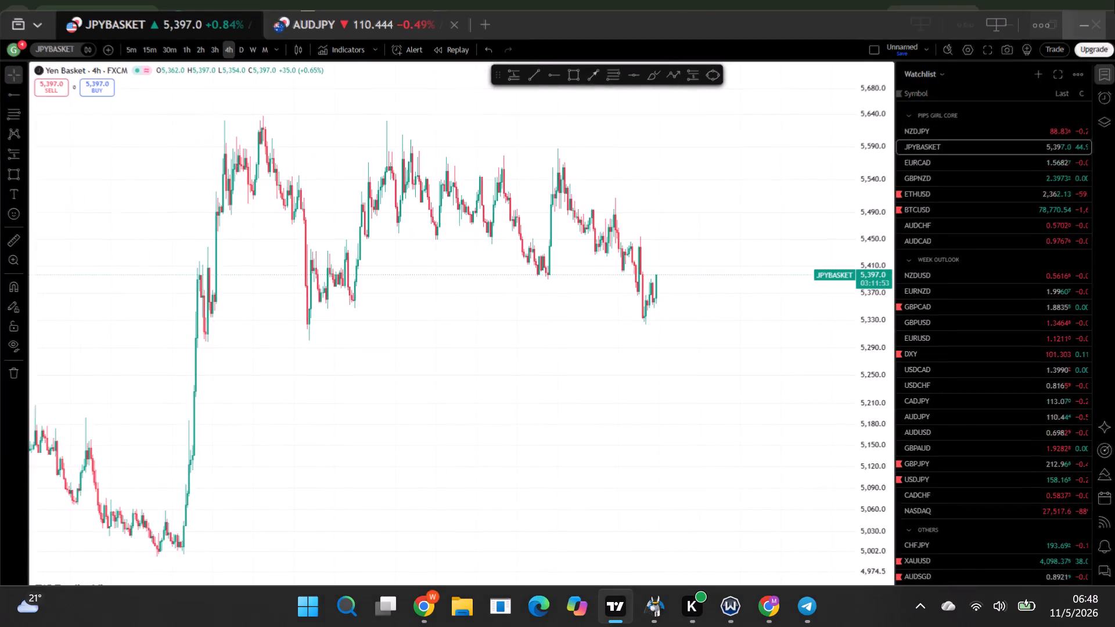
{"action": "left_click", "coordinate": [1114, 28]}
{"action": "left_click", "coordinate": [1107, 17]}
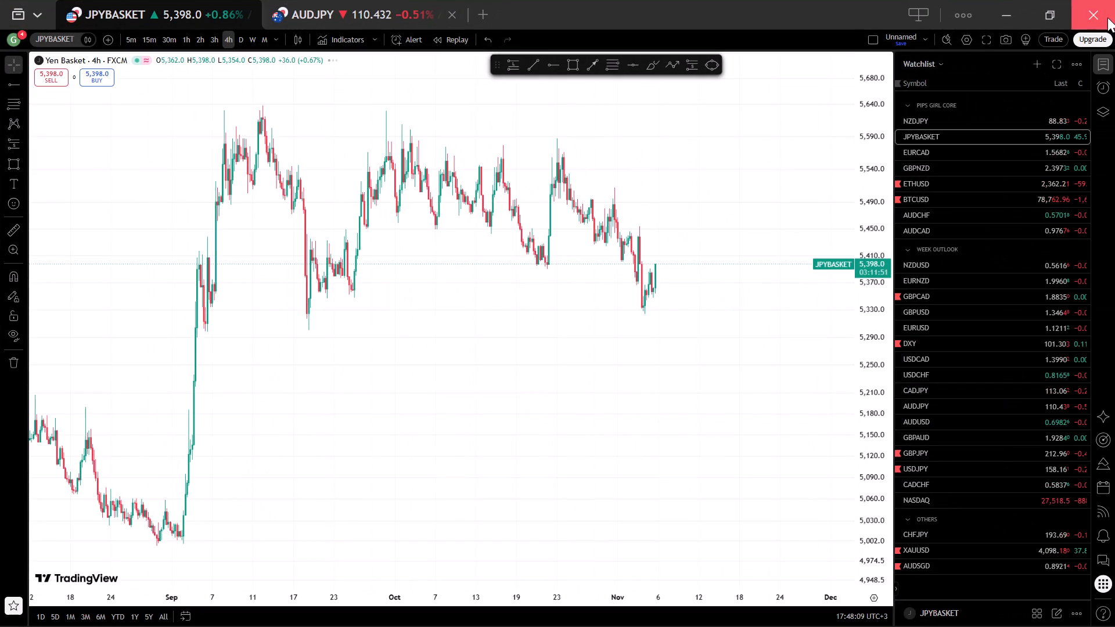
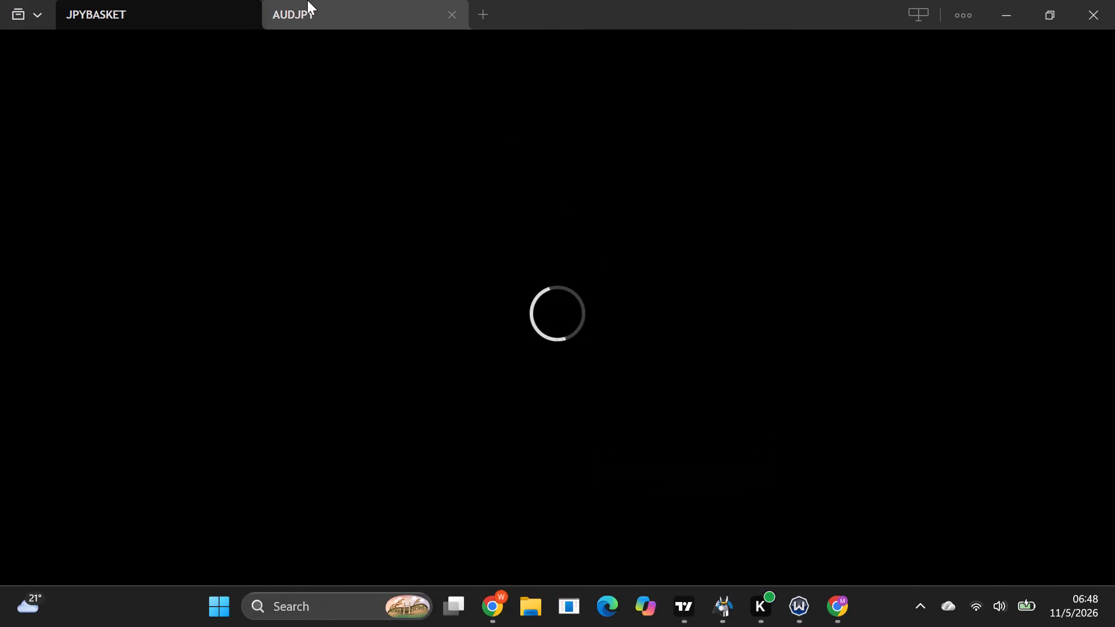
Bring up the AUDJPY chart and dismiss the AI Copilot tip.
{"action": "left_click", "coordinate": [339, 8]}
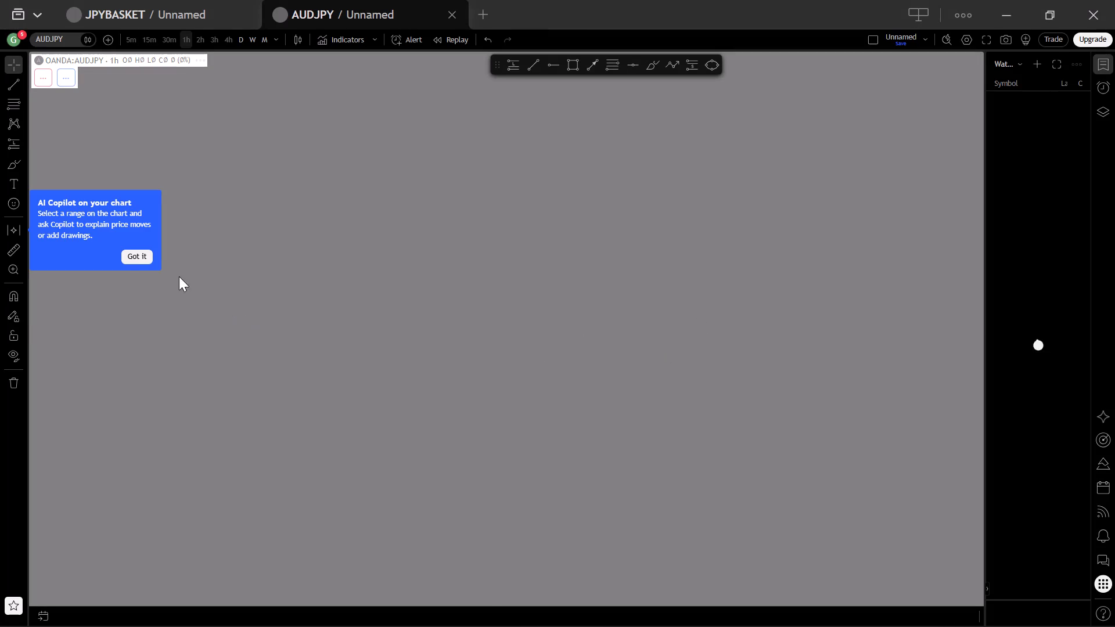
{"action": "left_click", "coordinate": [128, 258]}
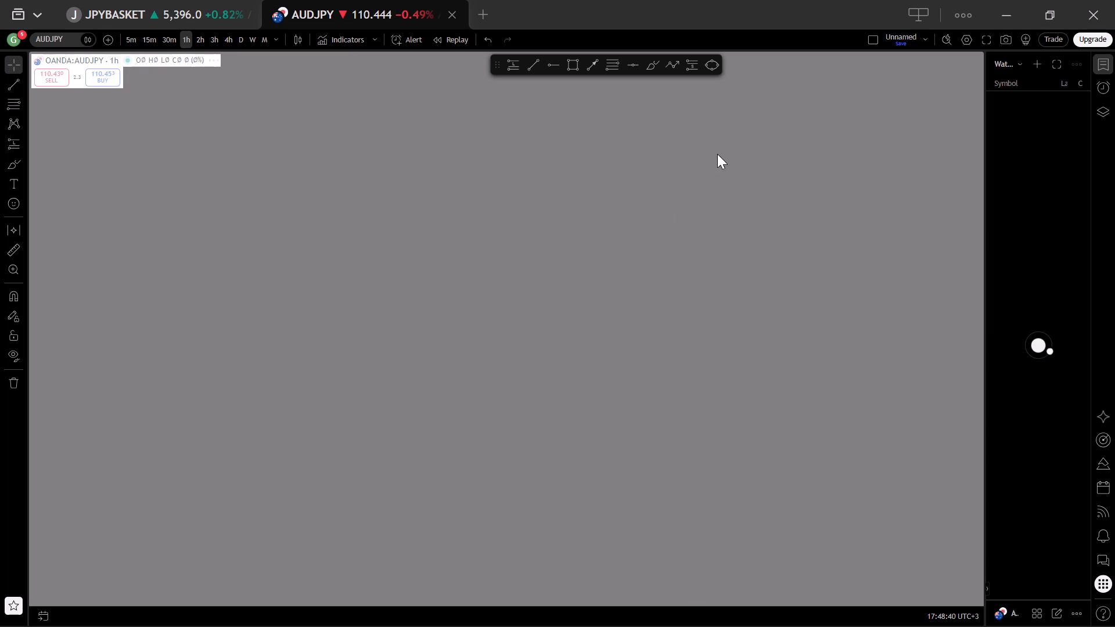
Check the network connection and review the latest price action on the 4-hour JPYBASKET chart.
{"action": "left_click", "coordinate": [93, 0]}
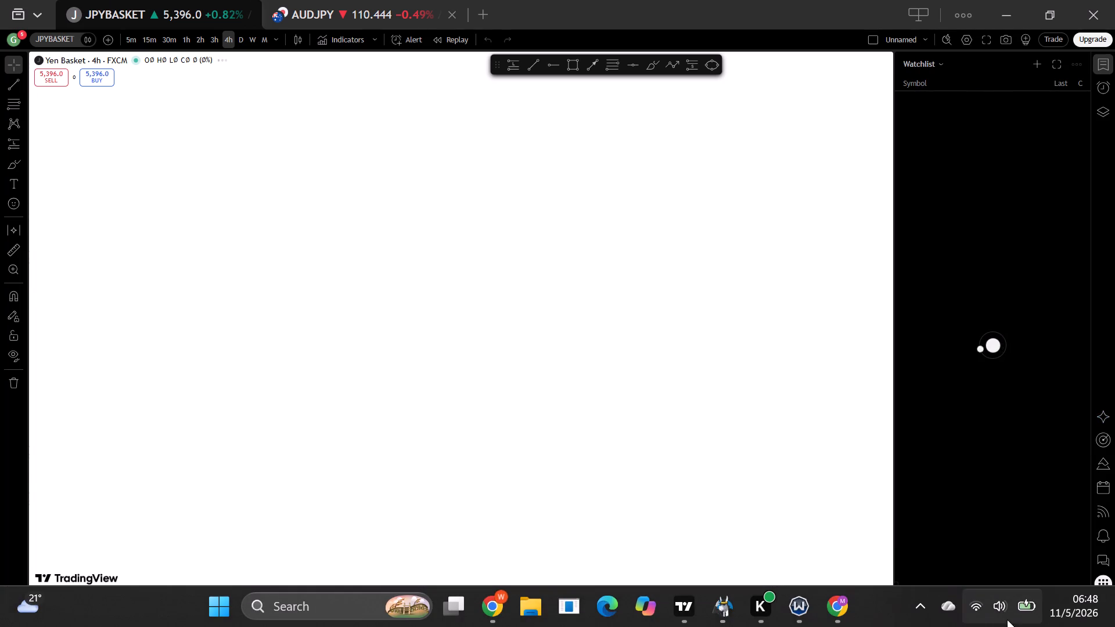
{"action": "left_click", "coordinate": [1001, 626]}
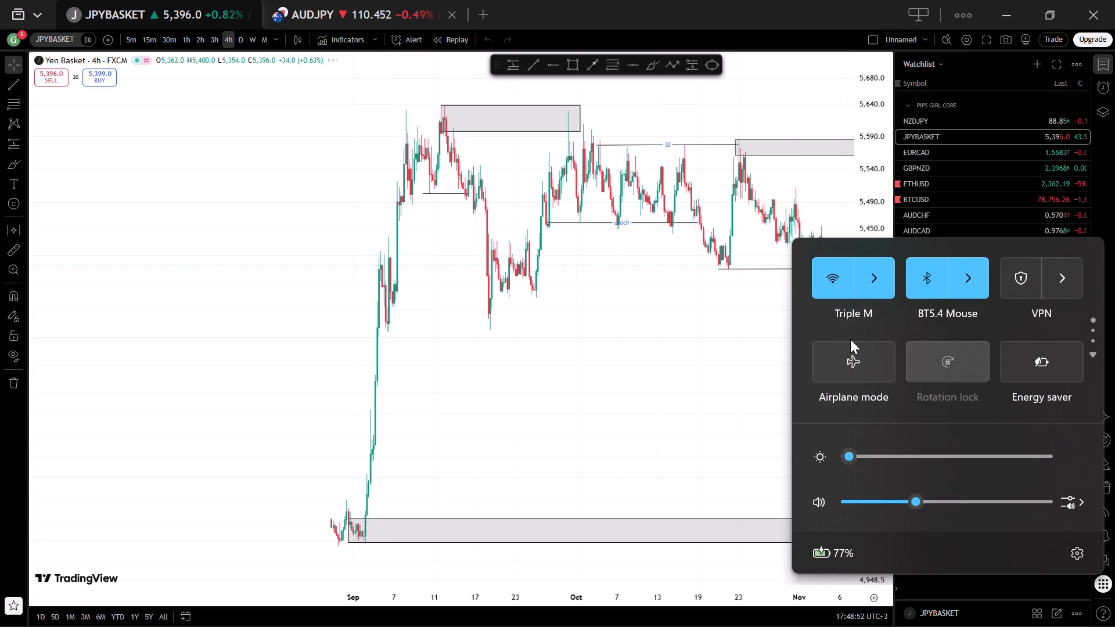
{"action": "left_click_drag", "start_coordinate": [582, 370], "coordinate": [238, 360]}
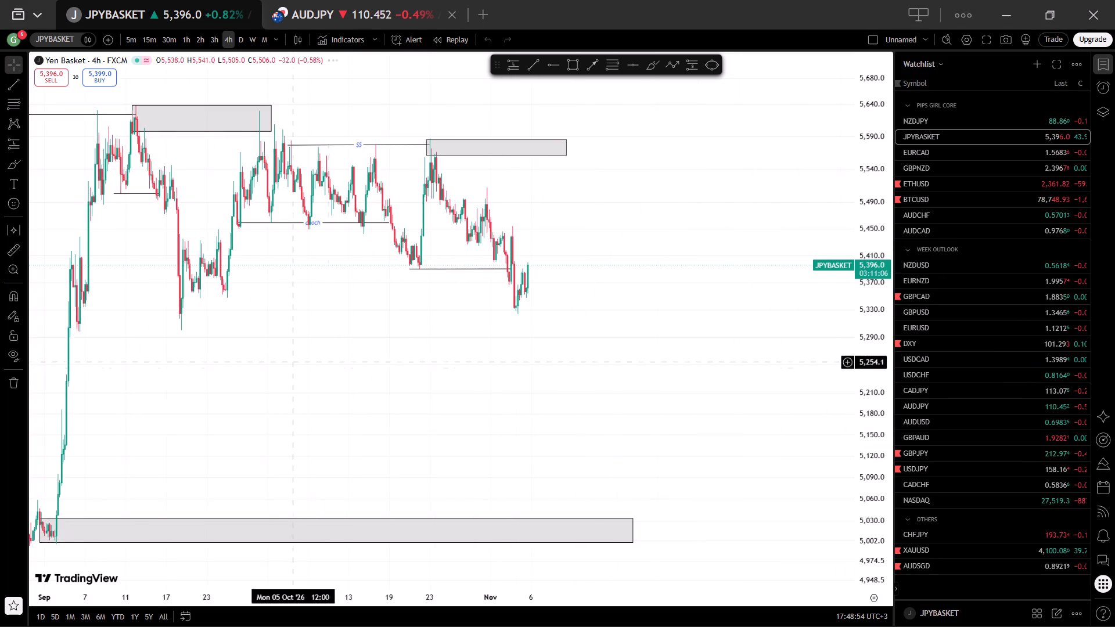
{"action": "scroll", "coordinate": [384, 382], "scroll_direction": "up", "scroll_amount": 4}
Examine recent 1-hour AUDJPY price action against the two upper zones and the lower demand zone.
{"action": "left_click", "coordinate": [326, 0]}
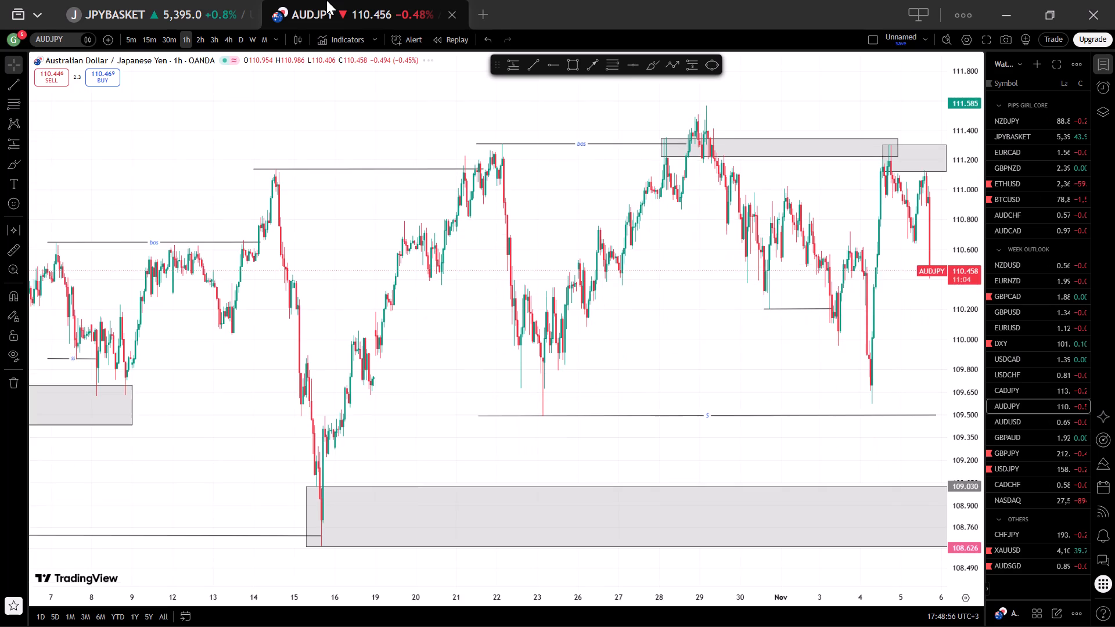
{"action": "left_click_drag", "start_coordinate": [709, 330], "coordinate": [434, 320]}
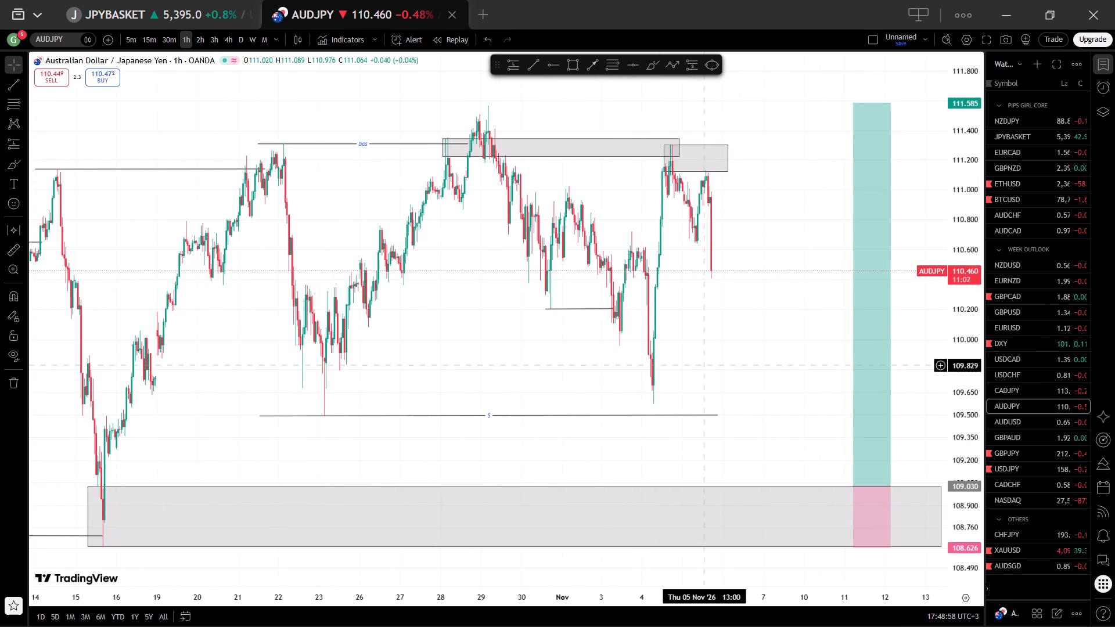
{"action": "scroll", "coordinate": [706, 365], "scroll_direction": "down", "scroll_amount": 4}
{"action": "scroll", "coordinate": [982, 380], "scroll_direction": "up", "scroll_amount": 9}
{"action": "left_click_drag", "start_coordinate": [762, 382], "coordinate": [761, 387]}
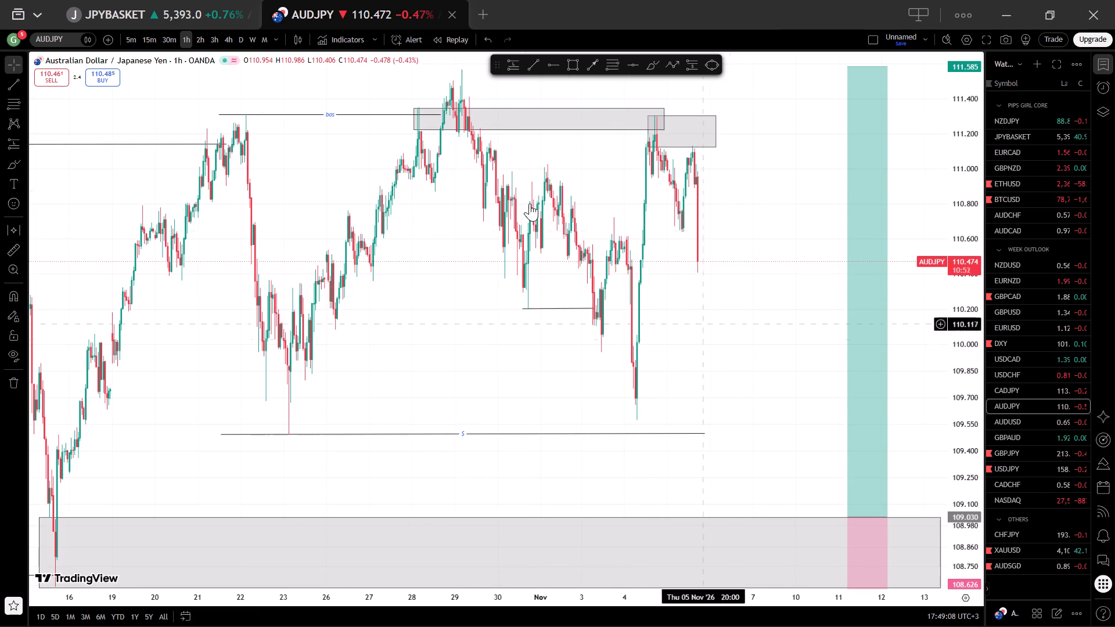
Switch AUDJPY to the 4-hour timeframe and delete the rectangle zone that starts at the 28 October high.
{"action": "left_click", "coordinate": [225, 46]}
{"action": "scroll", "coordinate": [674, 365], "scroll_direction": "up", "scroll_amount": 5}
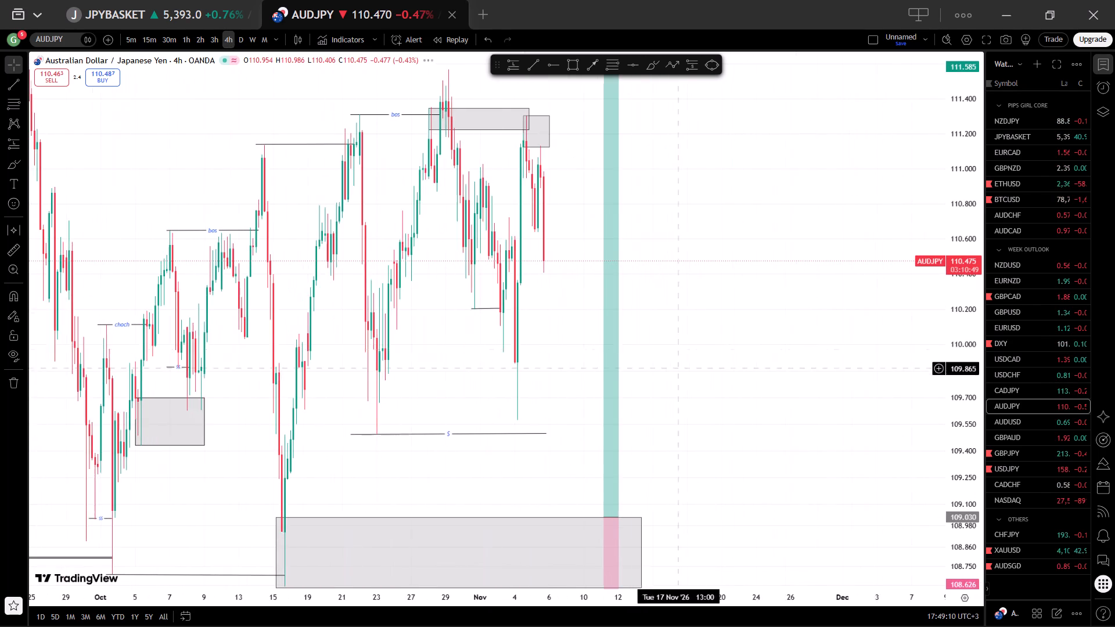
{"action": "scroll", "coordinate": [898, 452], "scroll_direction": "down", "scroll_amount": 5}
{"action": "scroll", "coordinate": [857, 405], "scroll_direction": "up", "scroll_amount": 6}
{"action": "scroll", "coordinate": [959, 402], "scroll_direction": "down", "scroll_amount": 5}
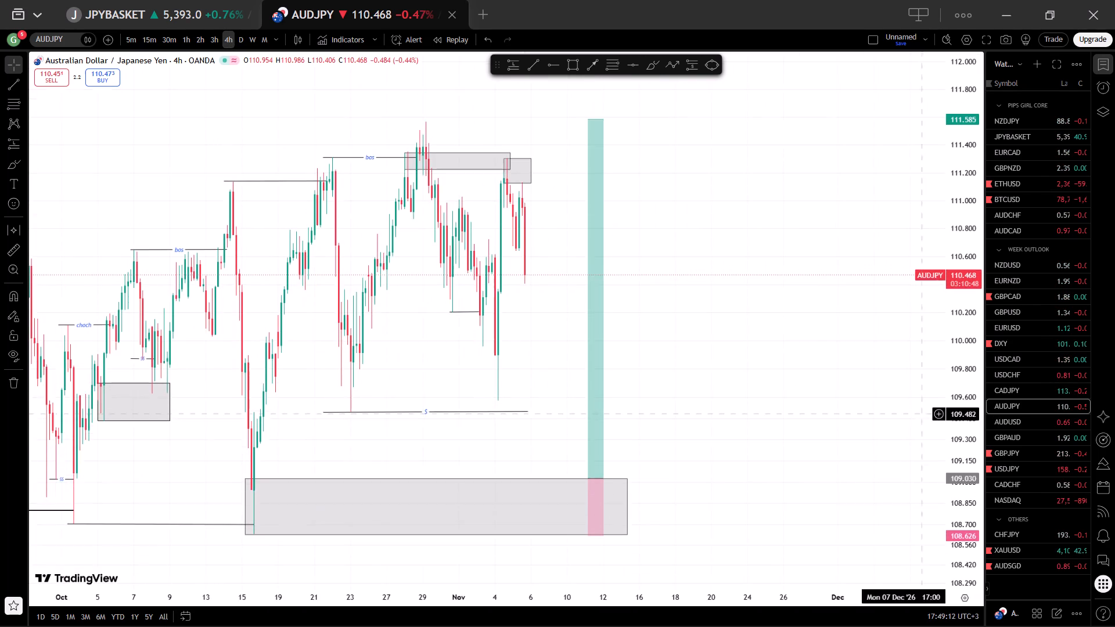
{"action": "scroll", "coordinate": [895, 413], "scroll_direction": "up", "scroll_amount": 3}
{"action": "left_click_drag", "start_coordinate": [730, 330], "coordinate": [945, 374]}
{"action": "left_click", "coordinate": [535, 203]}
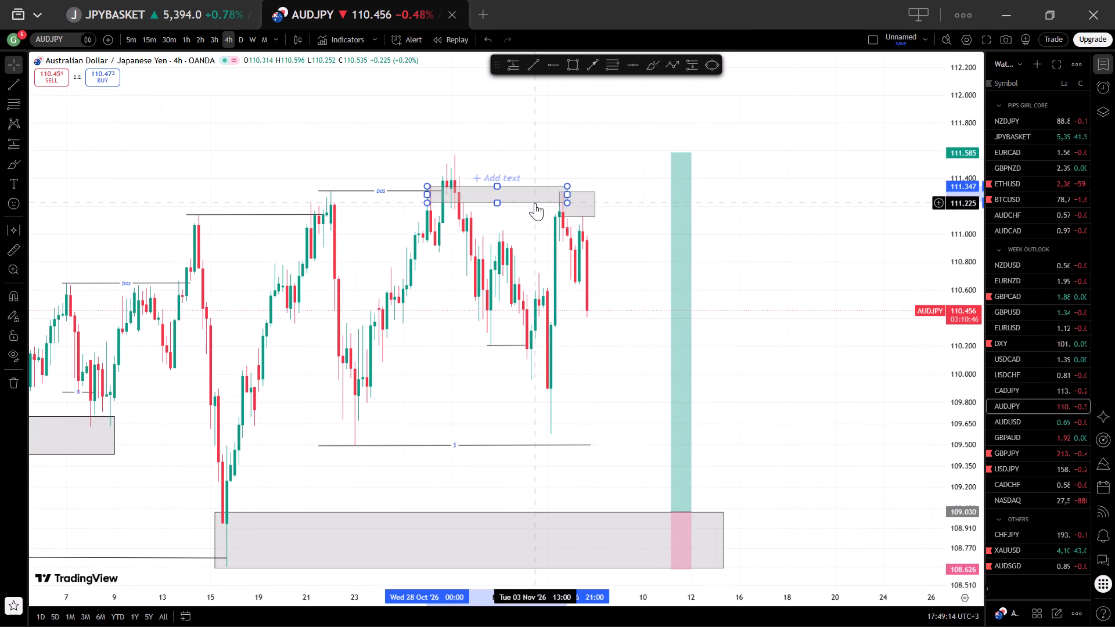
{"action": "left_click", "coordinate": [671, 64]}
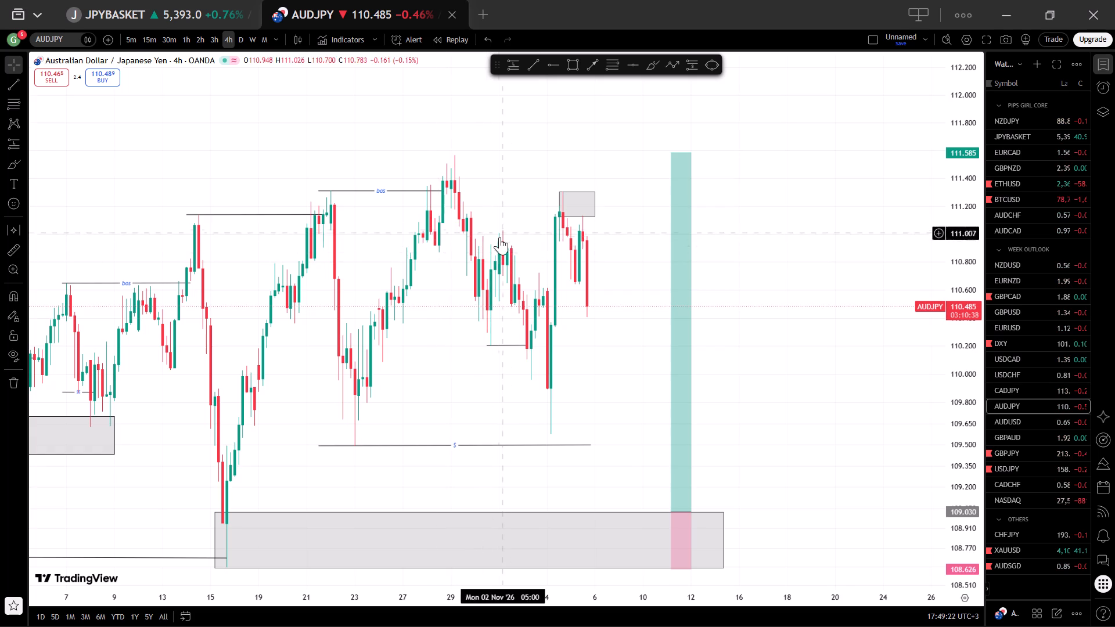
Draw a horizontal trend line with the saved labelled template on AUDJPY at about 111.03, from 30 October to 4 November.
{"action": "left_click", "coordinate": [534, 67]}
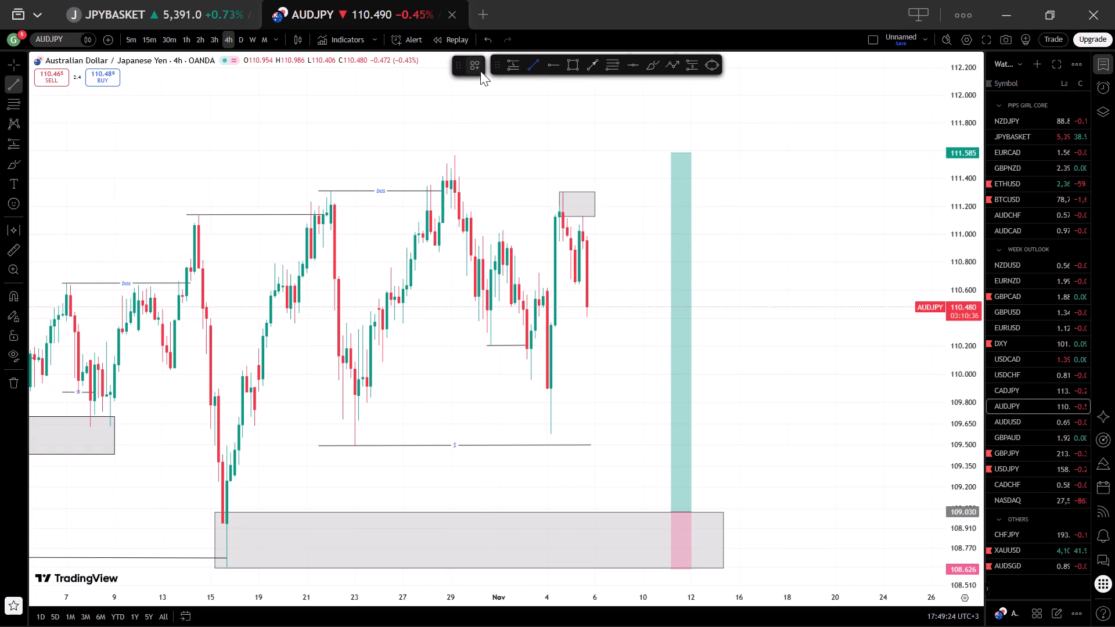
{"action": "left_click", "coordinate": [477, 67]}
{"action": "left_click", "coordinate": [478, 113]}
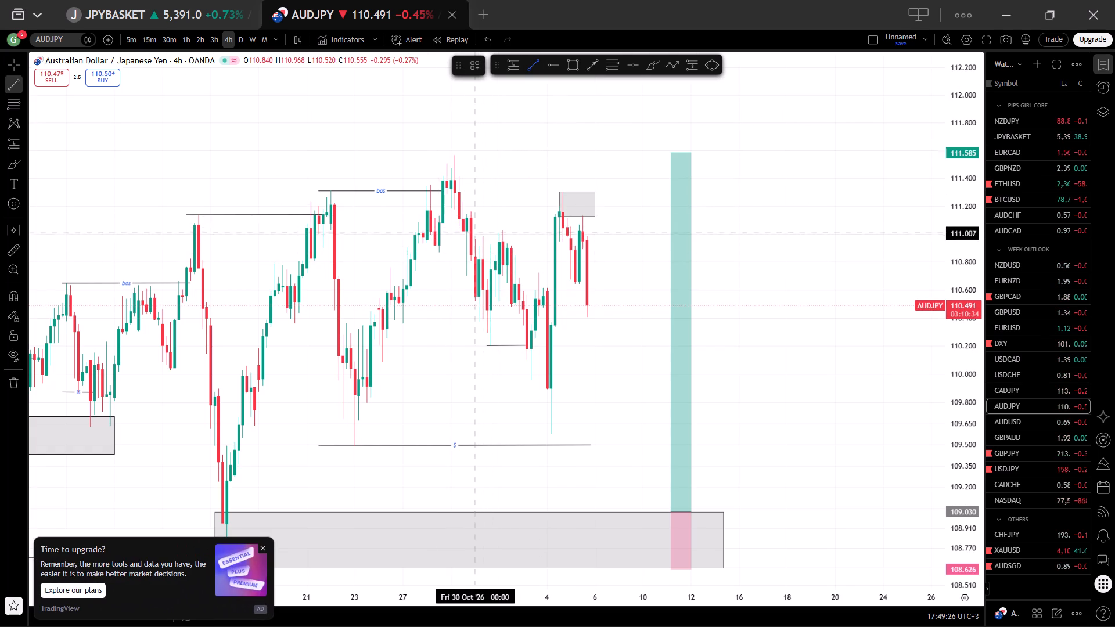
{"action": "left_click", "coordinate": [474, 230]}
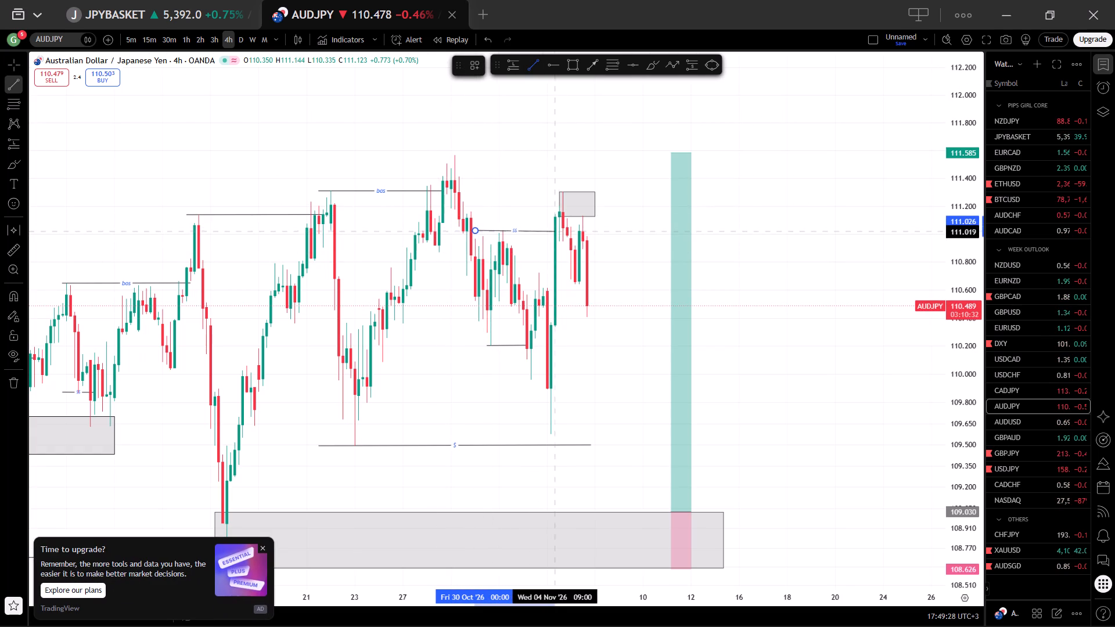
{"action": "left_click", "coordinate": [558, 231]}
{"action": "left_click", "coordinate": [552, 295]}
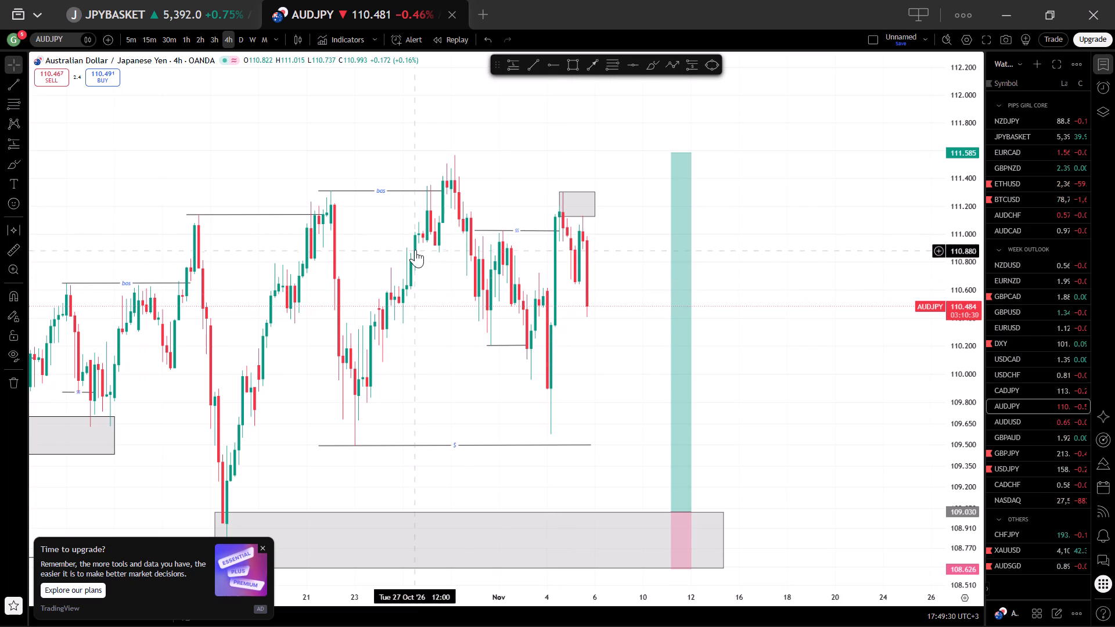
Bring up USDJPY in place of the yen basket chart and examine its recent price action on the 4-hour and 1-hour timeframes.
{"action": "left_click", "coordinate": [101, 0]}
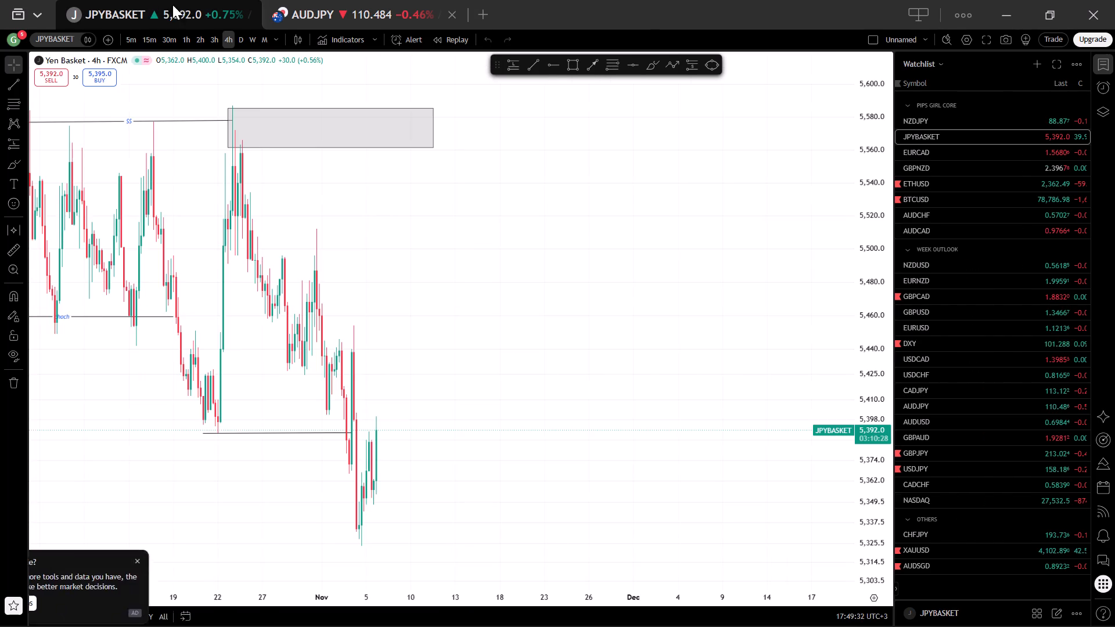
{"action": "left_click", "coordinate": [930, 469]}
{"action": "left_click", "coordinate": [262, 558]}
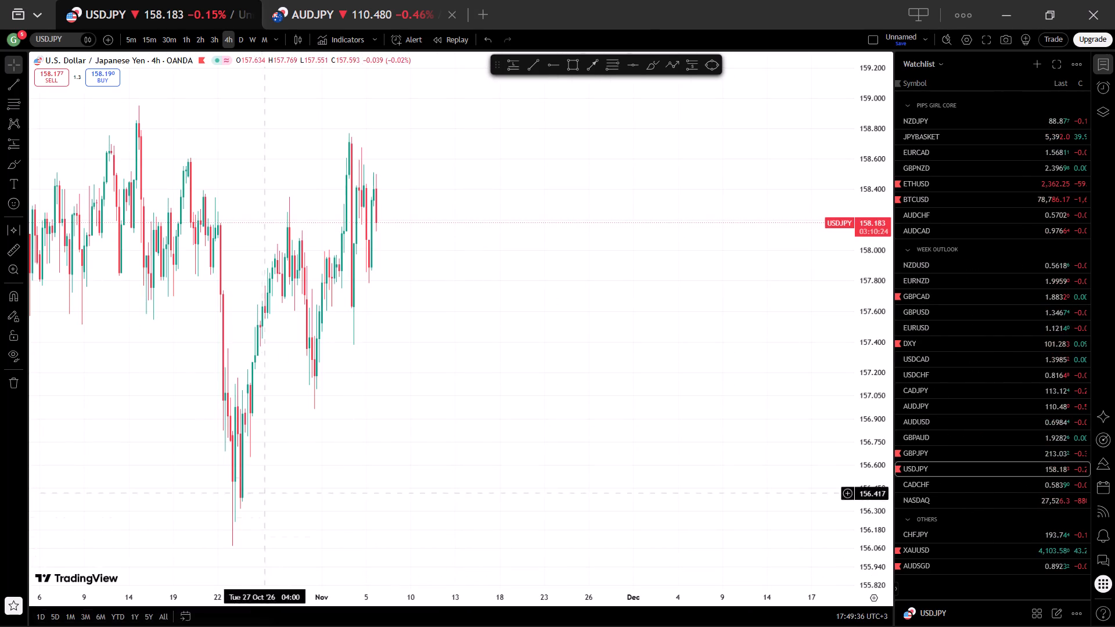
{"action": "scroll", "coordinate": [341, 267], "scroll_direction": "up", "scroll_amount": 3}
{"action": "left_click_drag", "start_coordinate": [336, 262], "coordinate": [430, 257]}
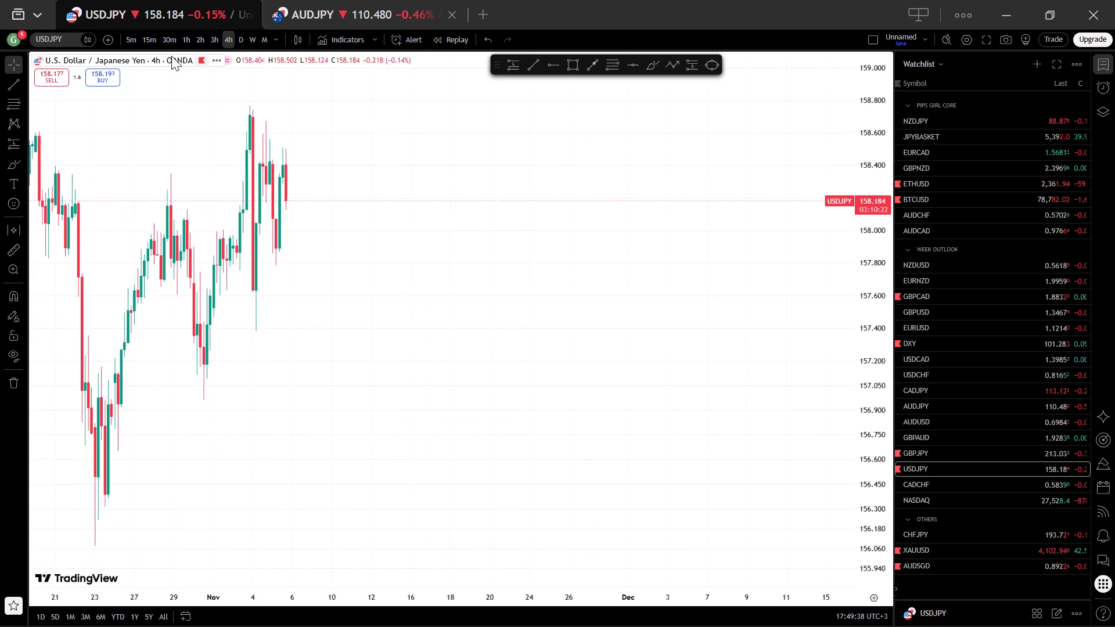
{"action": "left_click", "coordinate": [184, 38]}
{"action": "scroll", "coordinate": [463, 209], "scroll_direction": "down", "scroll_amount": 1}
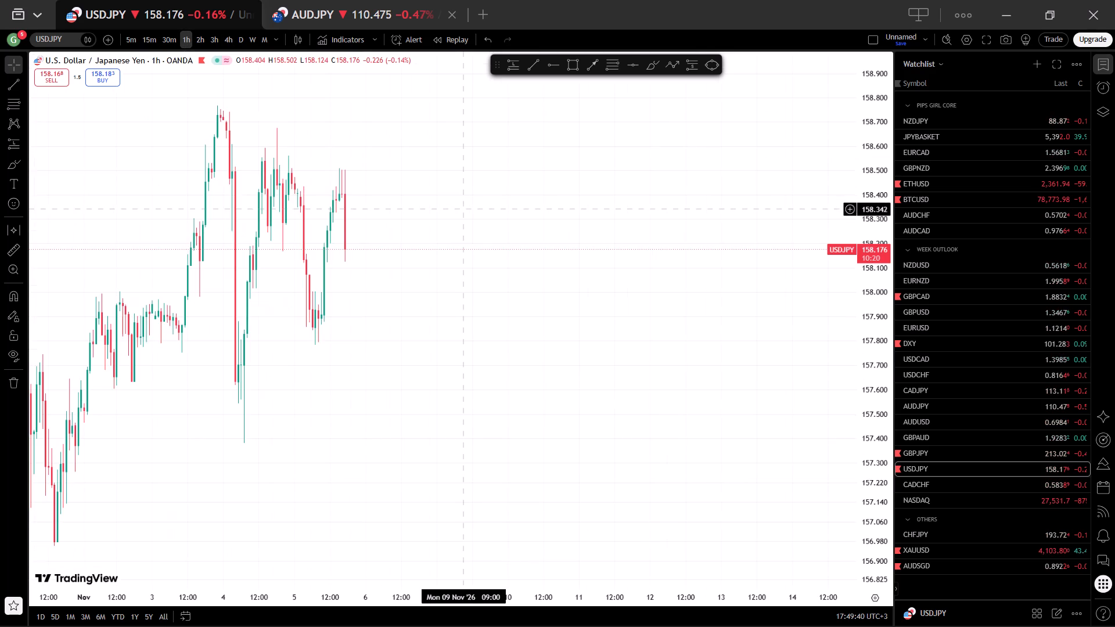
On the AUDJPY 4-hour chart, stretch the start of the 111.126–111.304 rectangle zone back to about 4 November 09:00.
{"action": "left_click", "coordinate": [361, 0]}
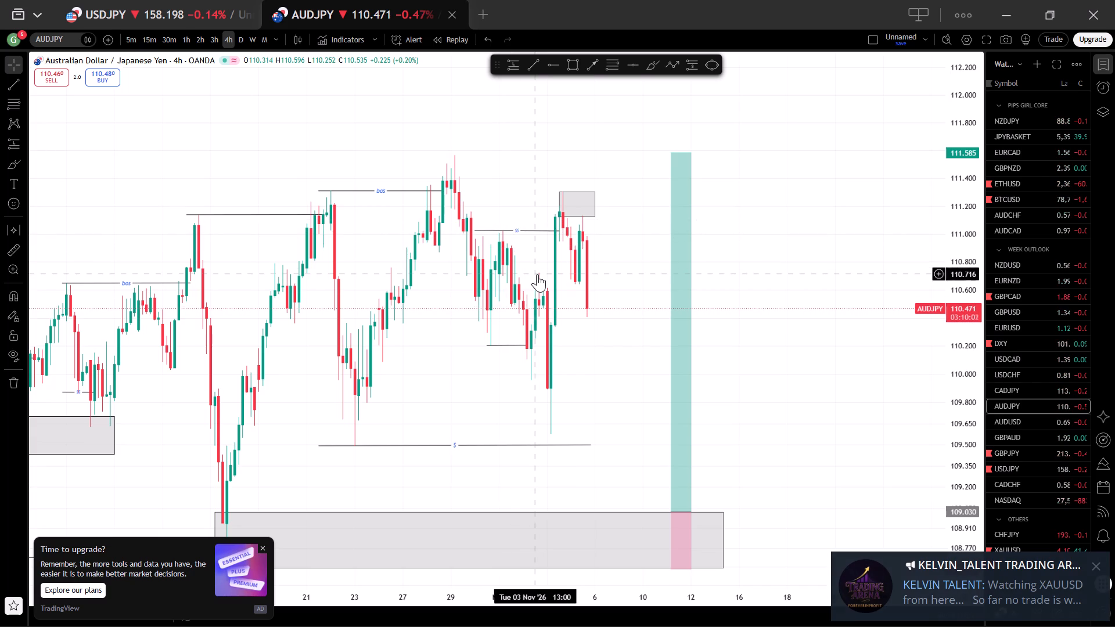
{"action": "left_click", "coordinate": [557, 204]}
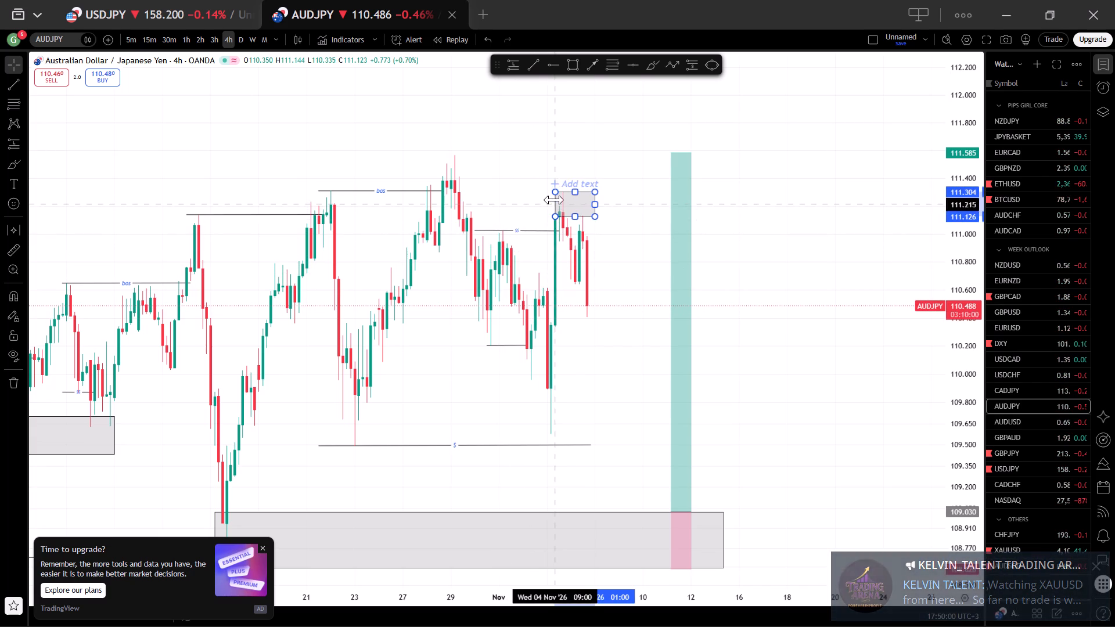
{"action": "left_click", "coordinate": [693, 259]}
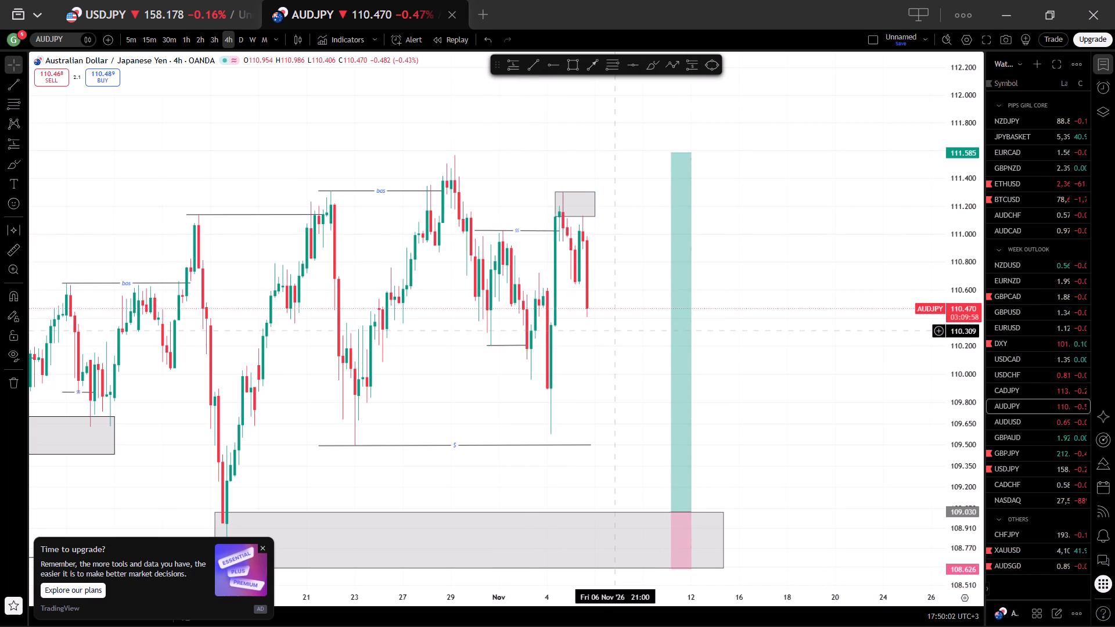
Switch the AUDJPY chart to the 1-hour timeframe.
{"action": "left_click", "coordinate": [192, 34]}
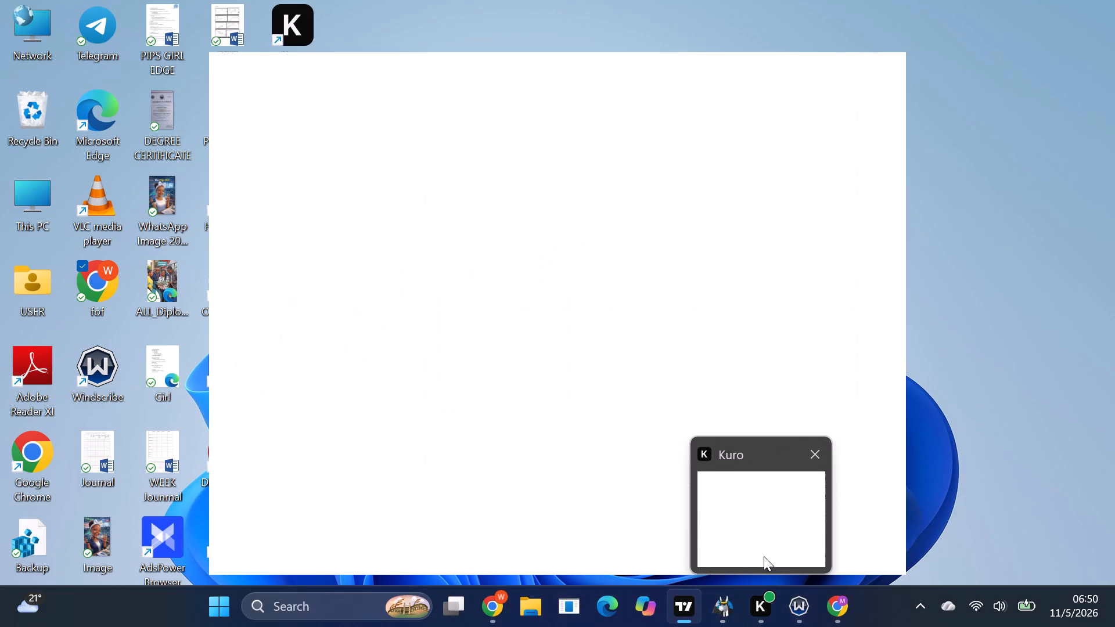
Search the computer for the Telegram app with "te".
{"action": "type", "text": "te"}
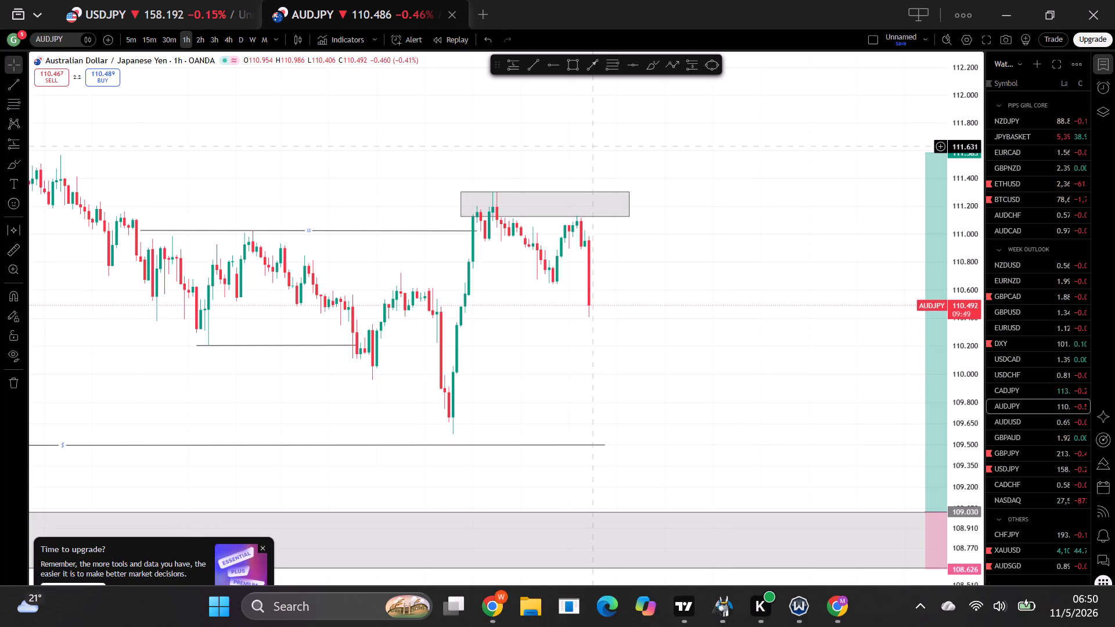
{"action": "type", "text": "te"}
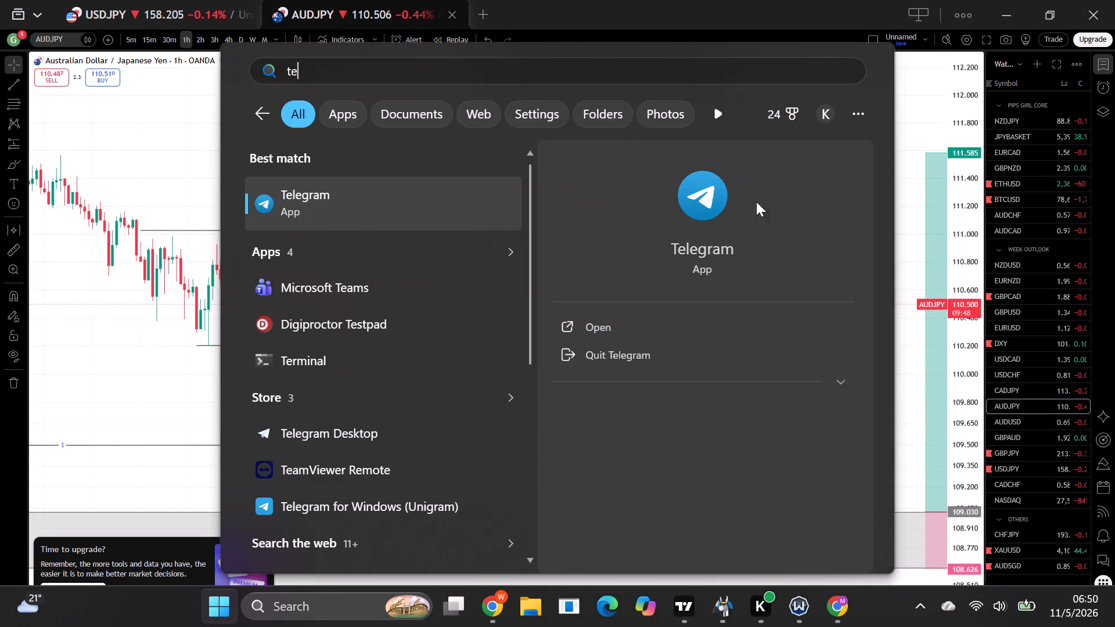
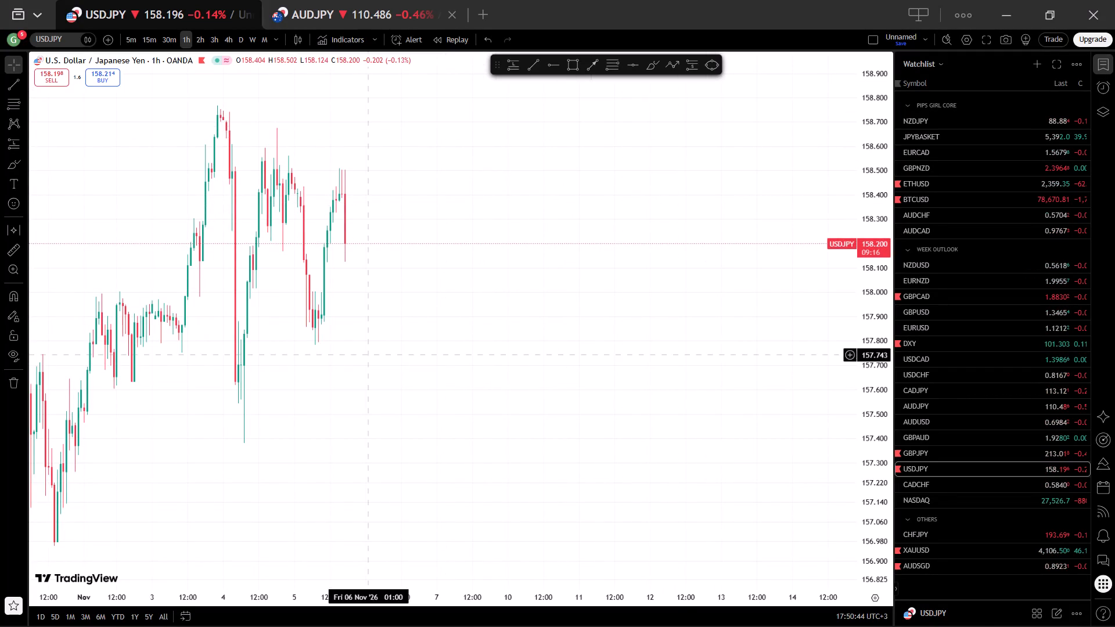
Return to the AUDJPY chart and examine its 1-hour price action against the marked levels and zones back to mid-October.
{"action": "left_click_drag", "start_coordinate": [370, 355], "coordinate": [377, 354]}
{"action": "left_click", "coordinate": [373, 0]}
{"action": "scroll", "coordinate": [634, 234], "scroll_direction": "down", "scroll_amount": 4}
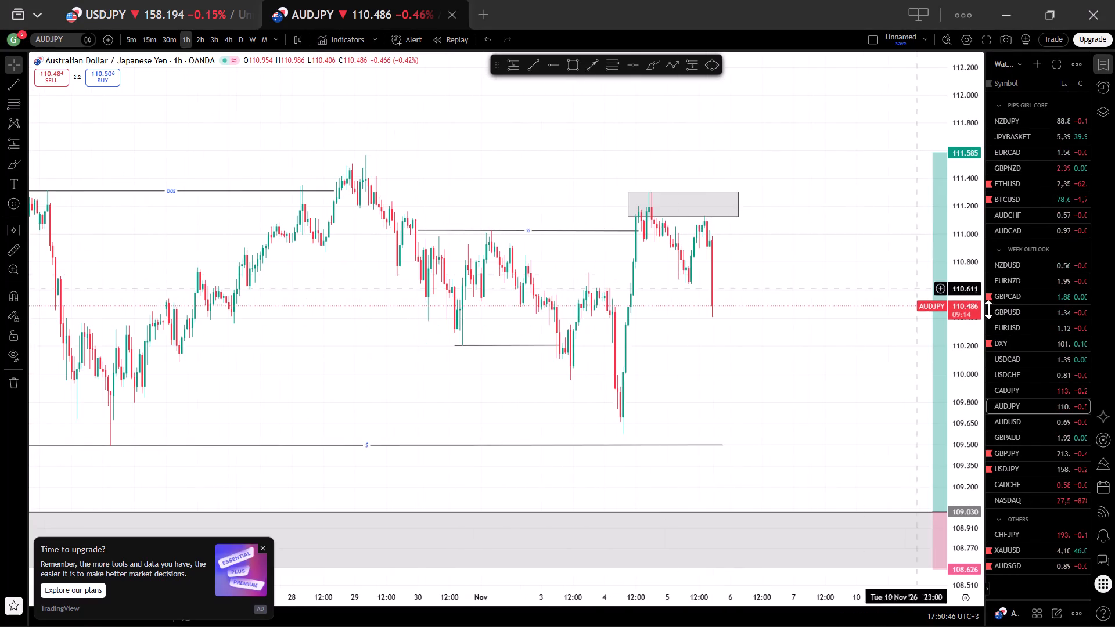
{"action": "scroll", "coordinate": [966, 352], "scroll_direction": "up", "scroll_amount": 4}
{"action": "scroll", "coordinate": [963, 353], "scroll_direction": "down", "scroll_amount": 3}
{"action": "scroll", "coordinate": [484, 251], "scroll_direction": "down", "scroll_amount": 3}
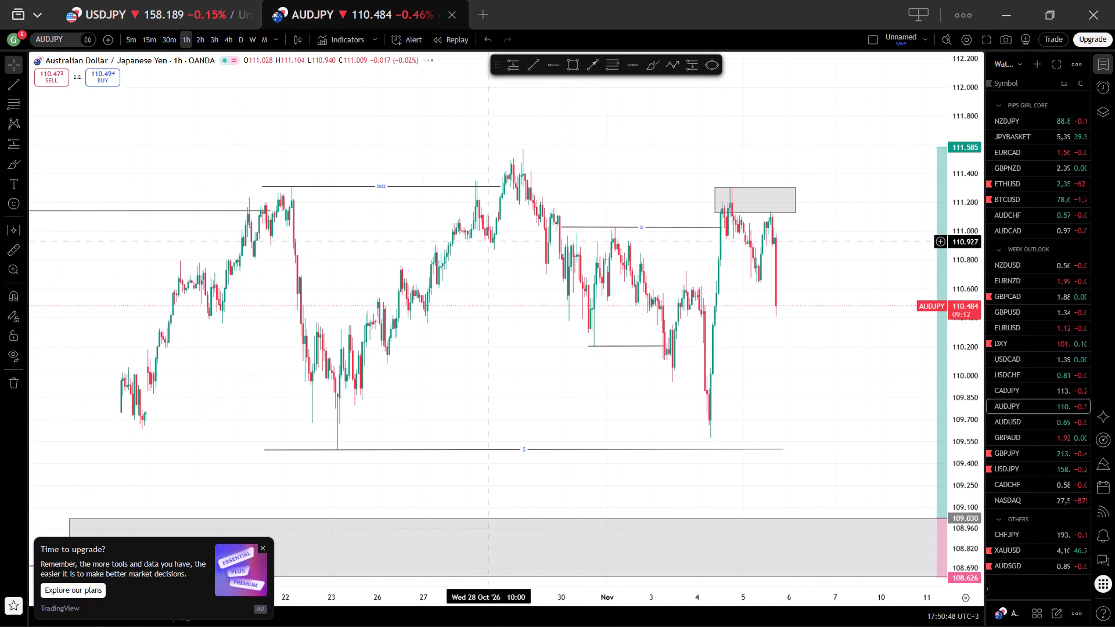
{"action": "scroll", "coordinate": [987, 429], "scroll_direction": "up", "scroll_amount": 4}
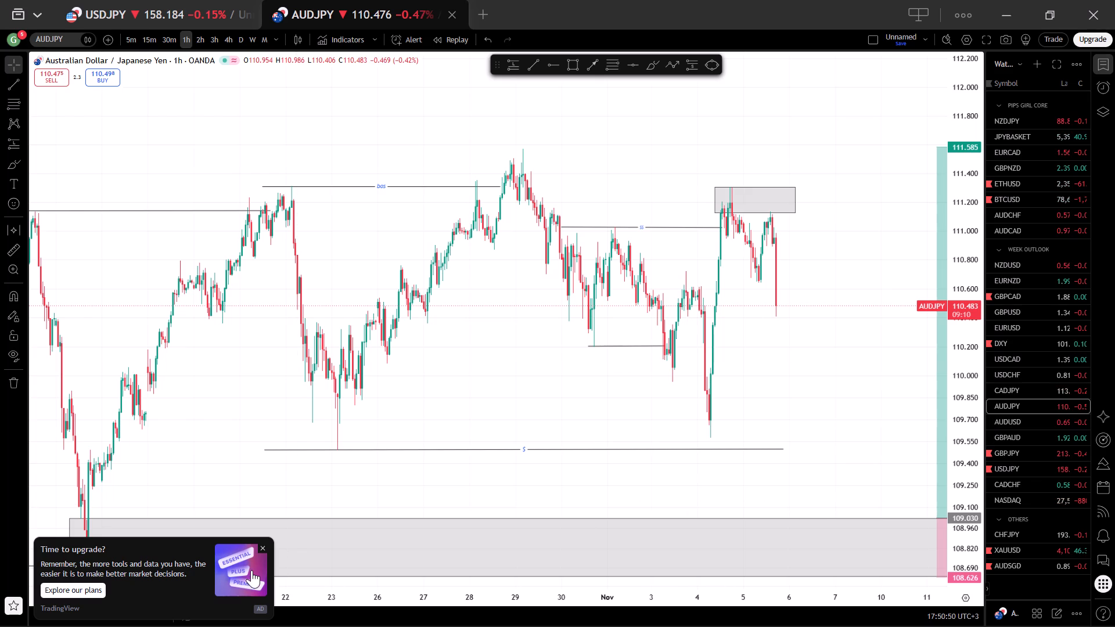
Dismiss the upgrade offer covering the lower part of the AUDJPY chart.
{"action": "left_click", "coordinate": [260, 547]}
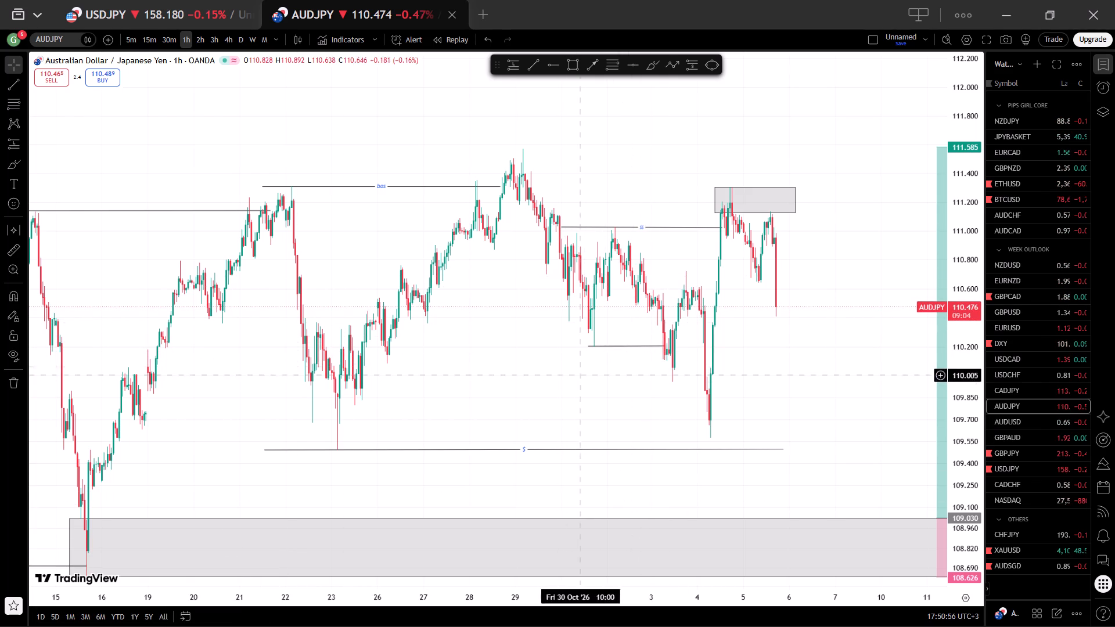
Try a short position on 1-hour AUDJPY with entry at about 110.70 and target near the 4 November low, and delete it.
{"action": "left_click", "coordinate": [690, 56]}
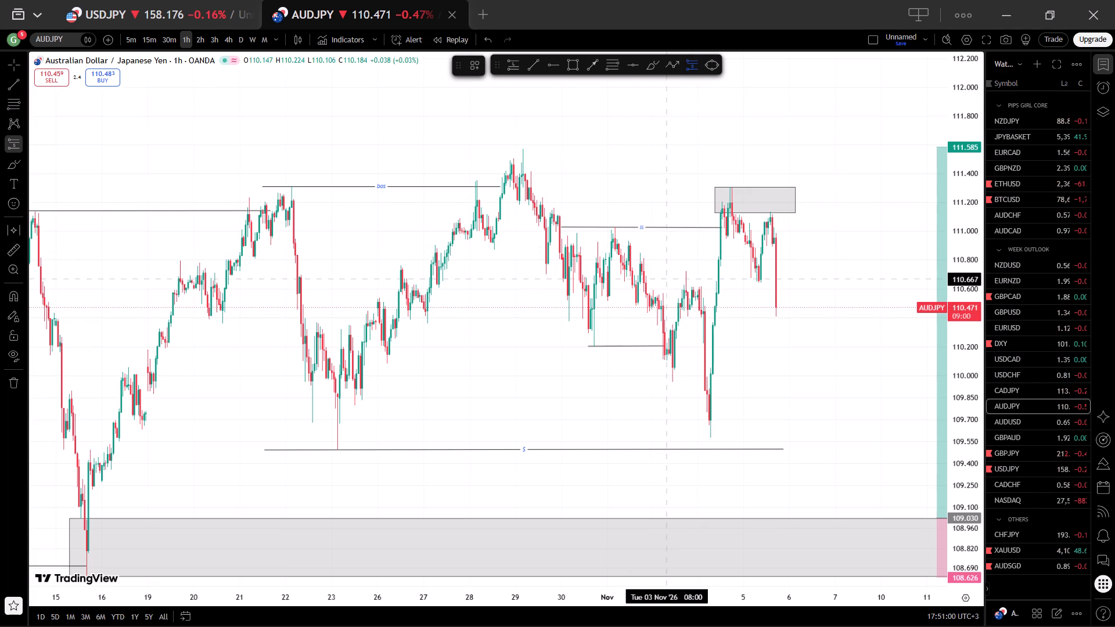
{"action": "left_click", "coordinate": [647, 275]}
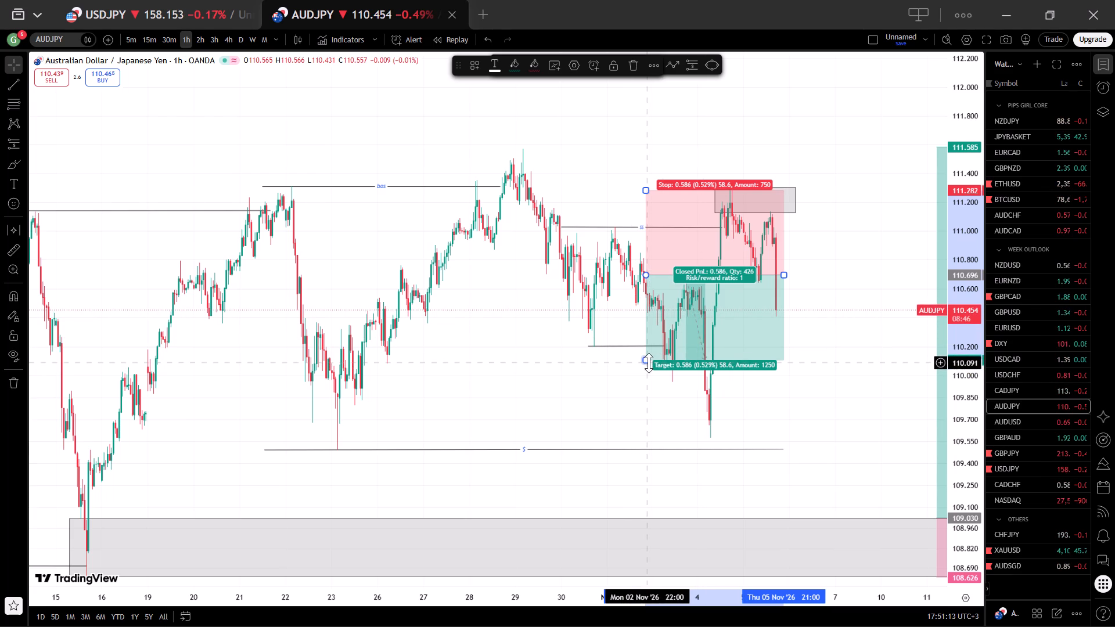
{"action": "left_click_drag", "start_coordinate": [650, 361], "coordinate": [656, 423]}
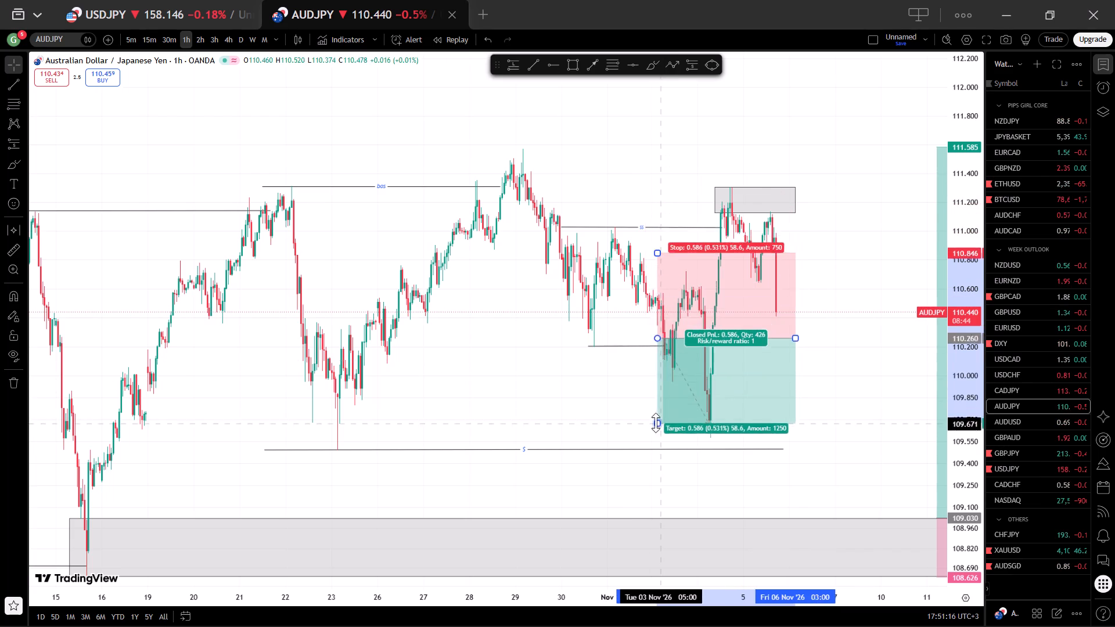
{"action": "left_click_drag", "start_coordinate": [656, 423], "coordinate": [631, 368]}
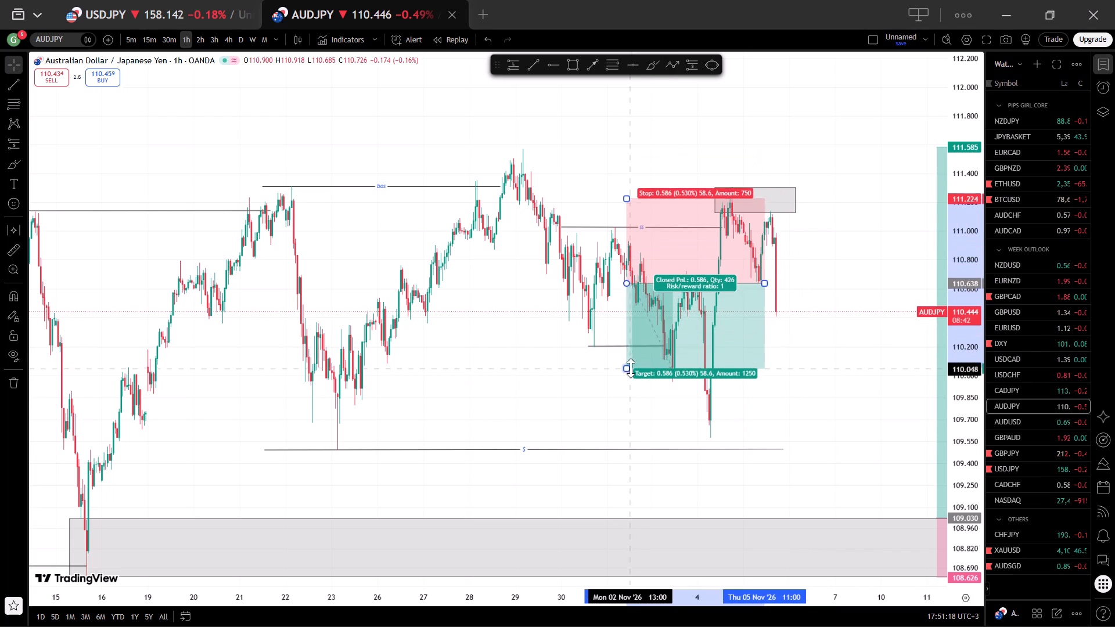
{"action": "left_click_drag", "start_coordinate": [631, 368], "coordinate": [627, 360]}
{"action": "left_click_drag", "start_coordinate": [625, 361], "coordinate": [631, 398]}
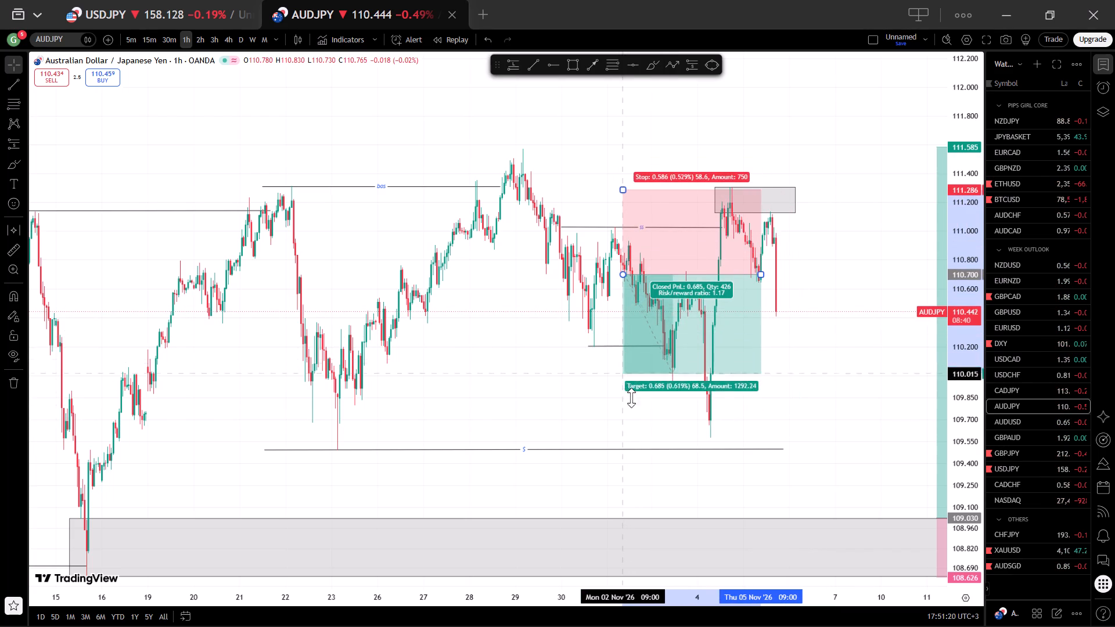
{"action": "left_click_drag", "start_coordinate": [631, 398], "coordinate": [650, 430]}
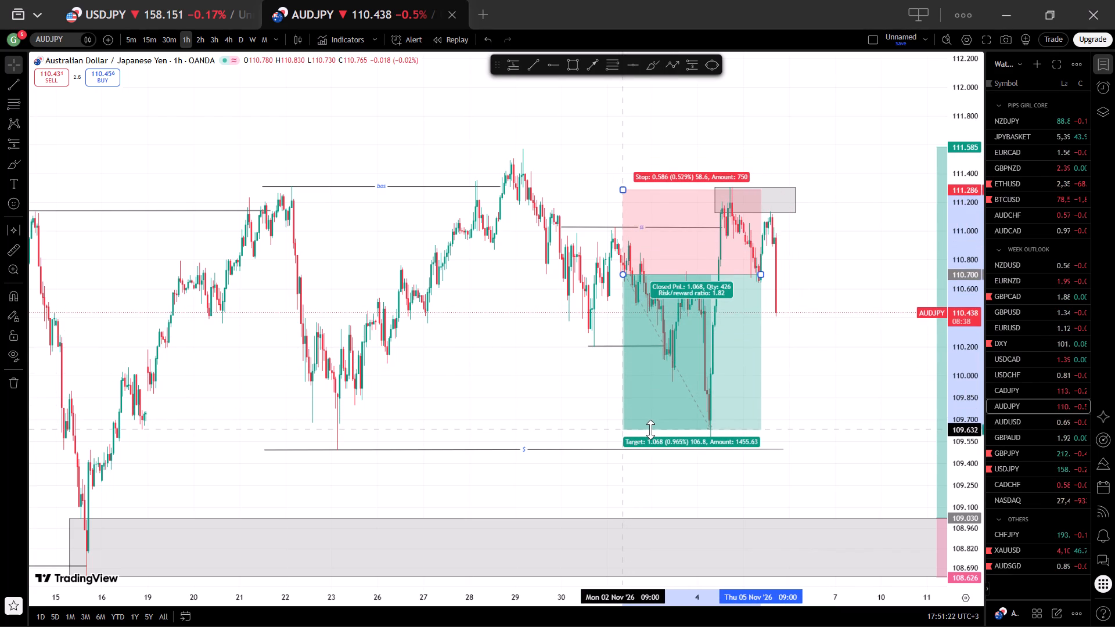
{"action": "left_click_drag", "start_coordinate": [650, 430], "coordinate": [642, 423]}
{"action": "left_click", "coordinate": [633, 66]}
Switch to the USDJPY chart and place a horizontal ray at about 157.39 under the 4 November low.
{"action": "left_click", "coordinate": [194, 0]}
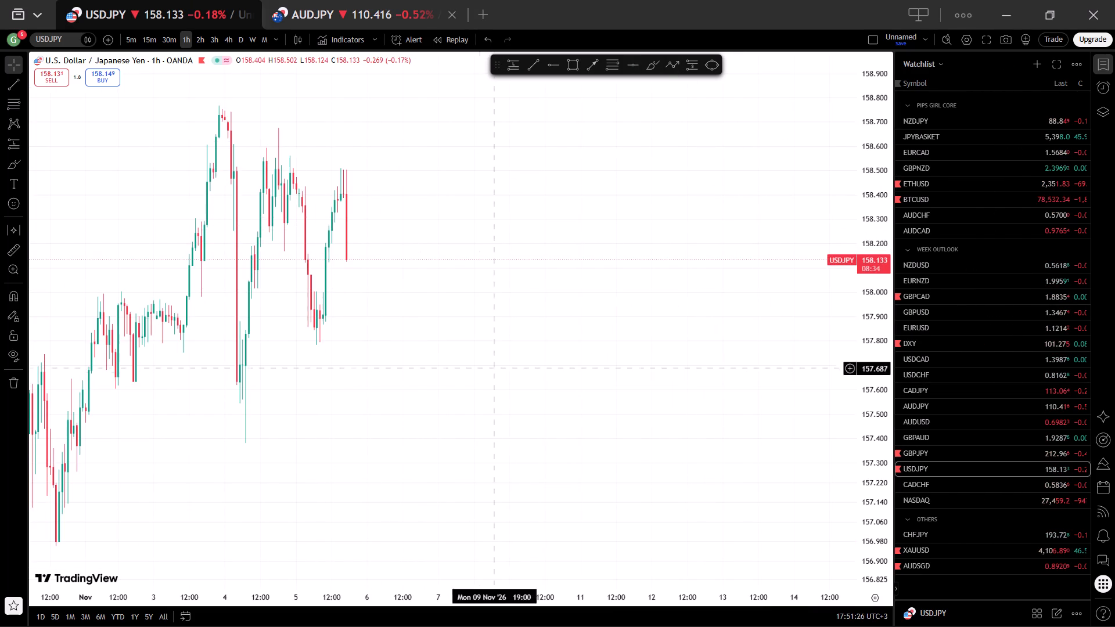
{"action": "scroll", "coordinate": [528, 352], "scroll_direction": "down", "scroll_amount": 2}
{"action": "left_click_drag", "start_coordinate": [537, 326], "coordinate": [598, 343]}
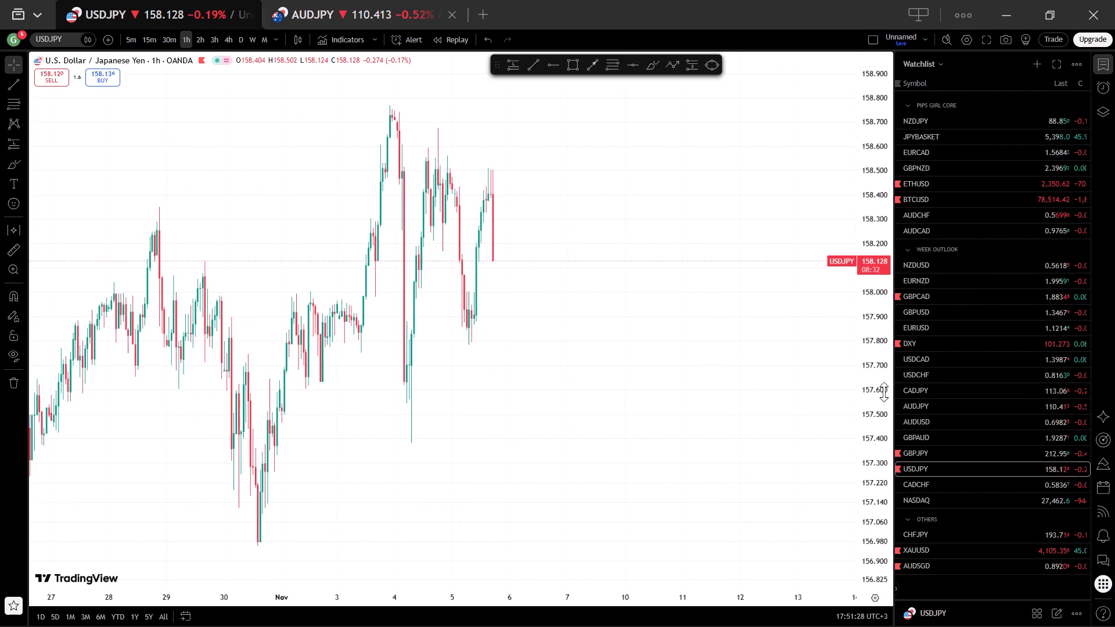
{"action": "scroll", "coordinate": [880, 400], "scroll_direction": "down", "scroll_amount": 6}
{"action": "left_click_drag", "start_coordinate": [511, 420], "coordinate": [605, 385]}
{"action": "left_click", "coordinate": [546, 67]}
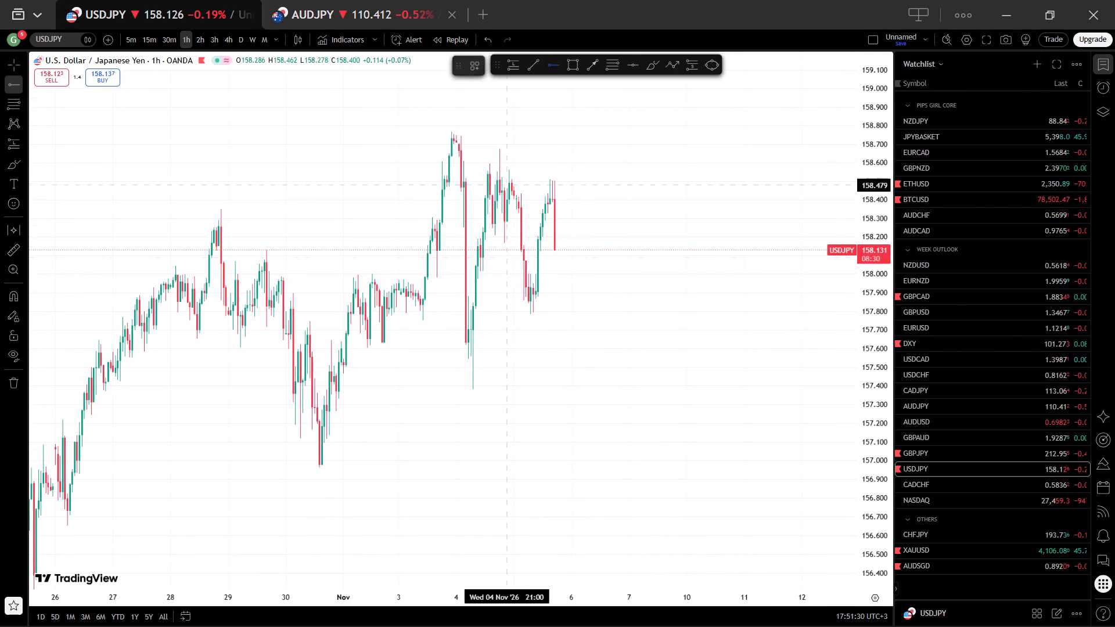
{"action": "left_click", "coordinate": [464, 388]}
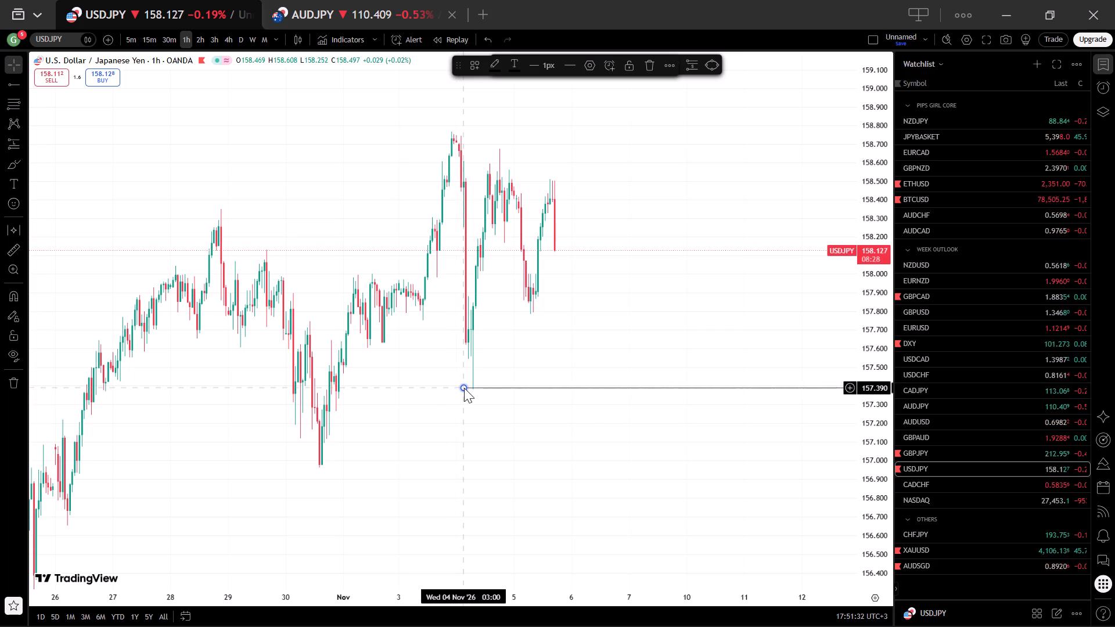
{"action": "left_click", "coordinate": [522, 89]}
Place a second horizontal ray on USDJPY at about 156.965 under the 30 October low.
{"action": "left_click", "coordinate": [548, 63]}
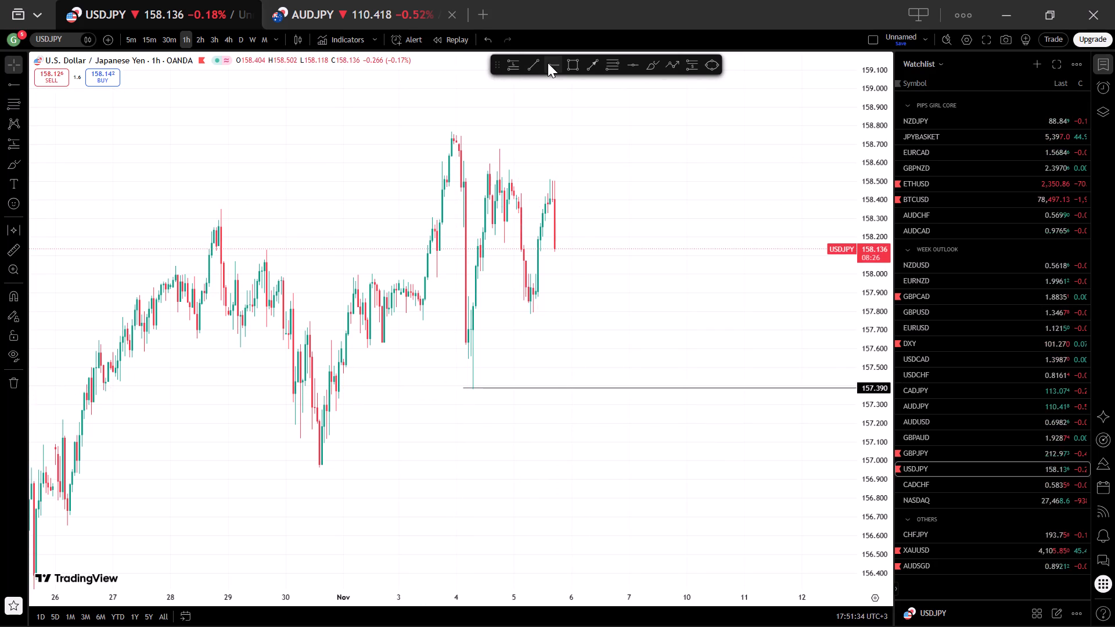
{"action": "left_click", "coordinate": [309, 467]}
{"action": "left_click", "coordinate": [595, 274]}
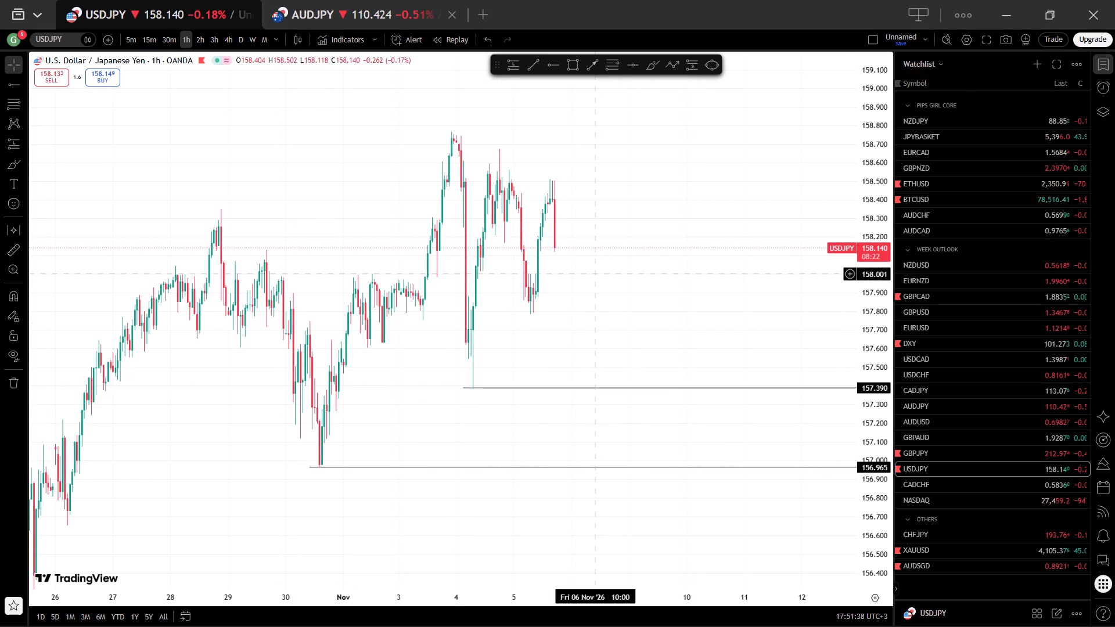
Switch back to AUDJPY and examine its swing highs, lows and marked zones on the 1-hour and 4-hour timeframes.
{"action": "left_click", "coordinate": [348, 0]}
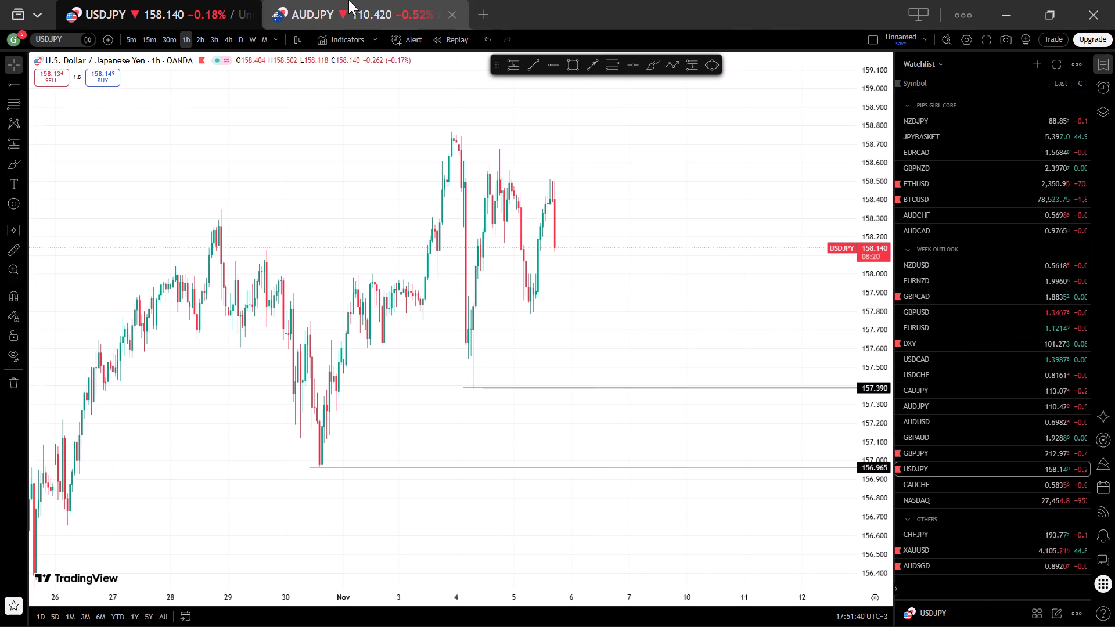
{"action": "left_click_drag", "start_coordinate": [572, 395], "coordinate": [445, 395]}
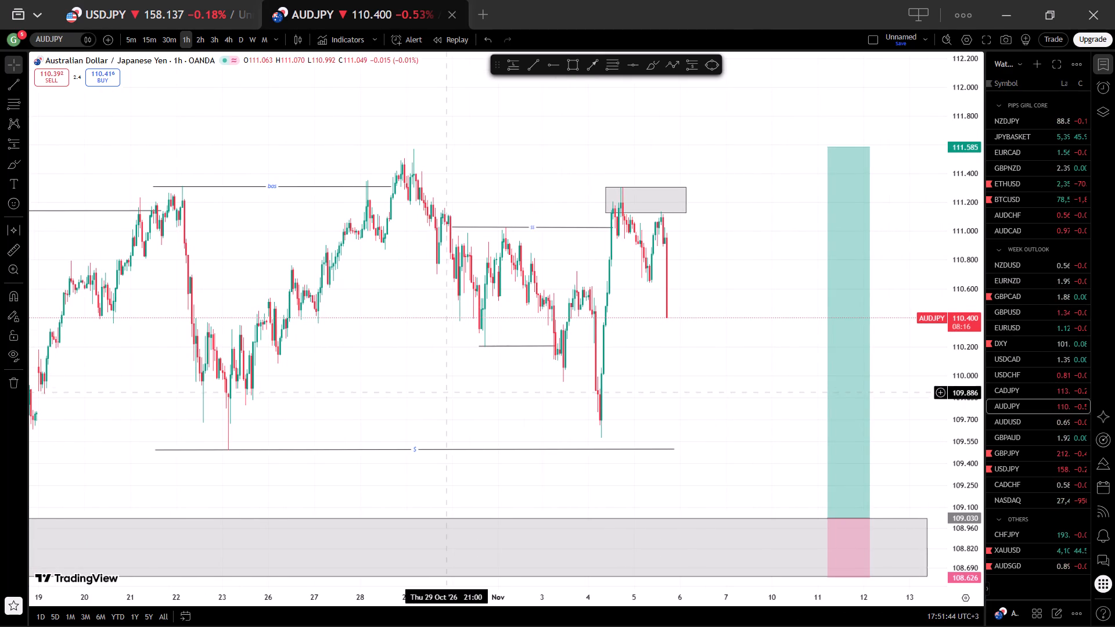
{"action": "scroll", "coordinate": [449, 387], "scroll_direction": "down", "scroll_amount": 2}
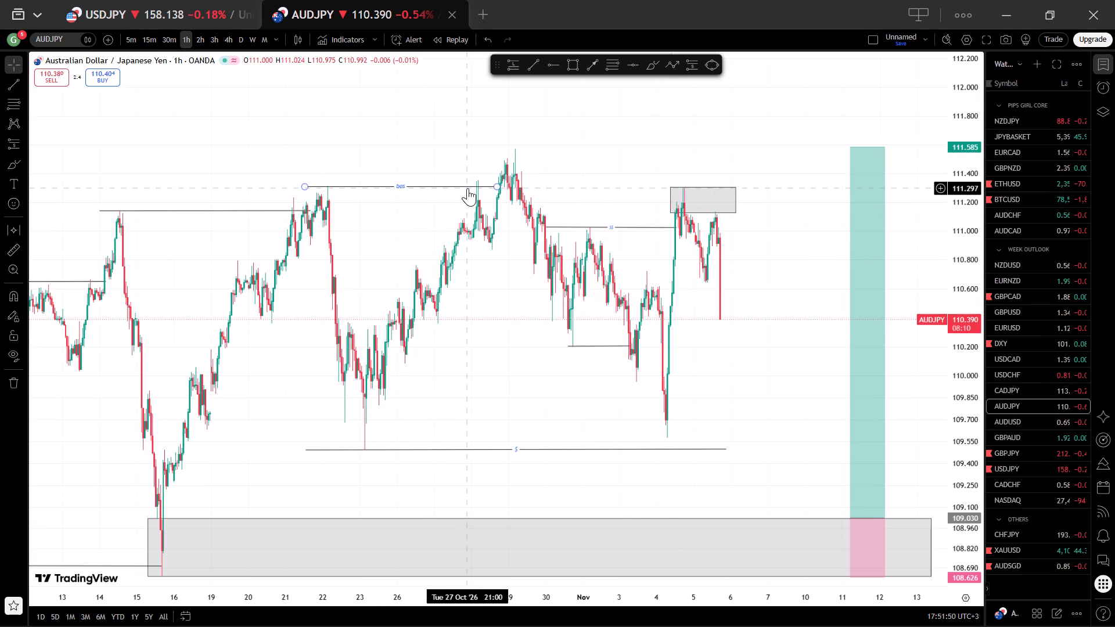
{"action": "left_click", "coordinate": [226, 37]}
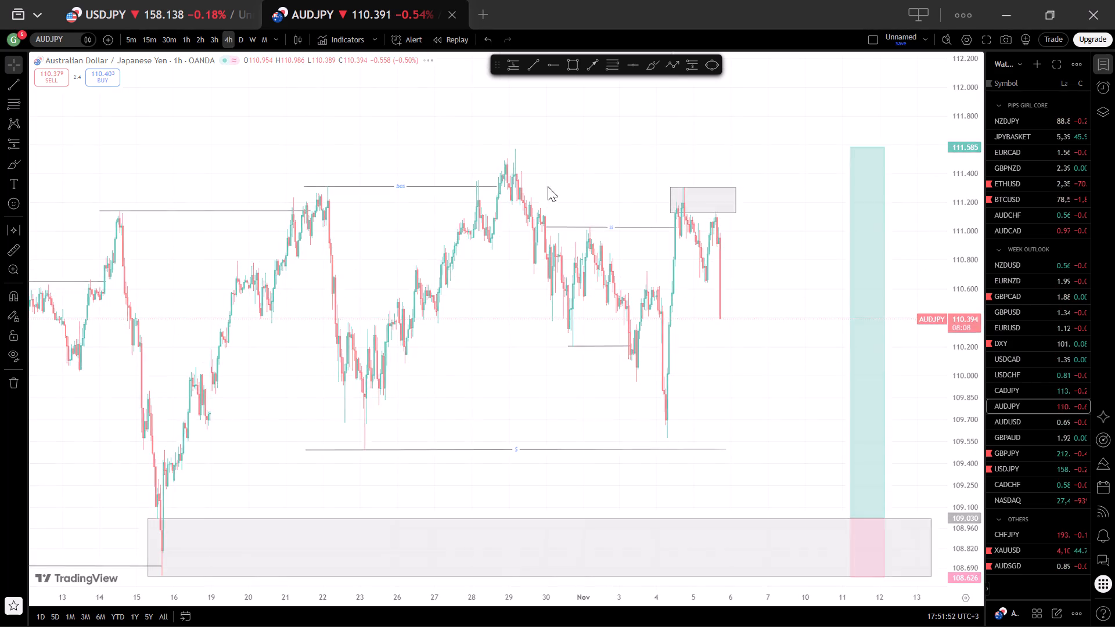
{"action": "scroll", "coordinate": [612, 261], "scroll_direction": "up", "scroll_amount": 6}
{"action": "scroll", "coordinate": [742, 300], "scroll_direction": "up", "scroll_amount": 2}
{"action": "left_click_drag", "start_coordinate": [743, 301], "coordinate": [861, 324]}
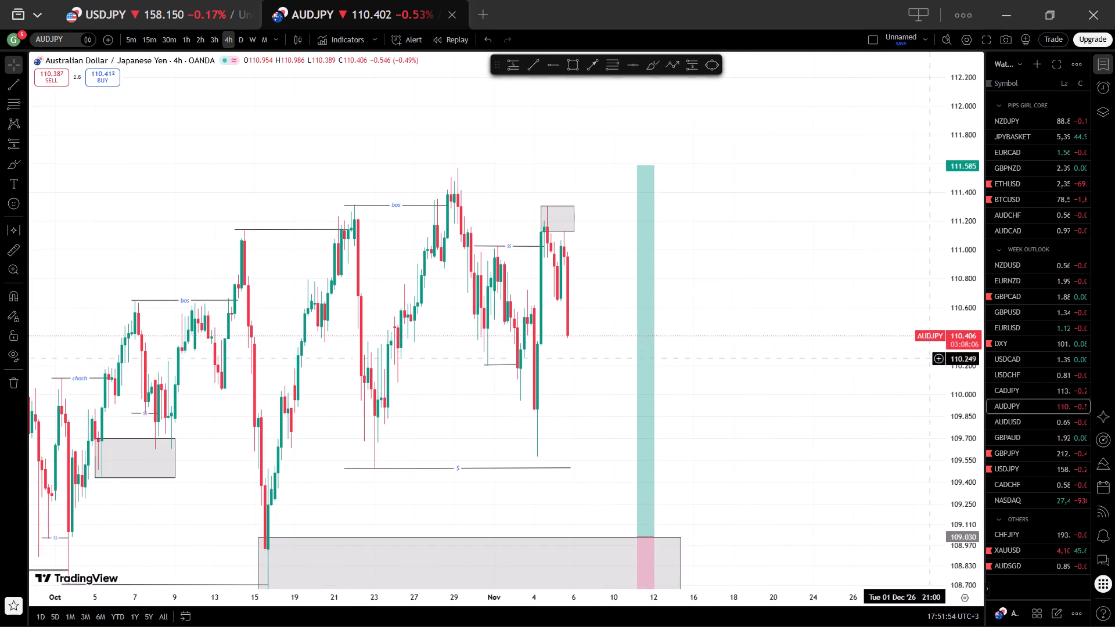
{"action": "scroll", "coordinate": [940, 369], "scroll_direction": "down", "scroll_amount": 1}
{"action": "left_click_drag", "start_coordinate": [836, 367], "coordinate": [835, 356]}
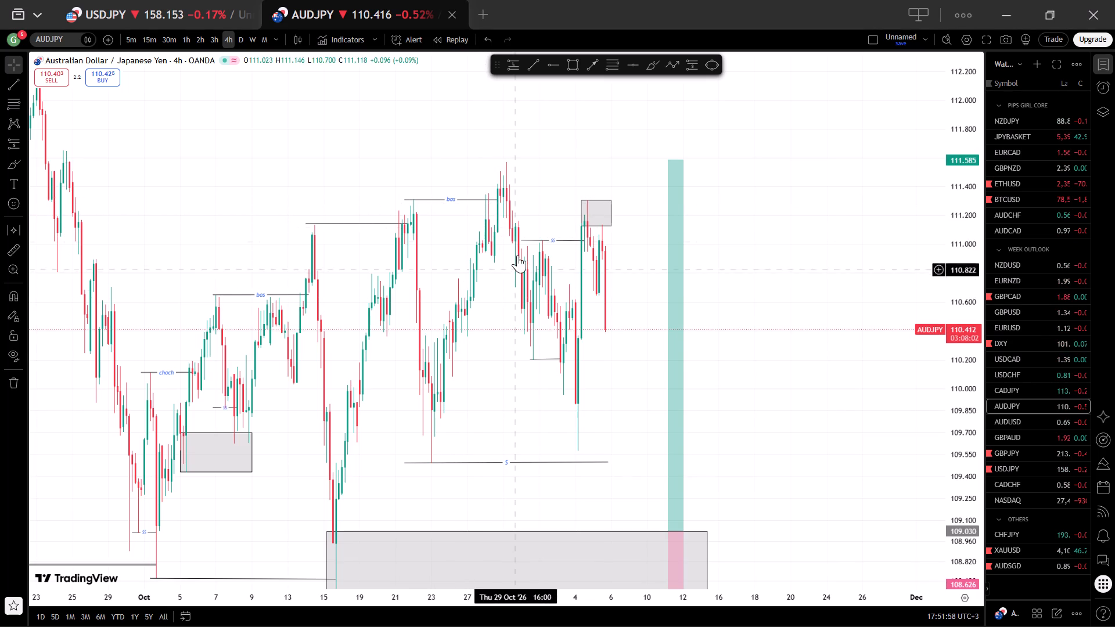
{"action": "scroll", "coordinate": [683, 264], "scroll_direction": "down", "scroll_amount": 5}
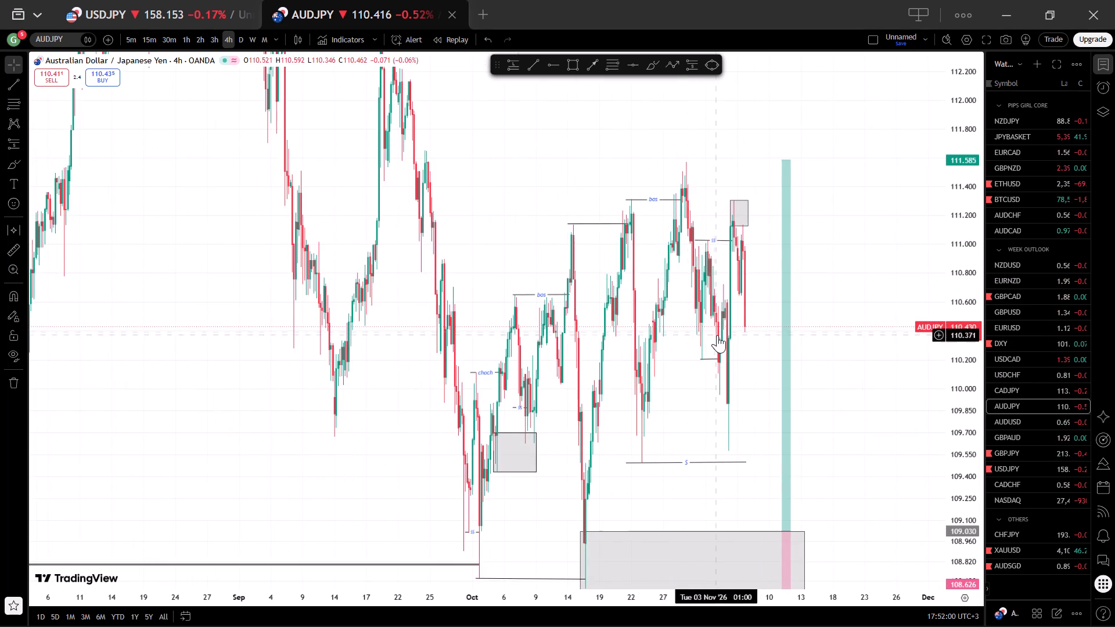
{"action": "scroll", "coordinate": [689, 299], "scroll_direction": "up", "scroll_amount": 4}
{"action": "scroll", "coordinate": [604, 344], "scroll_direction": "up", "scroll_amount": 4}
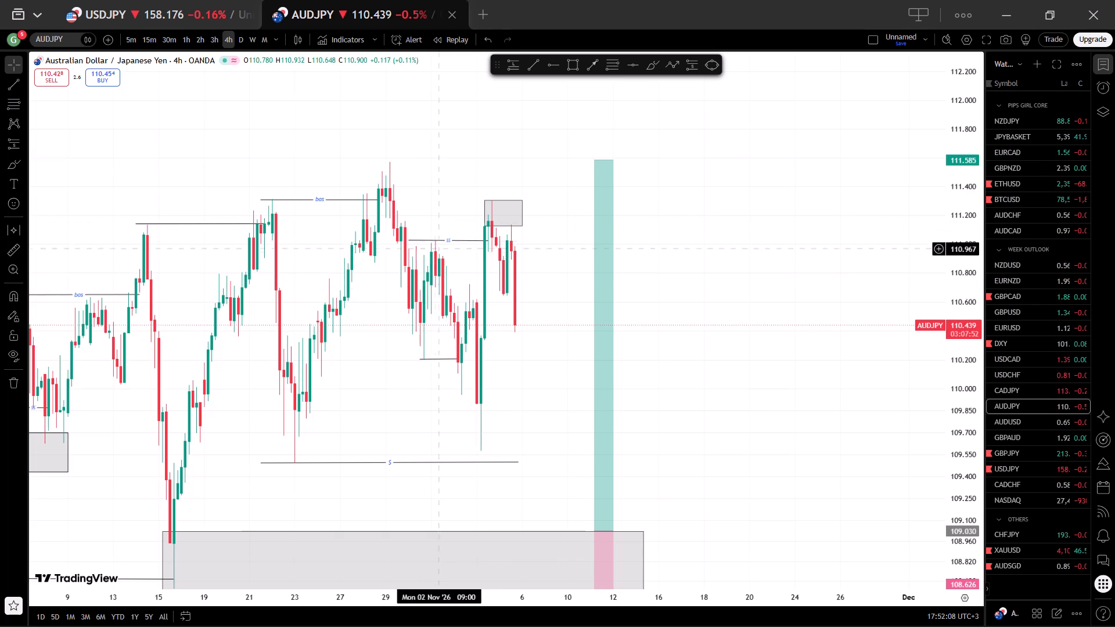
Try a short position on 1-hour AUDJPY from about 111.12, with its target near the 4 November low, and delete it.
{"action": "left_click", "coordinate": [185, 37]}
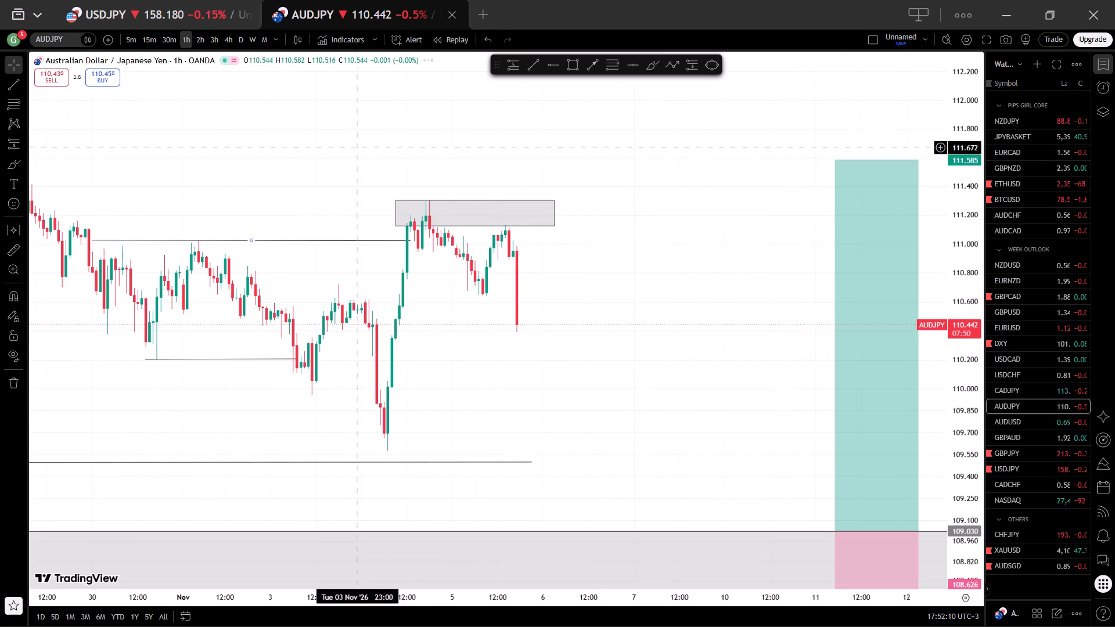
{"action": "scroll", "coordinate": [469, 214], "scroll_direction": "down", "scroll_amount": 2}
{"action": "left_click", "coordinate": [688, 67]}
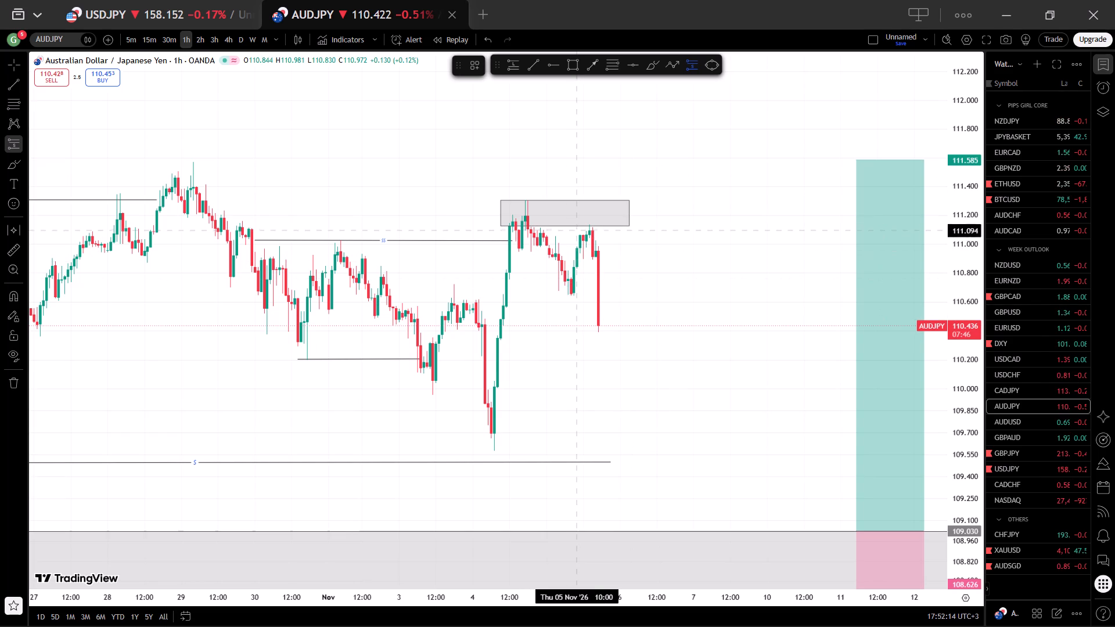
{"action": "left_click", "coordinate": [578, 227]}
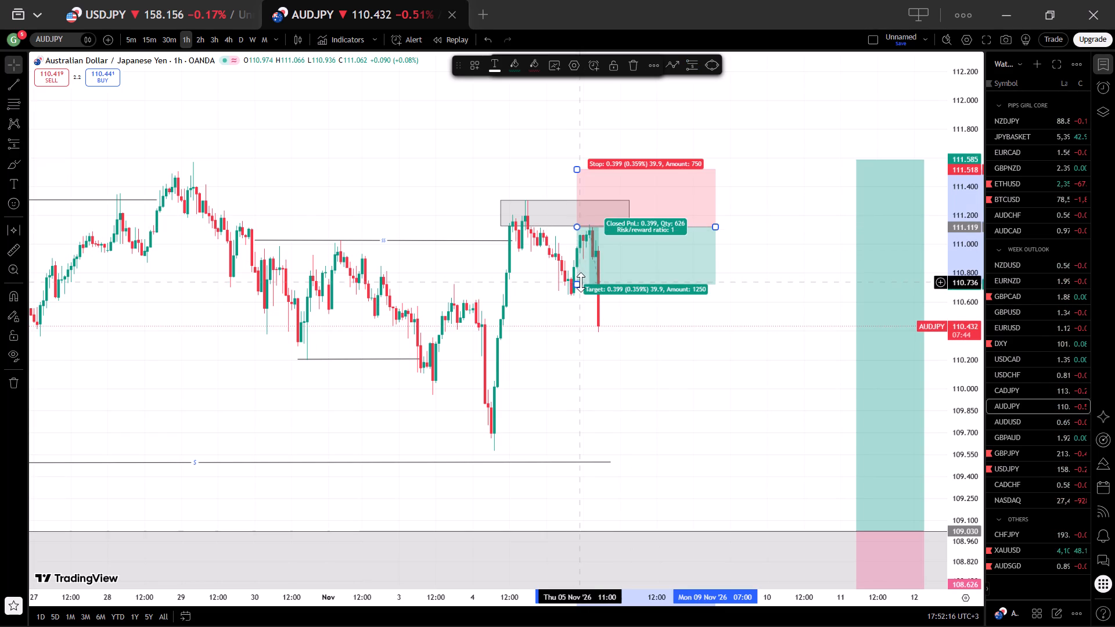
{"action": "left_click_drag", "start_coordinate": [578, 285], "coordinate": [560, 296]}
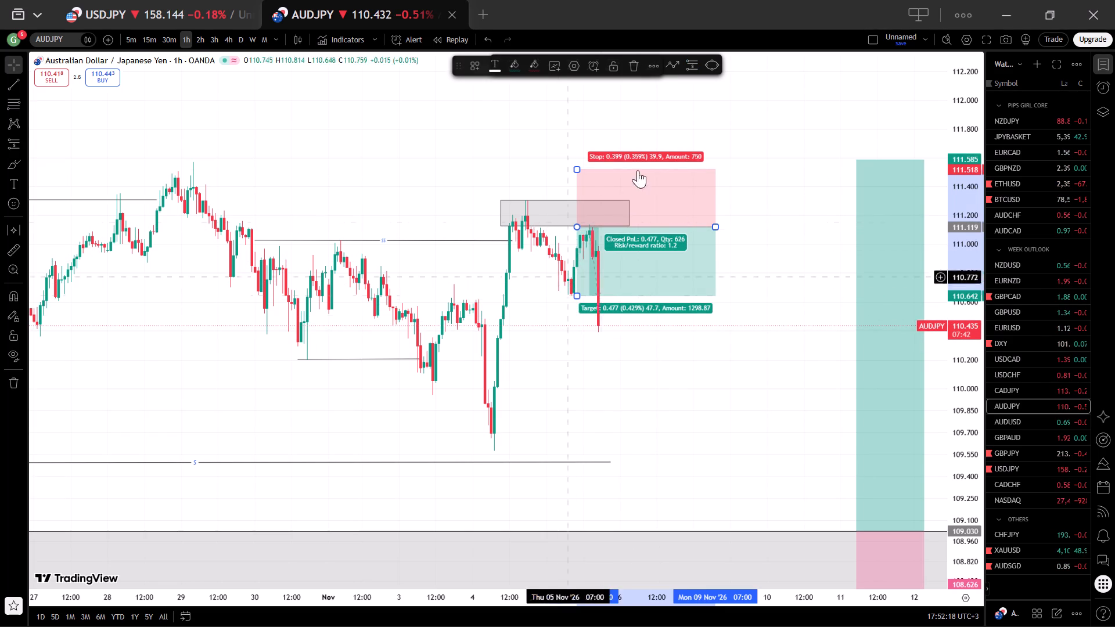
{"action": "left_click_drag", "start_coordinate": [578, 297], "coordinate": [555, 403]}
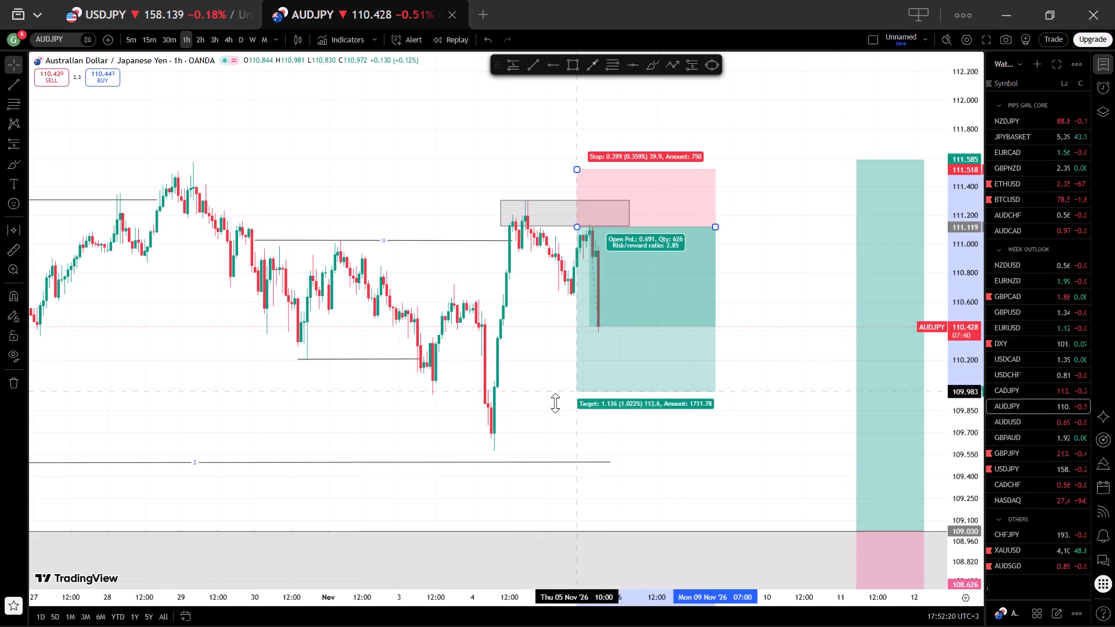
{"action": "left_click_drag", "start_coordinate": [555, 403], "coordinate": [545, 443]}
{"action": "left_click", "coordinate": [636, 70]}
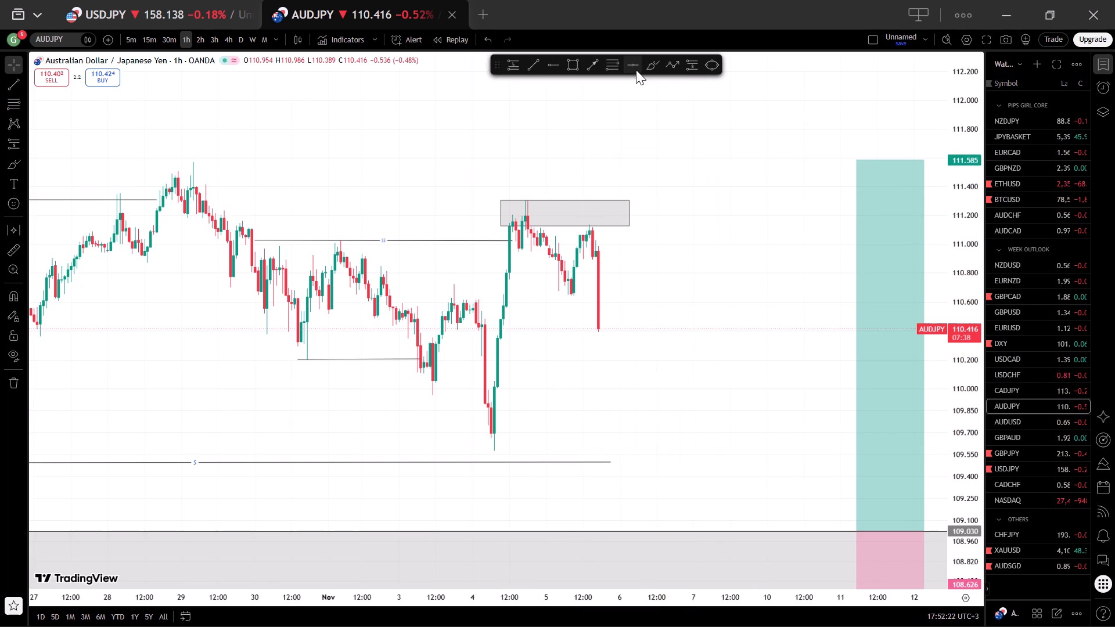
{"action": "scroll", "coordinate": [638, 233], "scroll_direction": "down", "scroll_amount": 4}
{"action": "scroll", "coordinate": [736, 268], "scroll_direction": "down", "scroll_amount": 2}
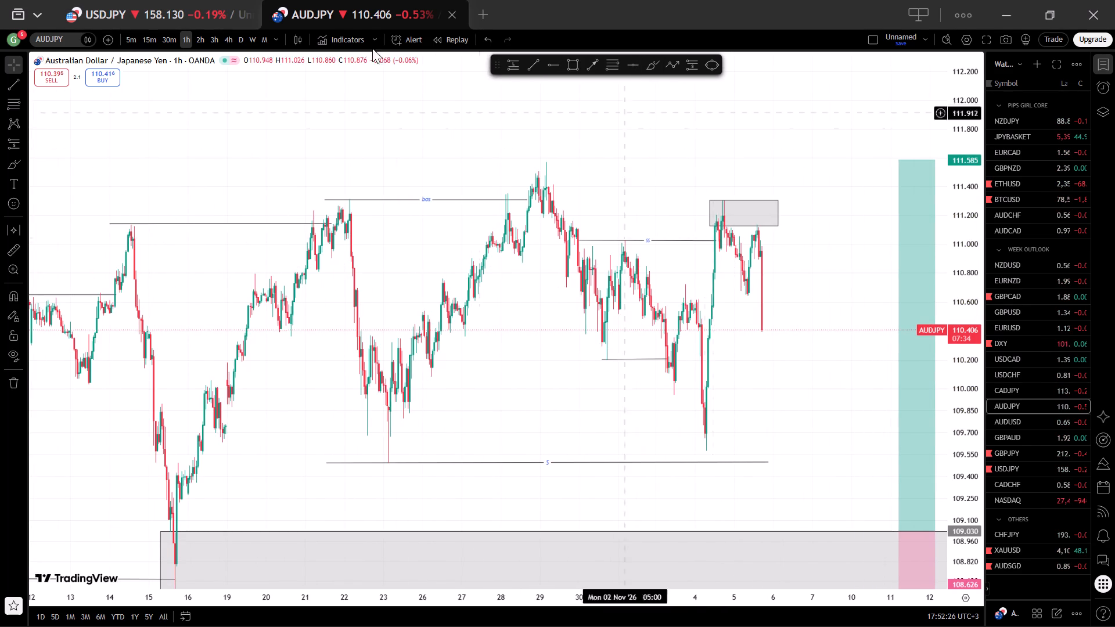
Return to USDJPY and shift the horizontal ray under the 4 November low to 157.387.
{"action": "left_click", "coordinate": [179, 0]}
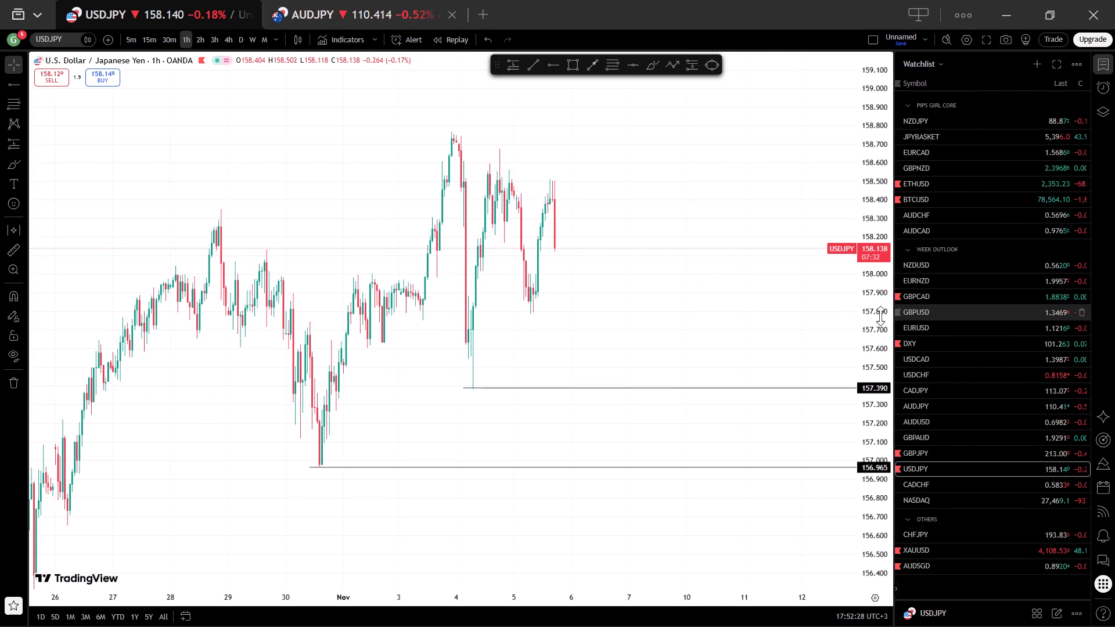
{"action": "left_click", "coordinate": [607, 387]}
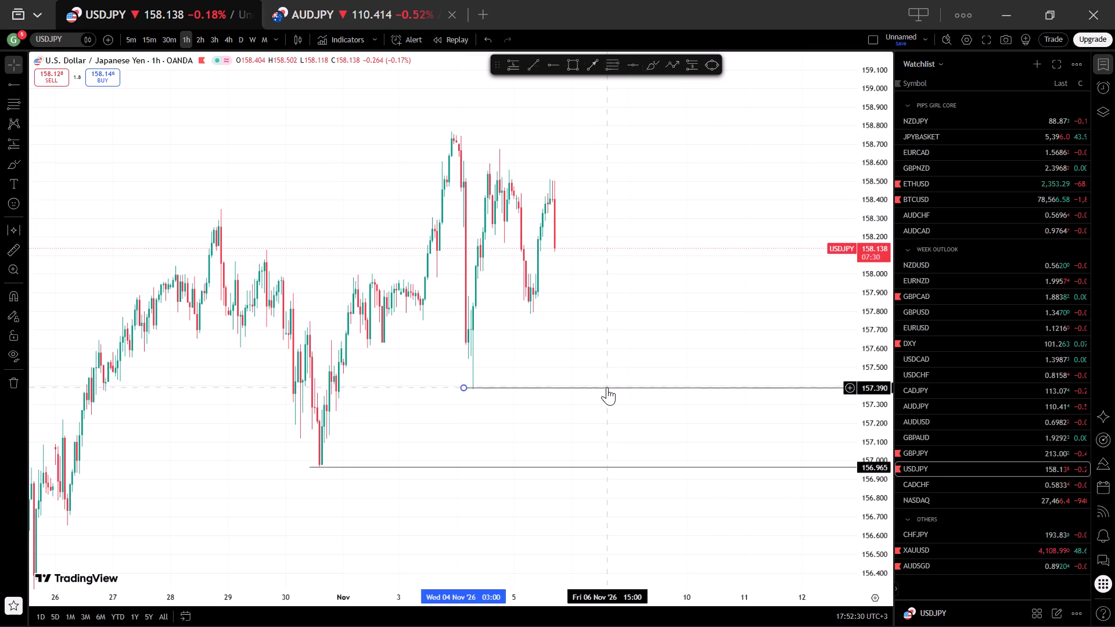
{"action": "left_click", "coordinate": [659, 286]}
Compare USDJPY with AUDJPY and examine USDJPY's late-October and November swings on the 4-hour and 1-hour timeframes.
{"action": "left_click_drag", "start_coordinate": [659, 286], "coordinate": [596, 291]}
{"action": "left_click", "coordinate": [333, 0]}
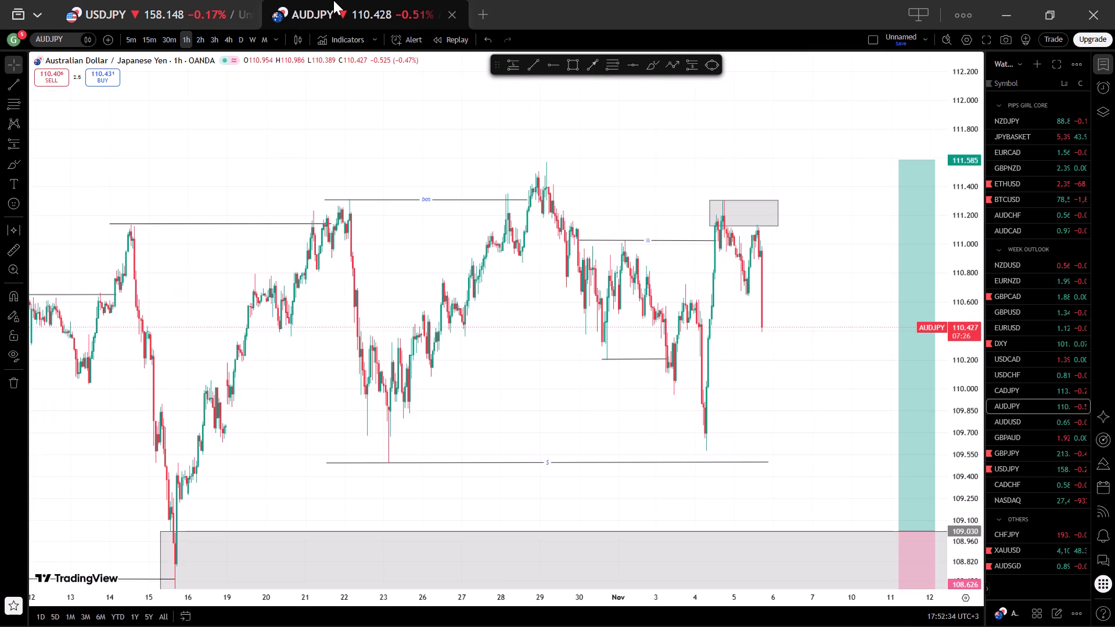
{"action": "left_click", "coordinate": [242, 0]}
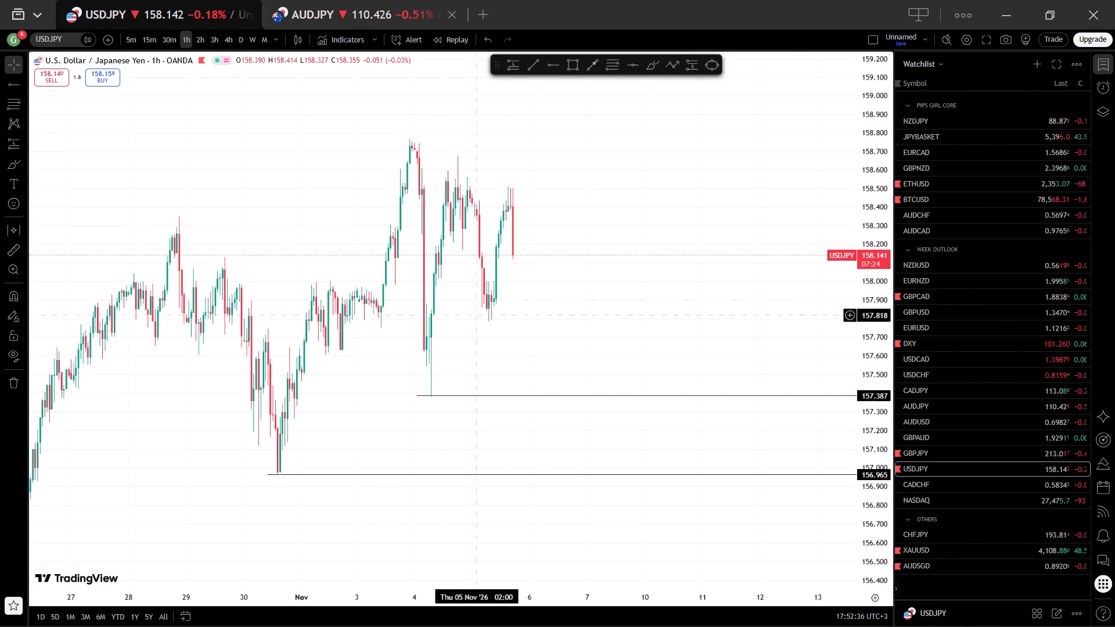
{"action": "left_click_drag", "start_coordinate": [538, 323], "coordinate": [918, 259]}
{"action": "left_click_drag", "start_coordinate": [499, 416], "coordinate": [295, 319]}
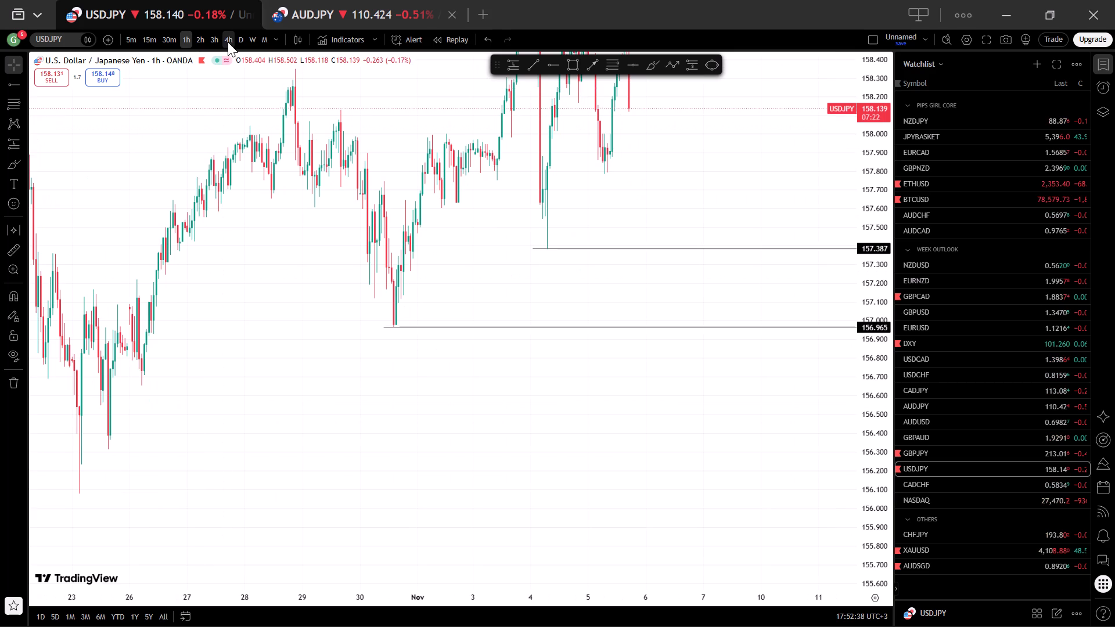
{"action": "left_click", "coordinate": [228, 41]}
{"action": "scroll", "coordinate": [497, 473], "scroll_direction": "up", "scroll_amount": 4}
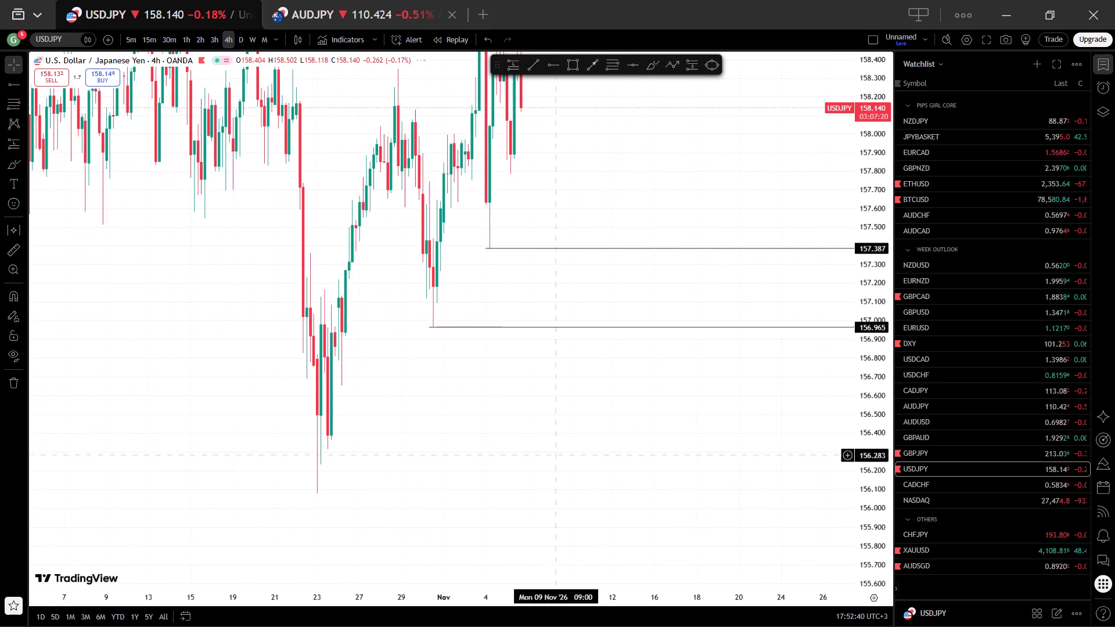
{"action": "scroll", "coordinate": [874, 431], "scroll_direction": "down", "scroll_amount": 8}
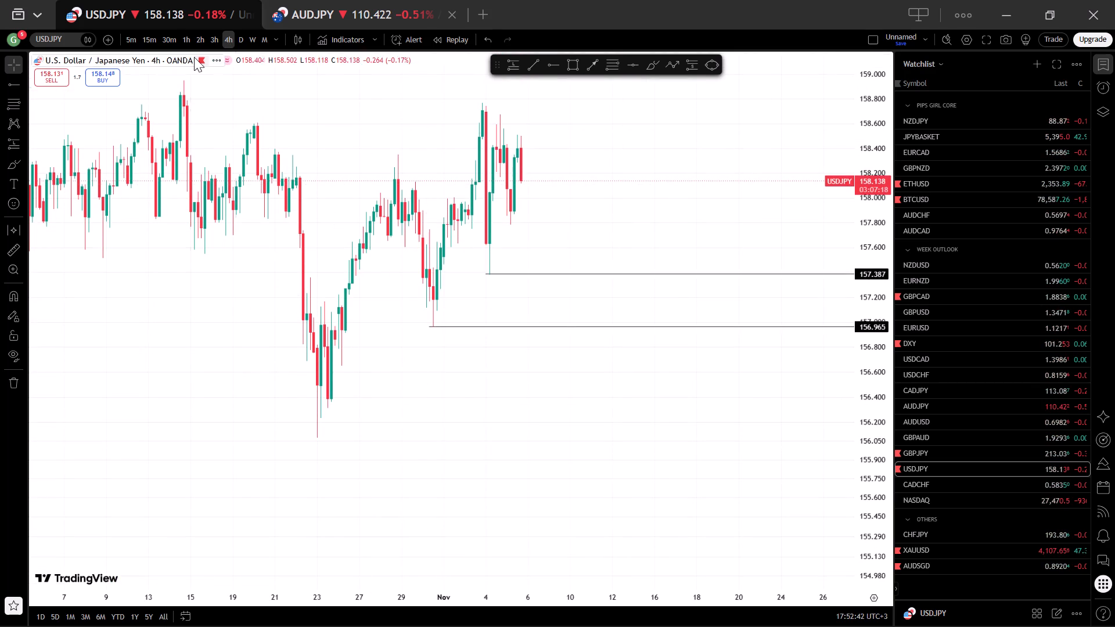
{"action": "left_click", "coordinate": [180, 38]}
{"action": "scroll", "coordinate": [495, 308], "scroll_direction": "down", "scroll_amount": 4}
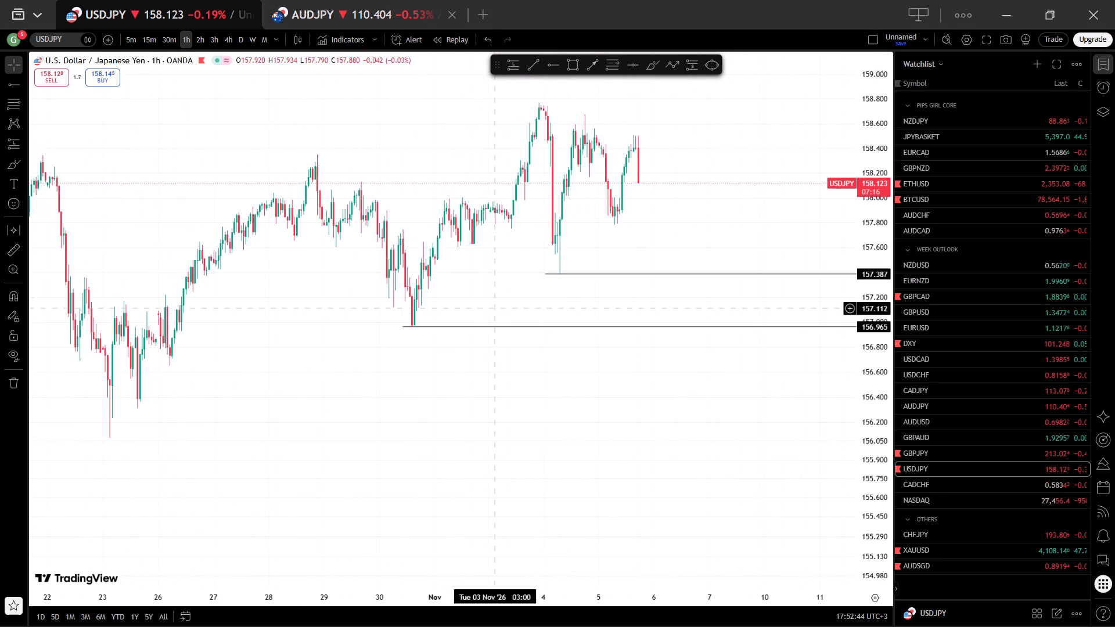
Draw a rectangle zone on 1-hour USDJPY from about 158.505 to 158.569, spanning late 4 November to 5 November 23:00.
{"action": "scroll", "coordinate": [881, 479], "scroll_direction": "up", "scroll_amount": 3}
{"action": "left_click_drag", "start_coordinate": [753, 411], "coordinate": [669, 507]}
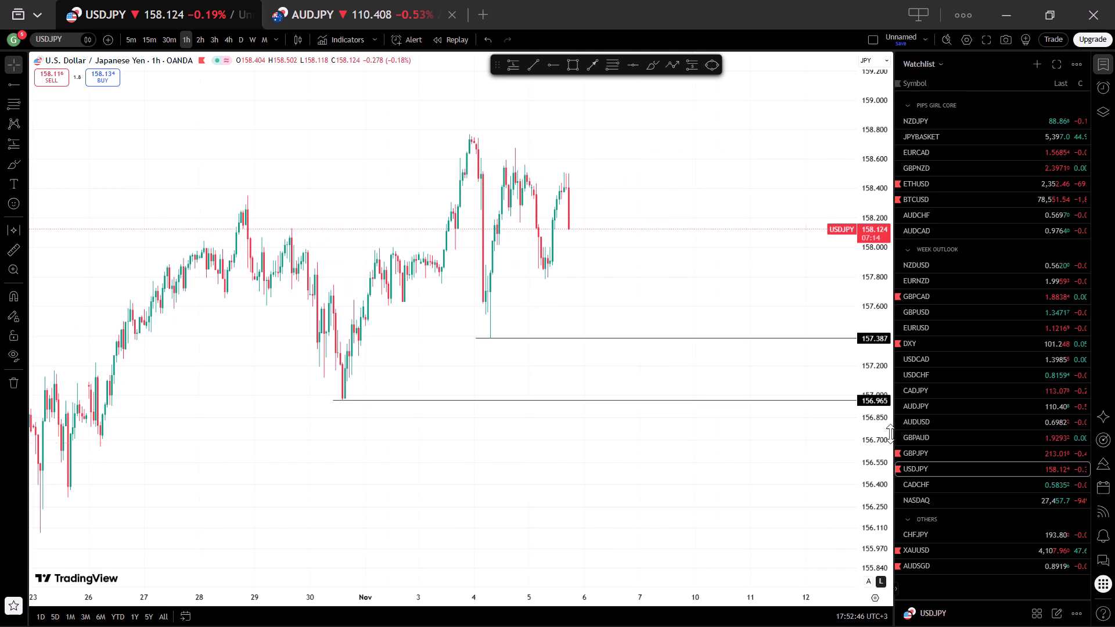
{"action": "scroll", "coordinate": [869, 445], "scroll_direction": "up", "scroll_amount": 3}
{"action": "scroll", "coordinate": [729, 286], "scroll_direction": "up", "scroll_amount": 2}
{"action": "left_click_drag", "start_coordinate": [697, 234], "coordinate": [688, 264]}
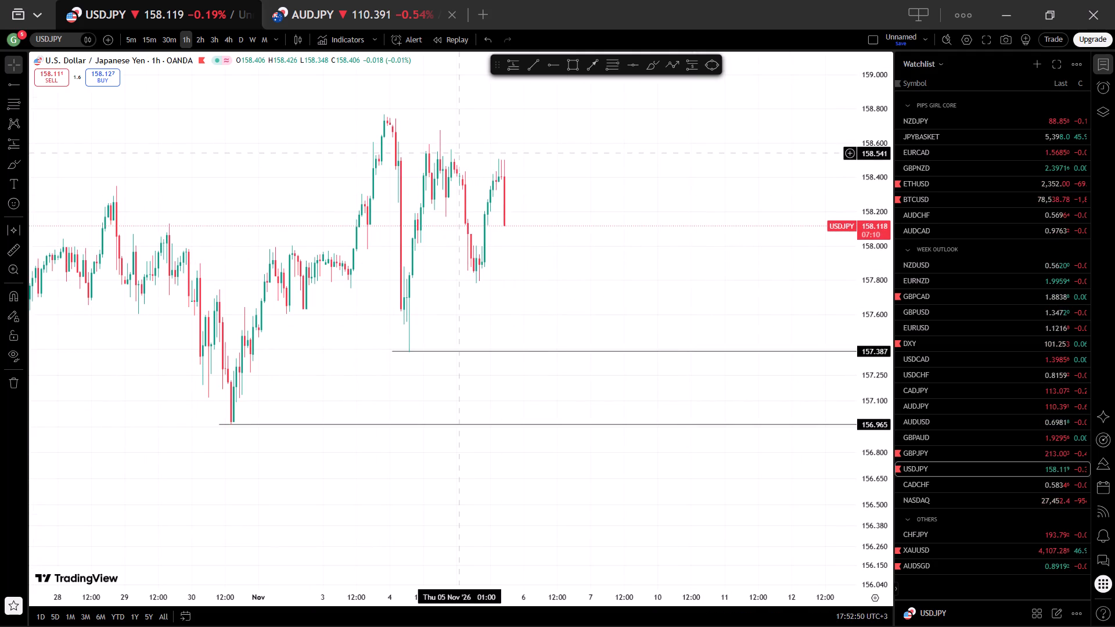
{"action": "scroll", "coordinate": [556, 195], "scroll_direction": "up", "scroll_amount": 2}
{"action": "left_click_drag", "start_coordinate": [559, 157], "coordinate": [560, 203]}
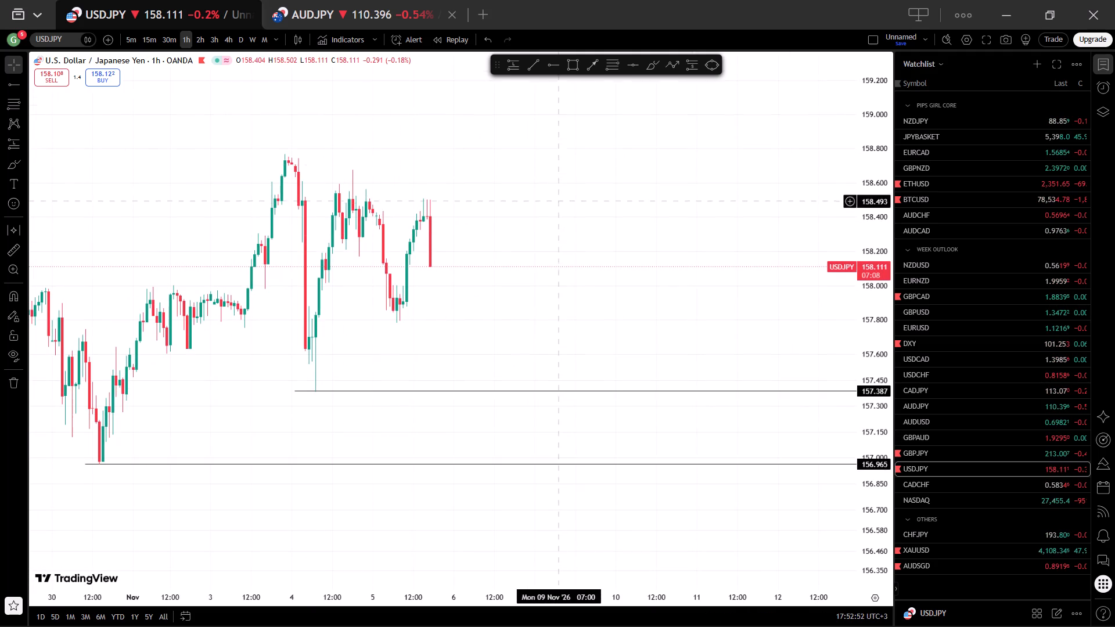
{"action": "left_click", "coordinate": [570, 64]}
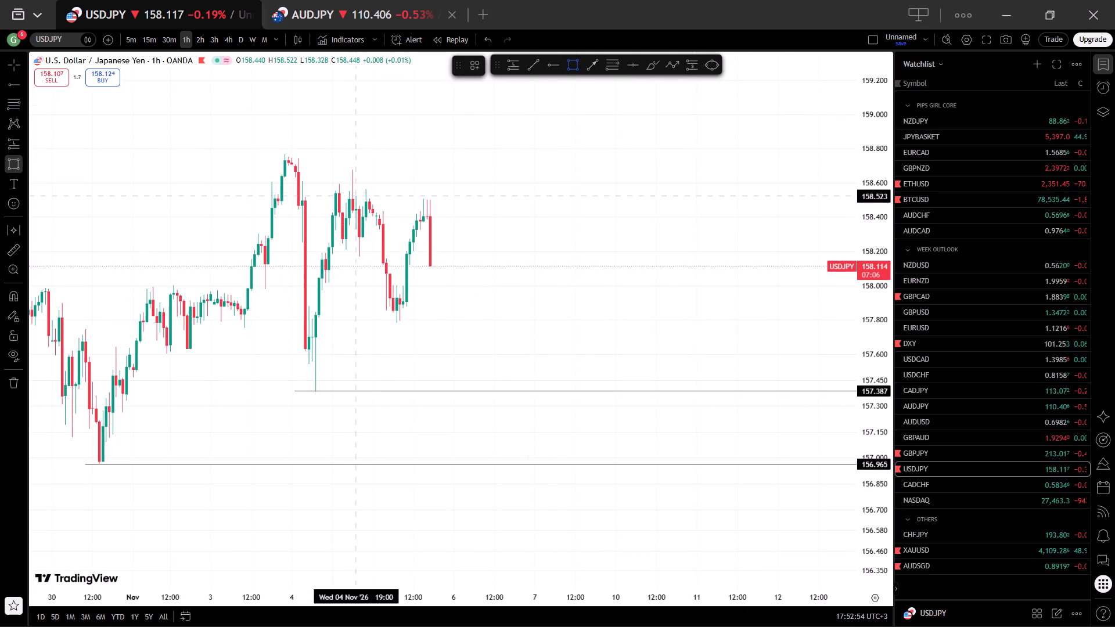
{"action": "left_click", "coordinate": [359, 188]}
{"action": "left_click", "coordinate": [451, 199]}
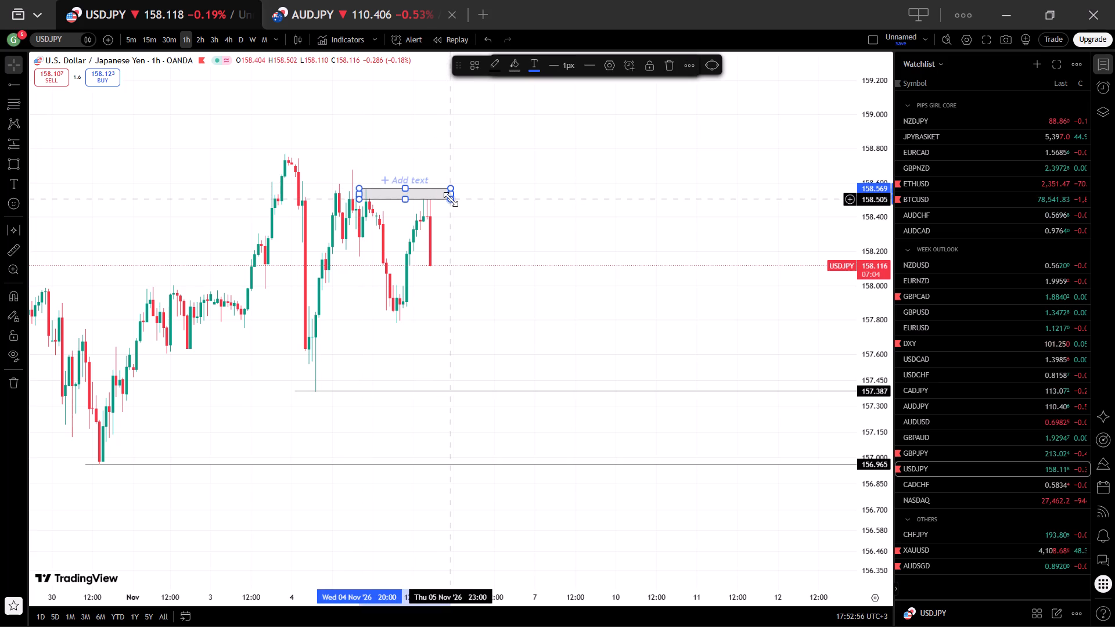
{"action": "left_click", "coordinate": [505, 236]}
On 15-minute USDJPY, trim the rectangle zone's start closer to the late 4 November swing high.
{"action": "left_click", "coordinate": [158, 41]}
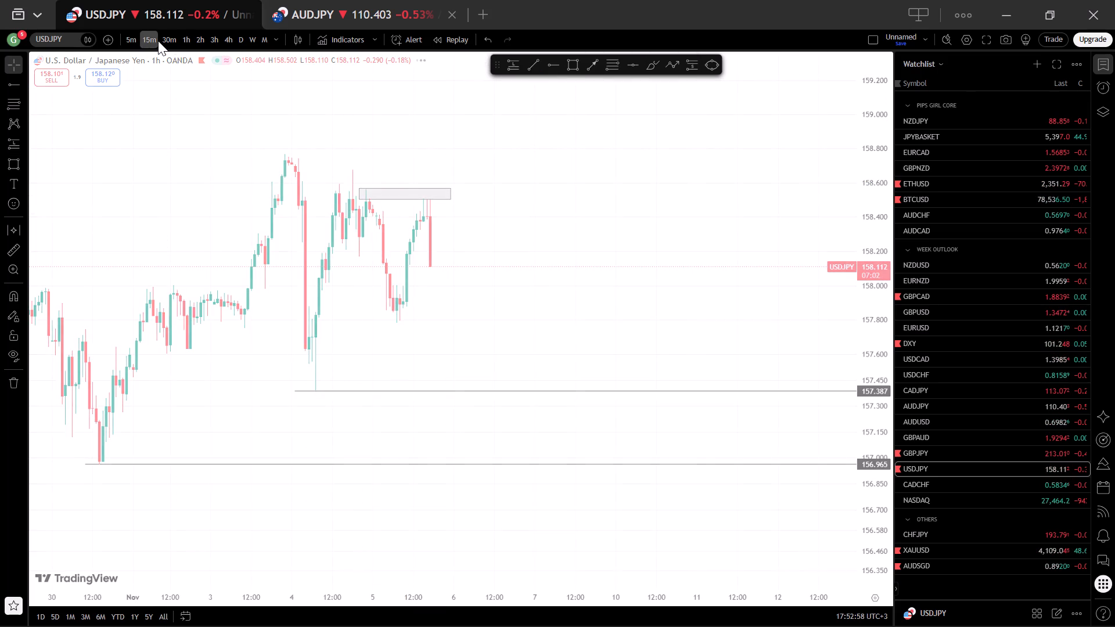
{"action": "right_click", "coordinate": [499, 218]}
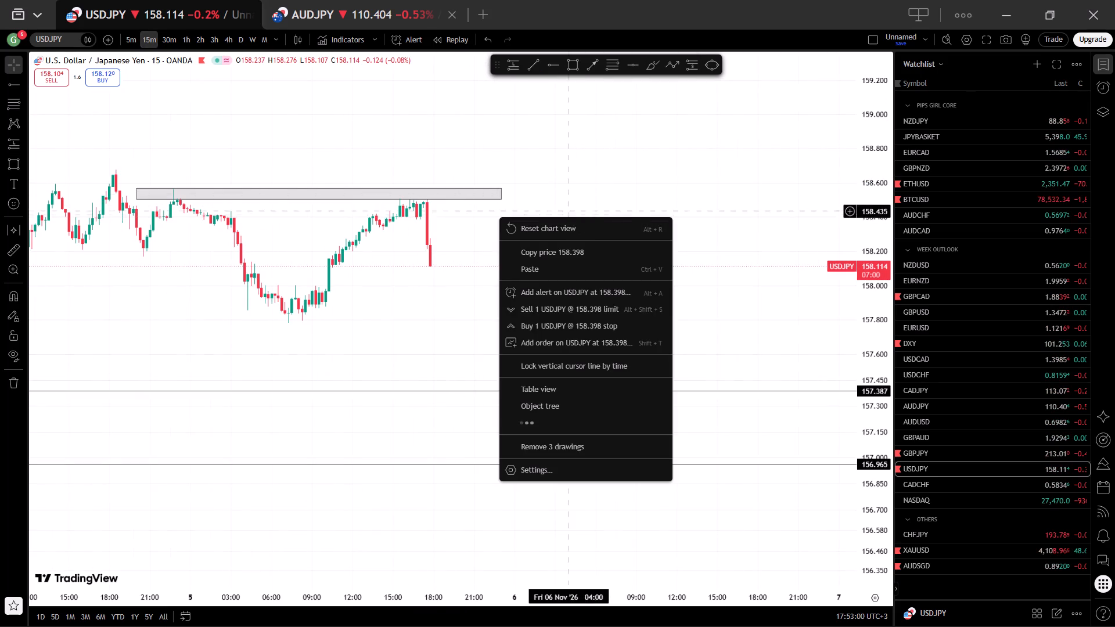
{"action": "left_click", "coordinate": [576, 223]}
{"action": "left_click_drag", "start_coordinate": [635, 356], "coordinate": [351, 363]}
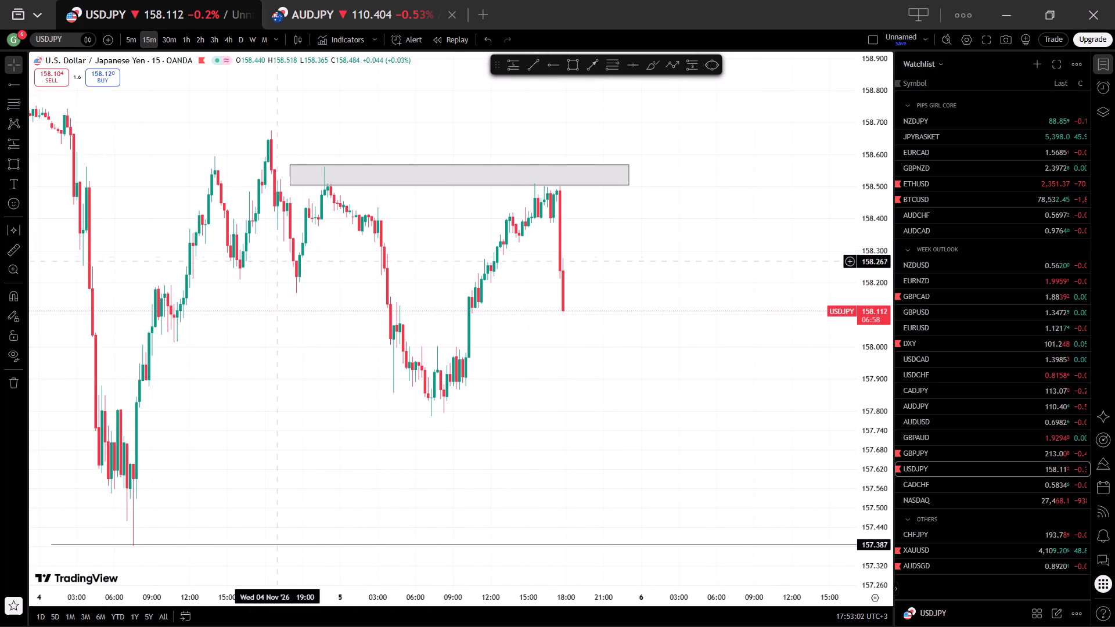
{"action": "left_click_drag", "start_coordinate": [292, 177], "coordinate": [298, 179]}
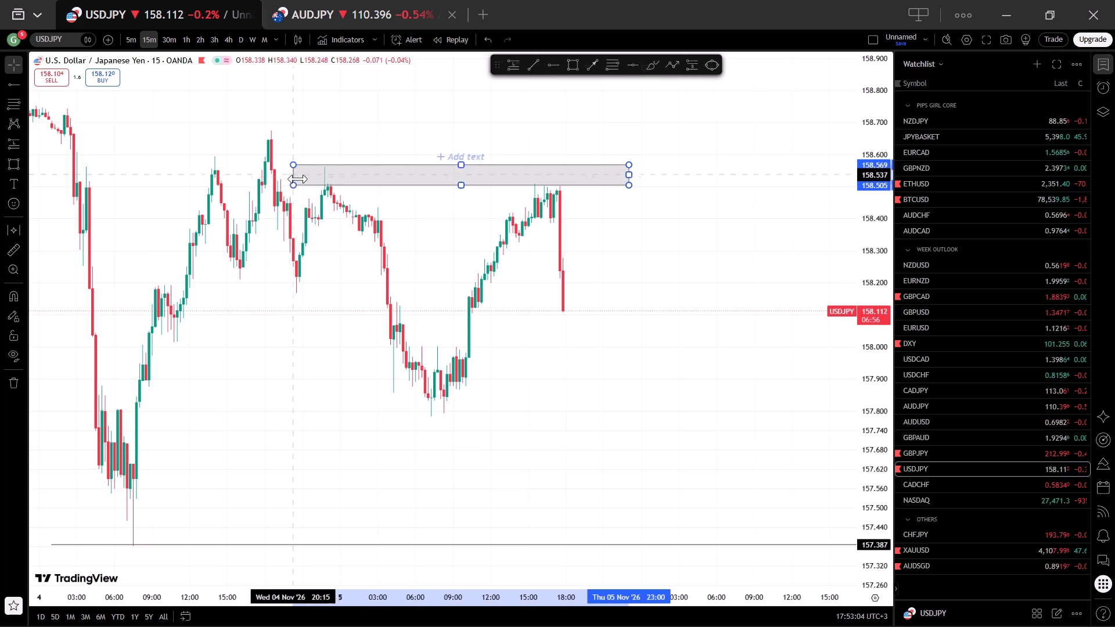
{"action": "left_click_drag", "start_coordinate": [298, 179], "coordinate": [308, 184]}
{"action": "left_click", "coordinate": [391, 212]}
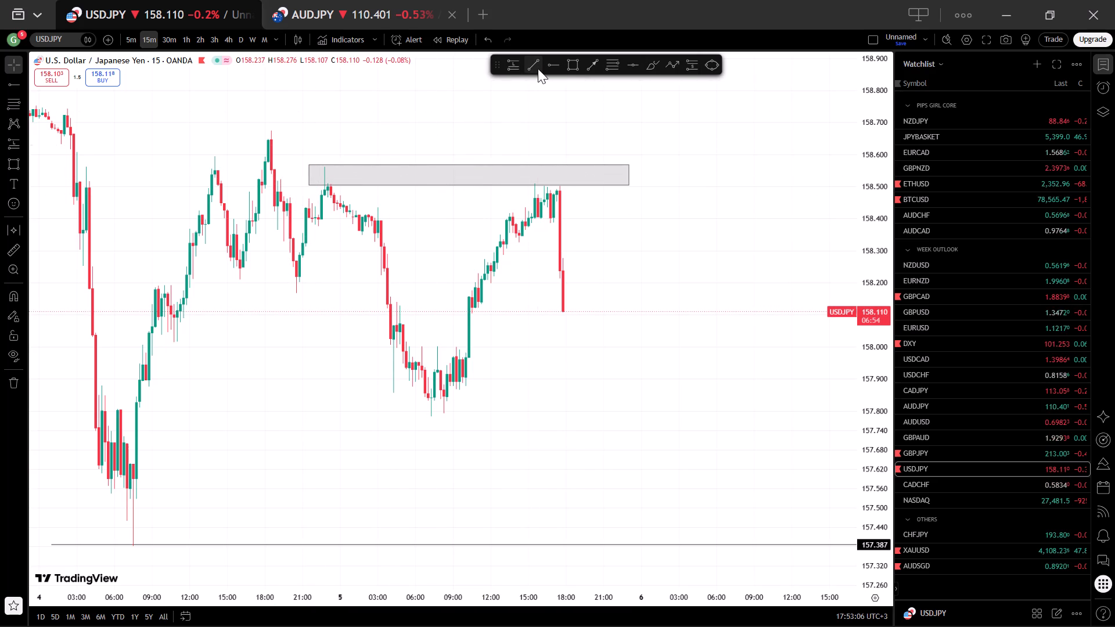
Draw a near-horizontal trend line at about 158.17 from the 4 November evening low to the early 5 November decline.
{"action": "left_click", "coordinate": [538, 67]}
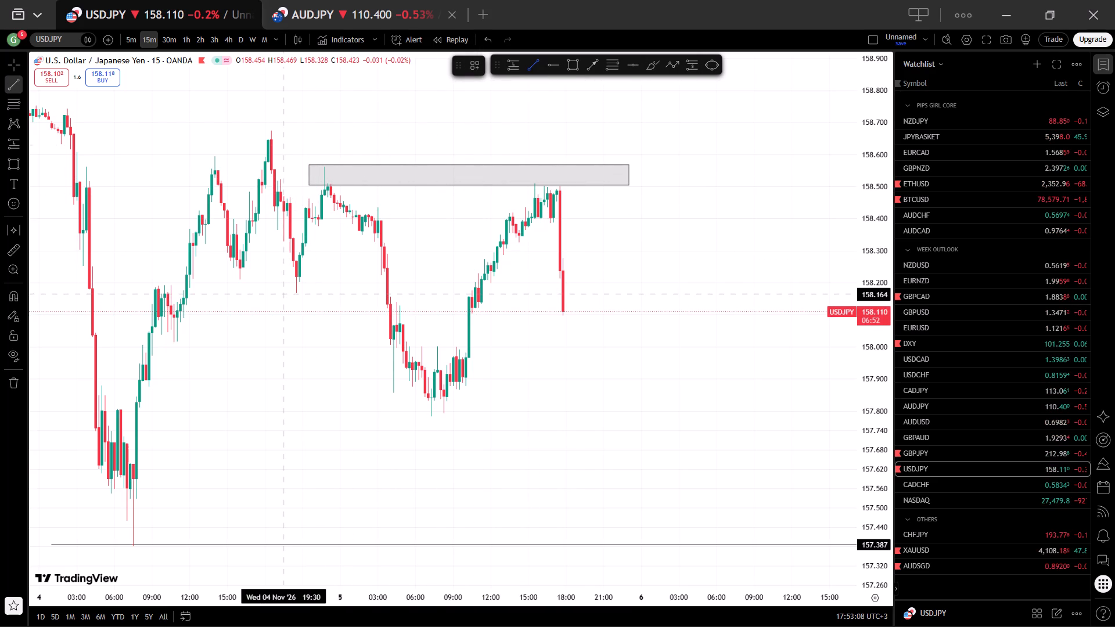
{"action": "left_click", "coordinate": [284, 293]}
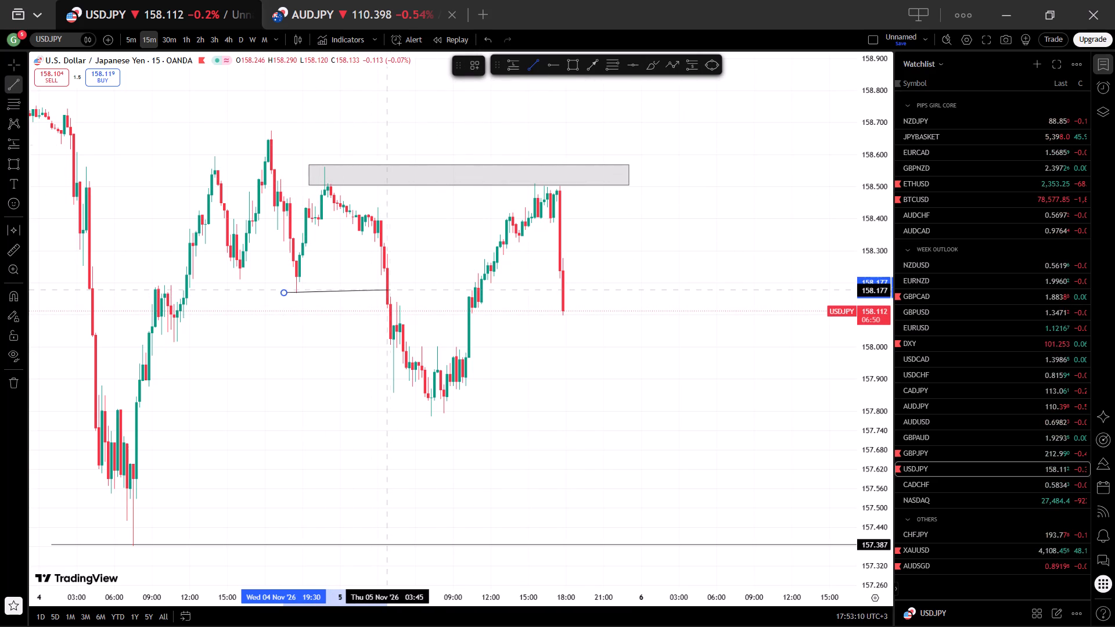
{"action": "left_click", "coordinate": [389, 291]}
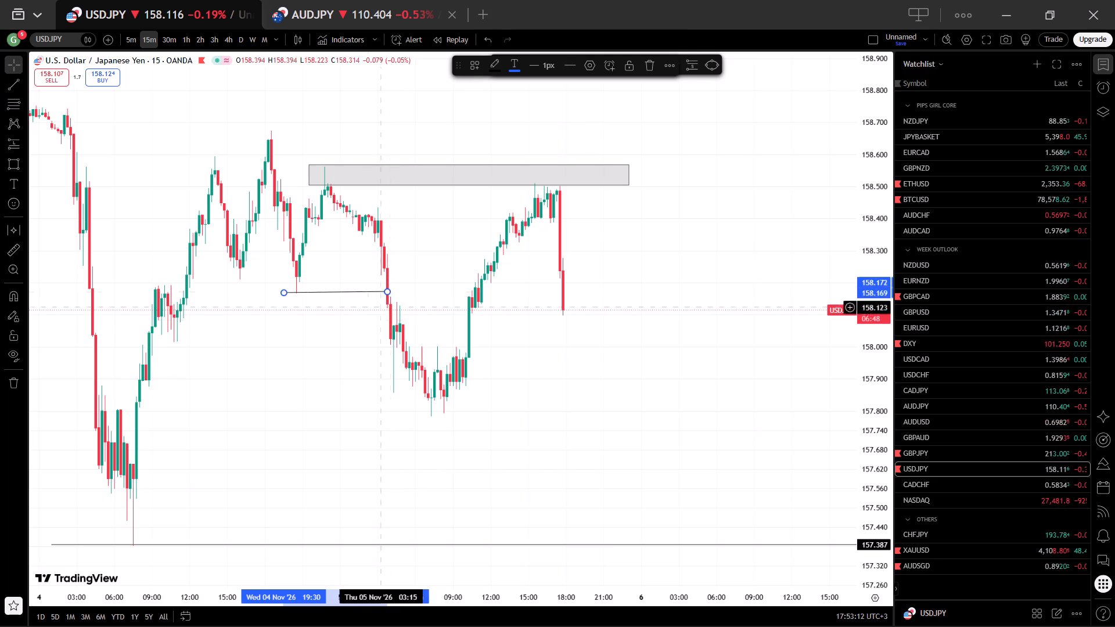
On 15-minute USDJPY, shorten the rectangle zone so that it ends at about 20:30 on 5 November.
{"action": "left_click", "coordinate": [360, 336]}
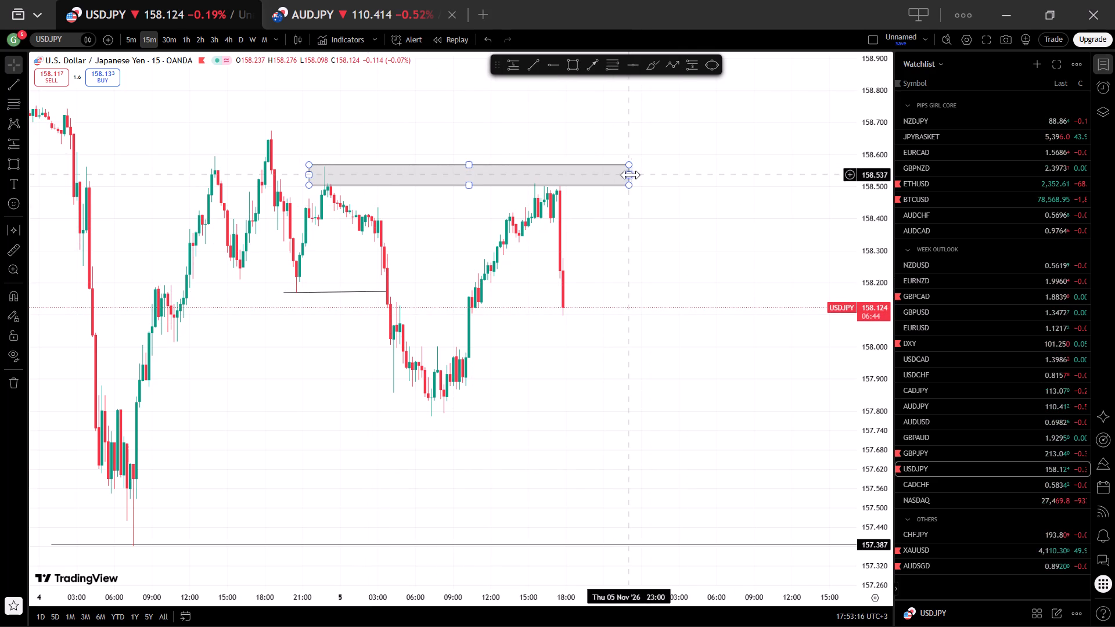
{"action": "left_click_drag", "start_coordinate": [631, 175], "coordinate": [599, 169]}
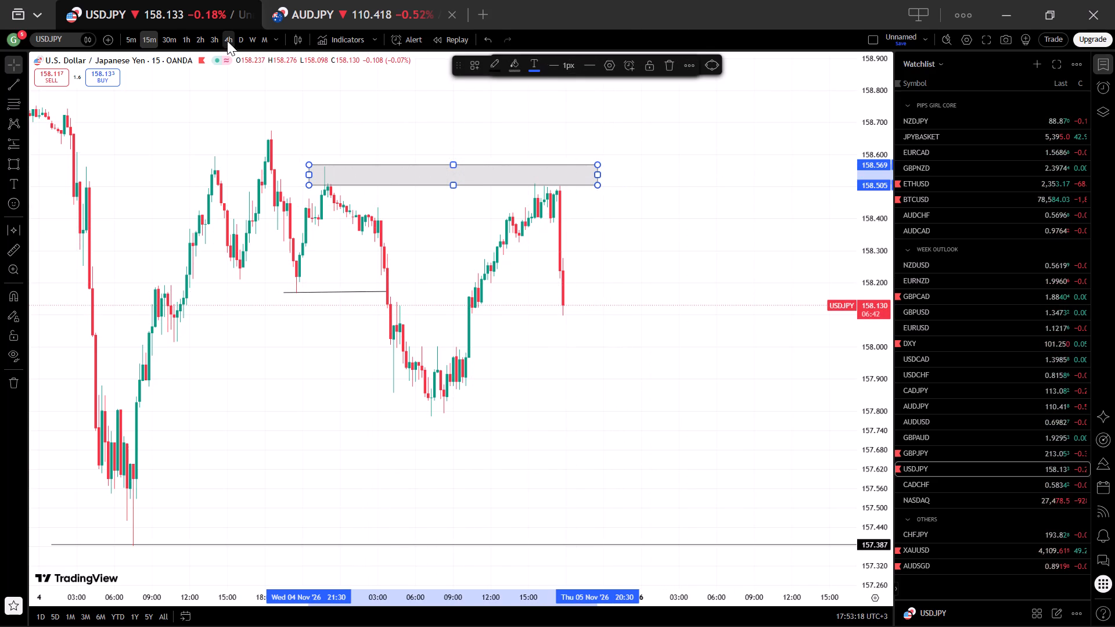
Examine USDJPY's wider September to November swings on the 4-hour timeframe and compare with AUDJPY's early November price action on the 1-hour.
{"action": "left_click", "coordinate": [227, 41]}
{"action": "scroll", "coordinate": [657, 248], "scroll_direction": "down", "scroll_amount": 1}
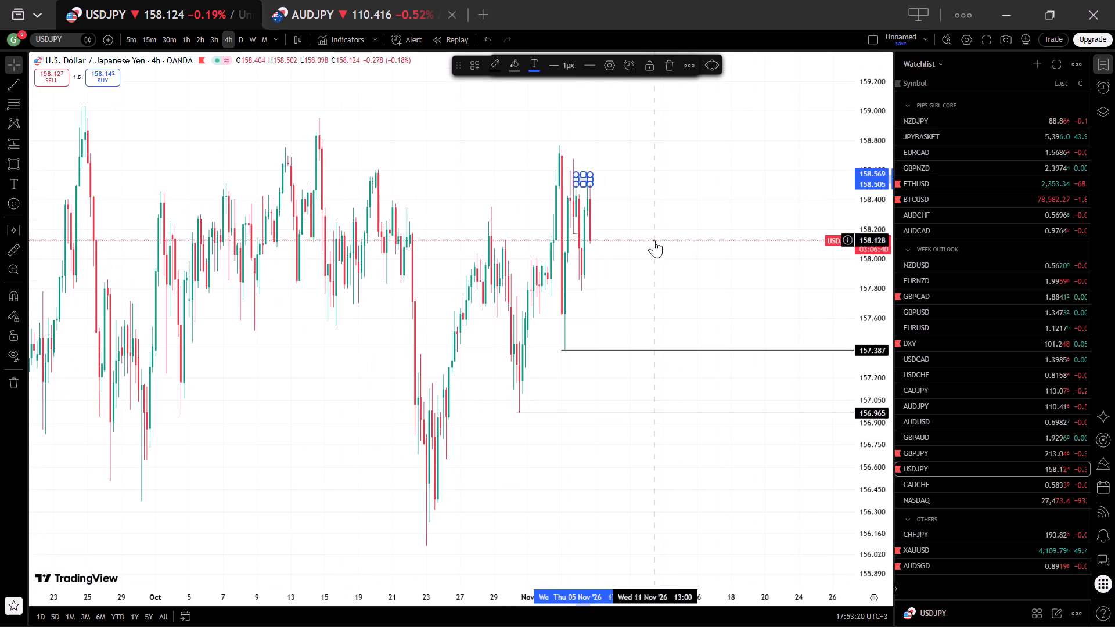
{"action": "scroll", "coordinate": [305, 165], "scroll_direction": "down", "scroll_amount": 4}
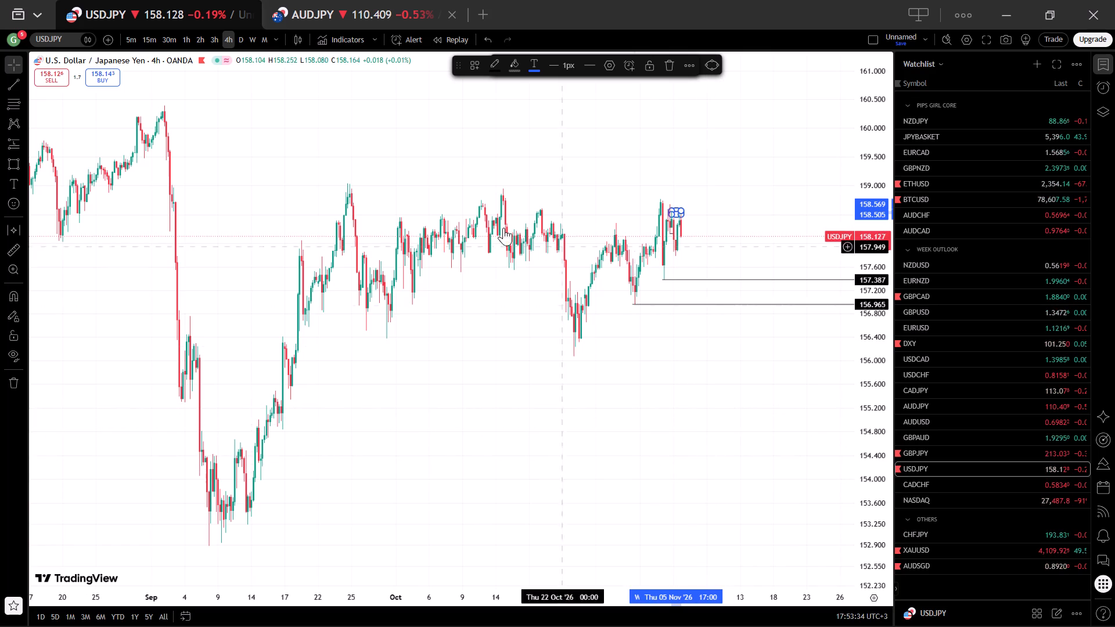
{"action": "left_click", "coordinate": [179, 37]}
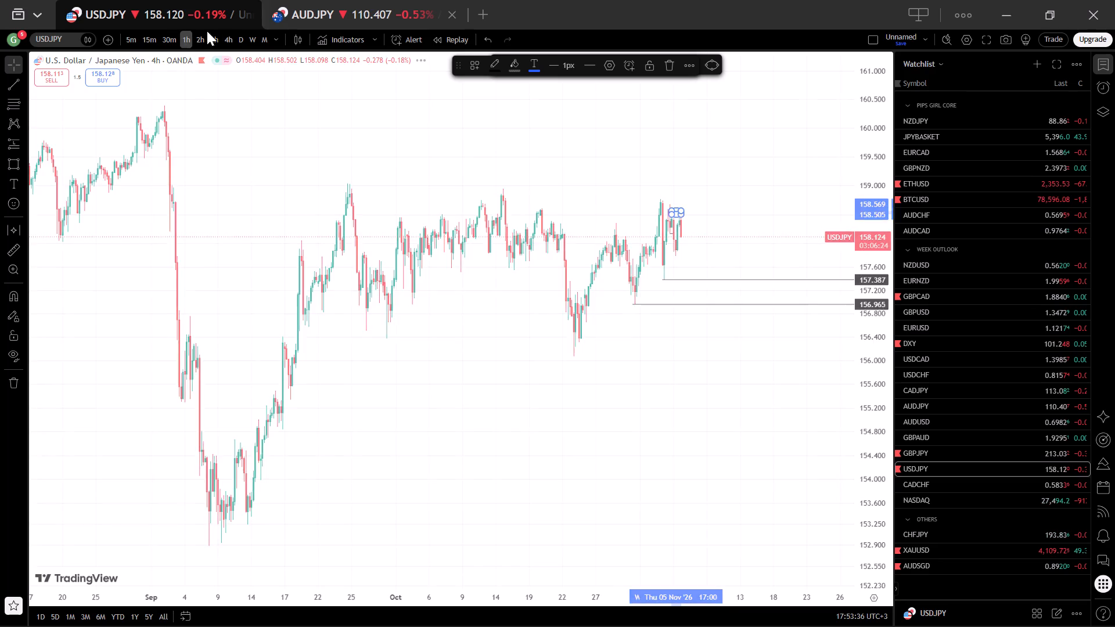
{"action": "left_click", "coordinate": [452, 0]}
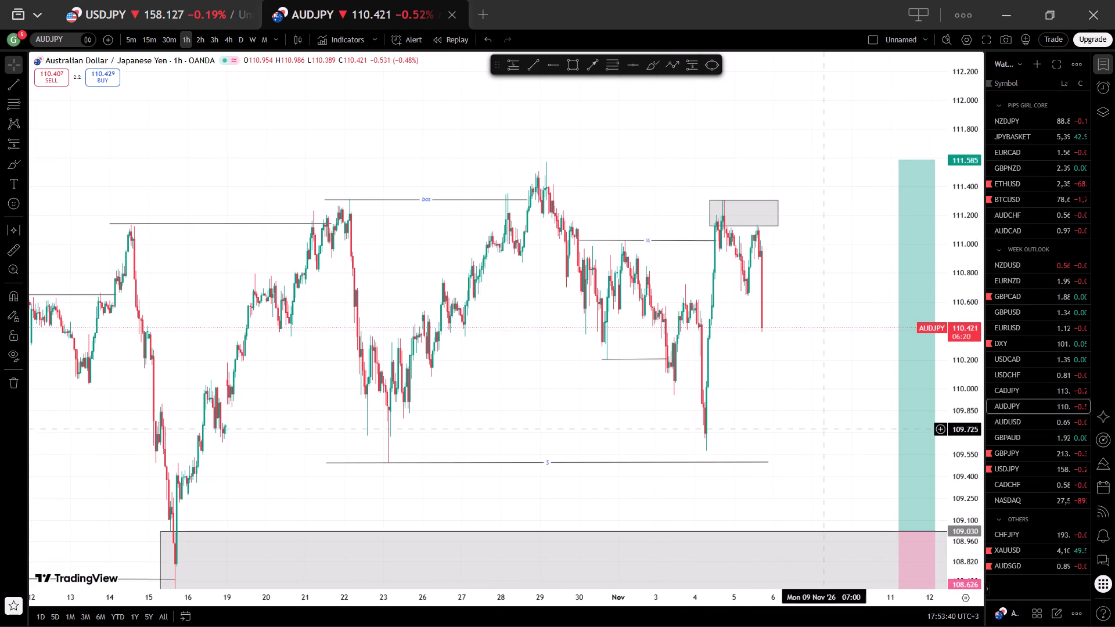
{"action": "scroll", "coordinate": [826, 417], "scroll_direction": "up", "scroll_amount": 3}
{"action": "scroll", "coordinate": [722, 266], "scroll_direction": "up", "scroll_amount": 3}
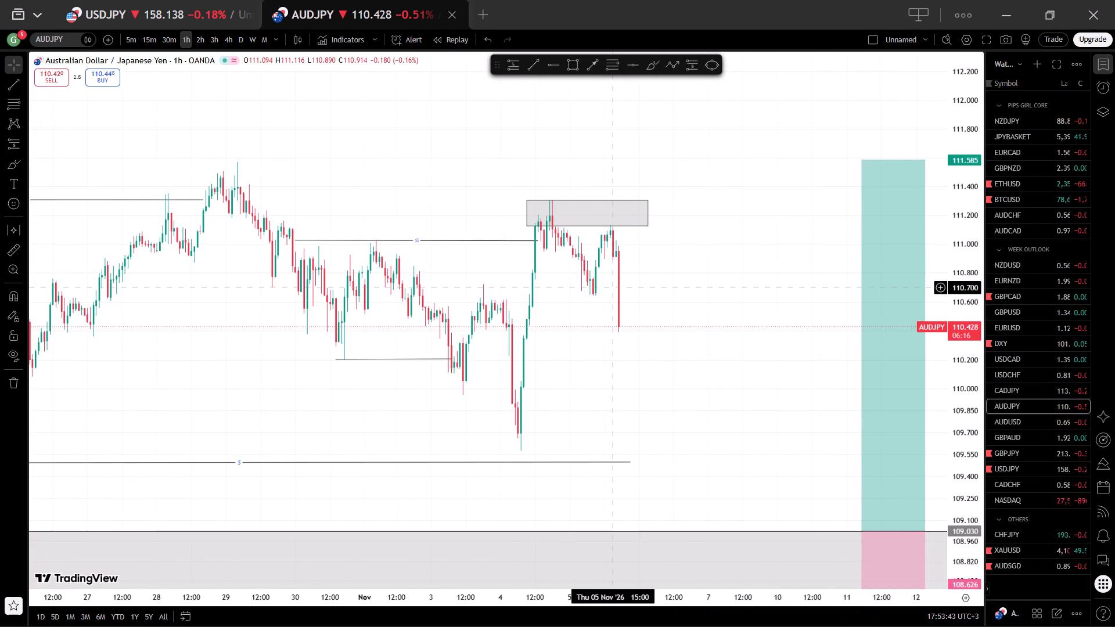
Compare AUDJPY's zones and swings on the 4-hour and 1-hour timeframes with the new zone and trend line on 1-hour USDJPY.
{"action": "left_click", "coordinate": [226, 39]}
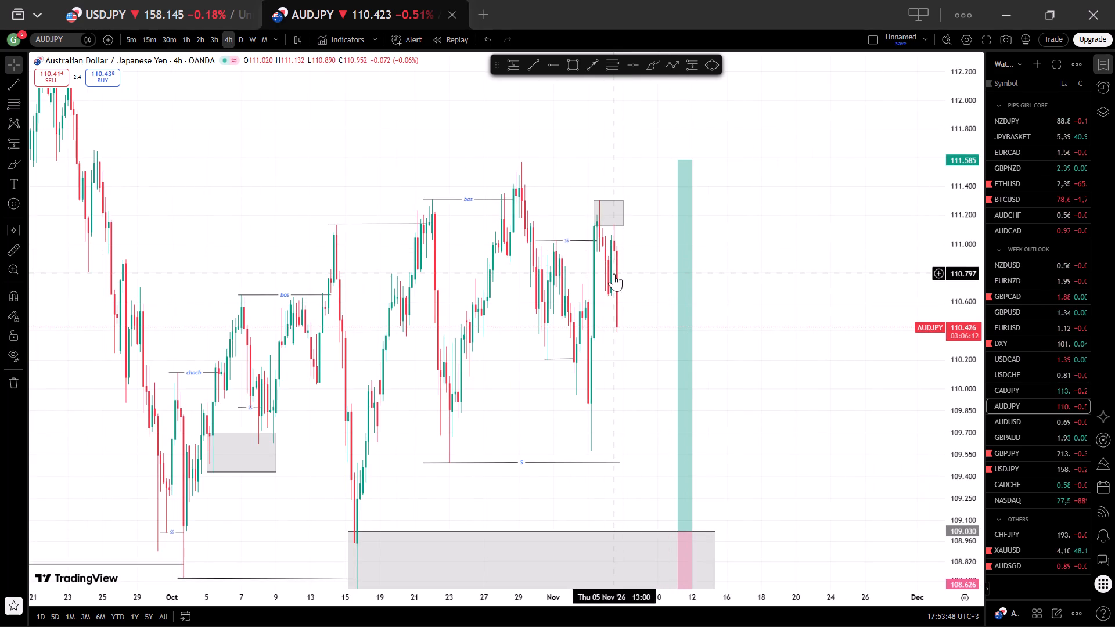
{"action": "left_click", "coordinate": [182, 34]}
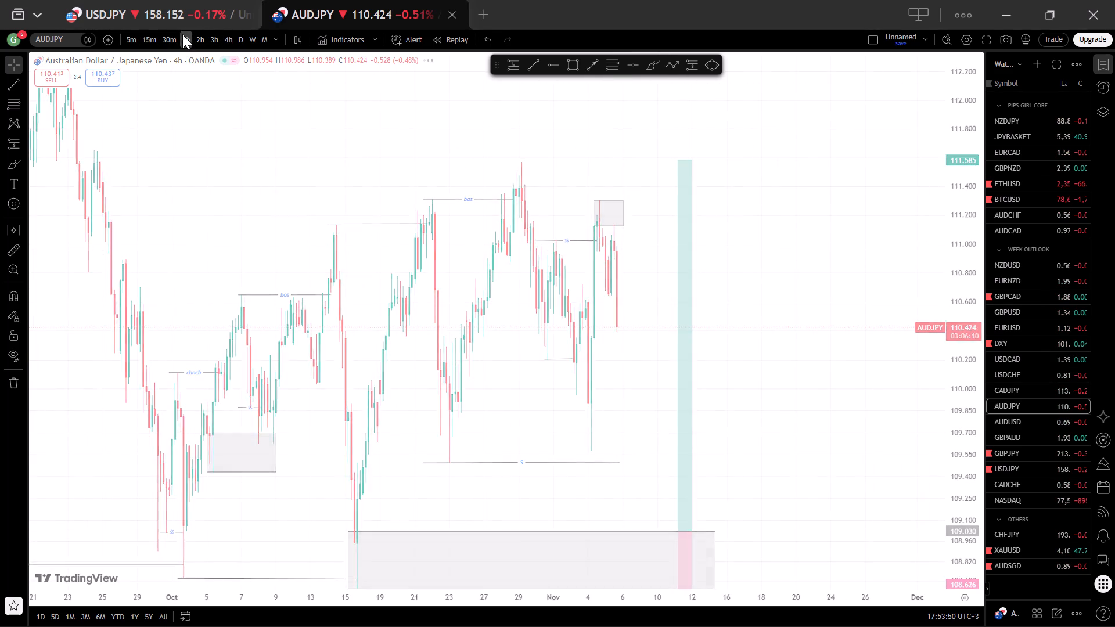
{"action": "scroll", "coordinate": [659, 194], "scroll_direction": "down", "scroll_amount": 4}
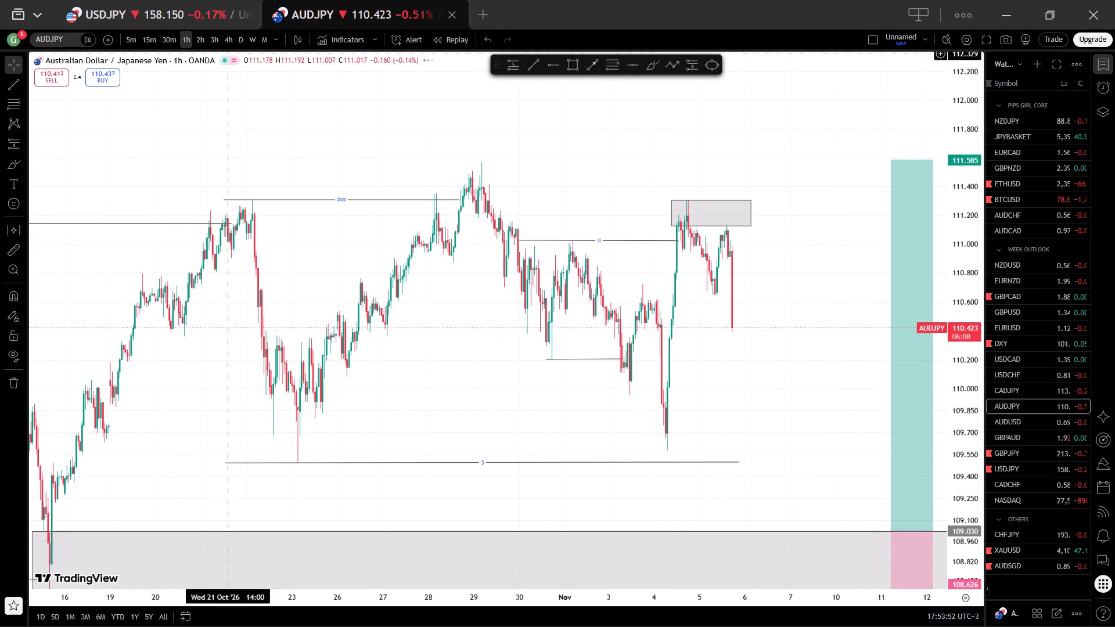
{"action": "scroll", "coordinate": [967, 385], "scroll_direction": "up", "scroll_amount": 5}
{"action": "scroll", "coordinate": [684, 439], "scroll_direction": "up", "scroll_amount": 1}
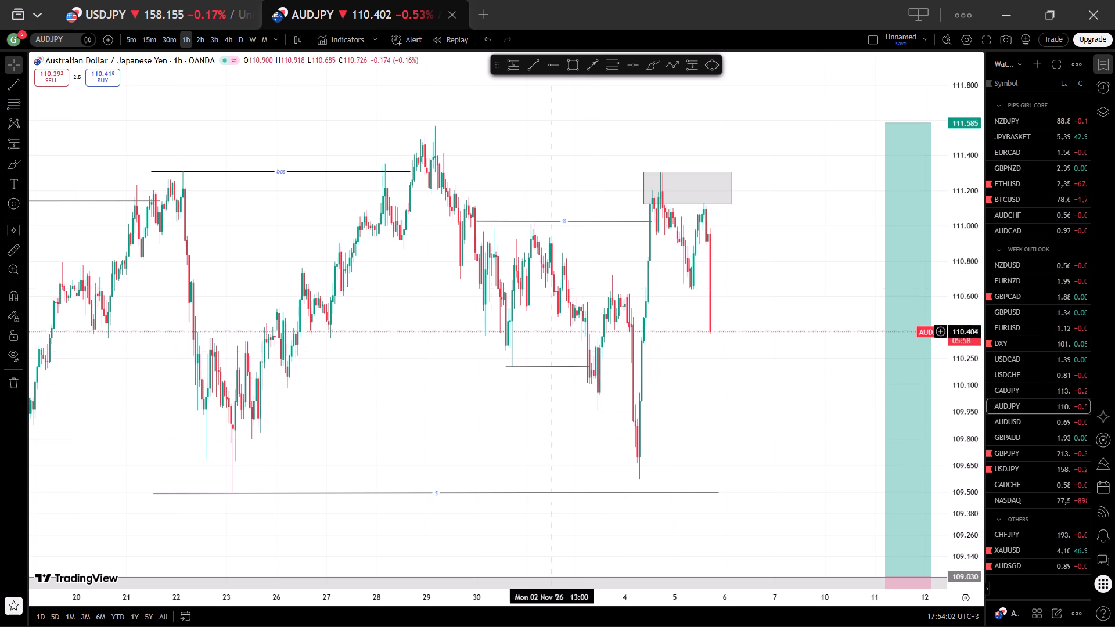
{"action": "left_click", "coordinate": [179, 0]}
{"action": "scroll", "coordinate": [537, 251], "scroll_direction": "up", "scroll_amount": 4}
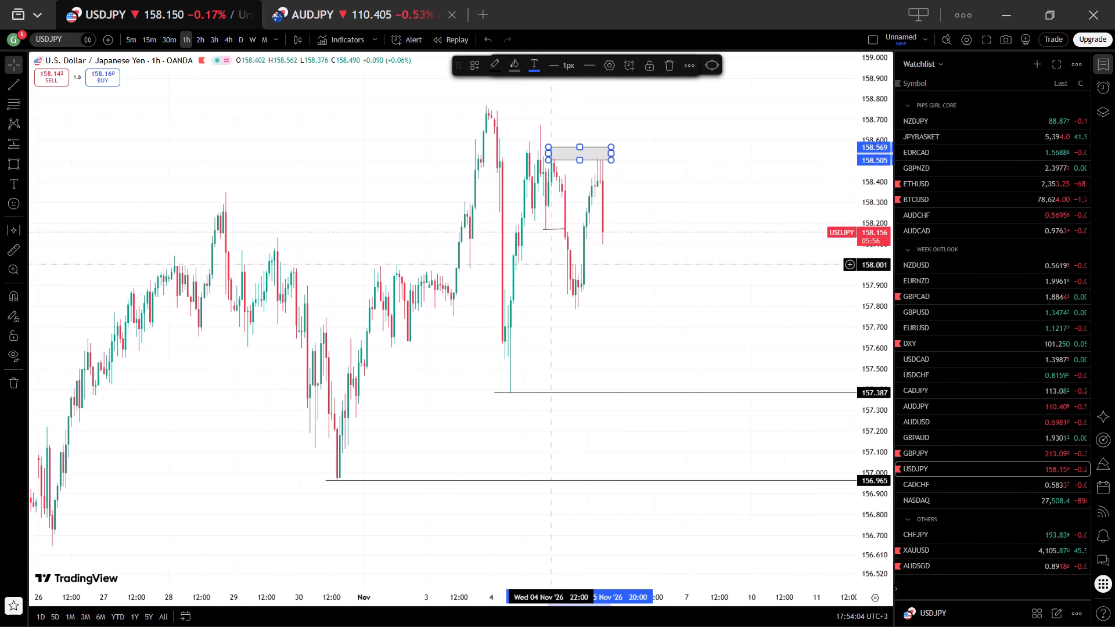
{"action": "left_click", "coordinate": [562, 275]}
{"action": "left_click", "coordinate": [569, 231]}
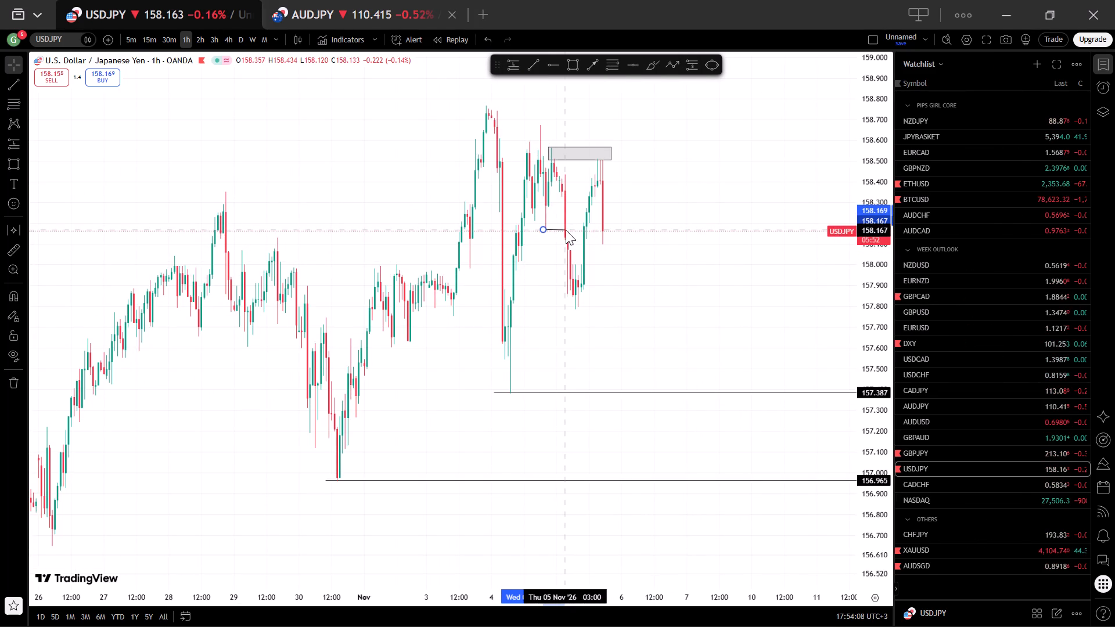
{"action": "scroll", "coordinate": [534, 293], "scroll_direction": "up", "scroll_amount": 3}
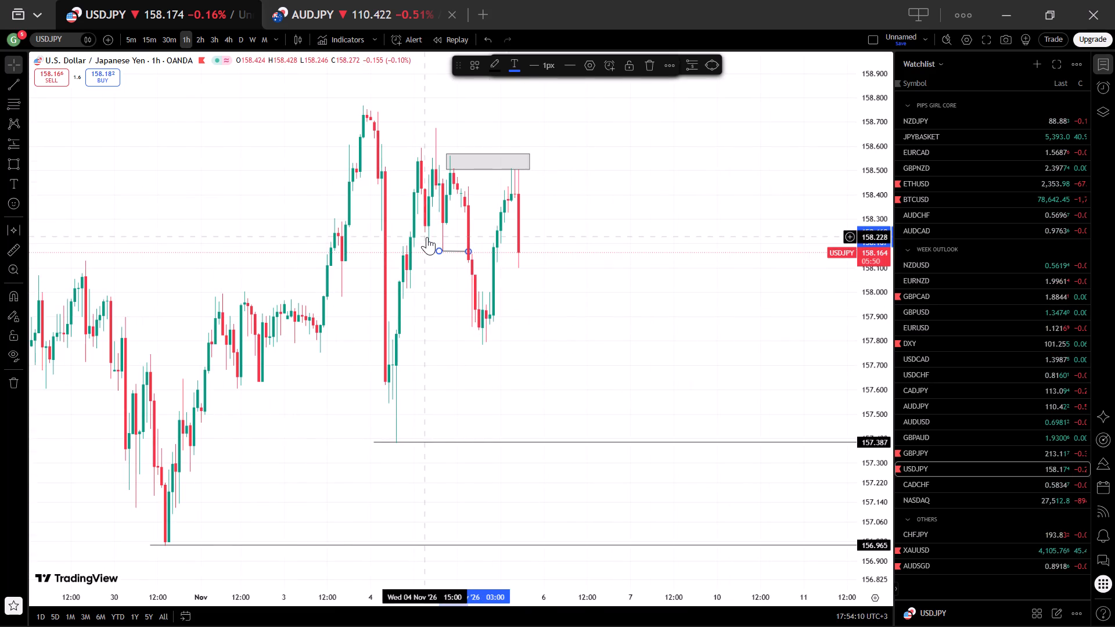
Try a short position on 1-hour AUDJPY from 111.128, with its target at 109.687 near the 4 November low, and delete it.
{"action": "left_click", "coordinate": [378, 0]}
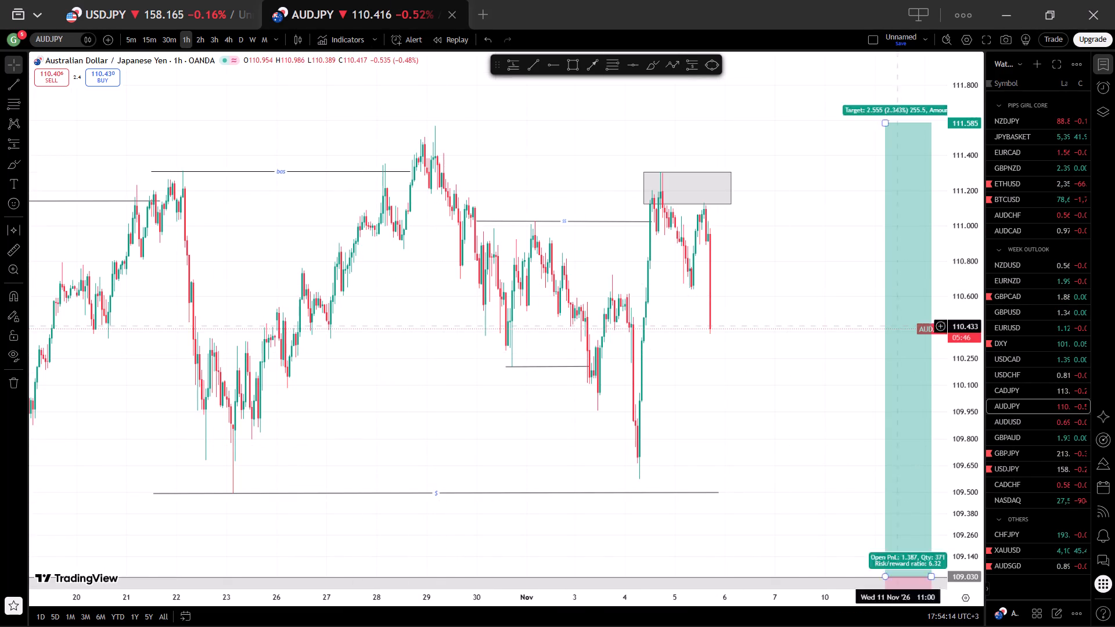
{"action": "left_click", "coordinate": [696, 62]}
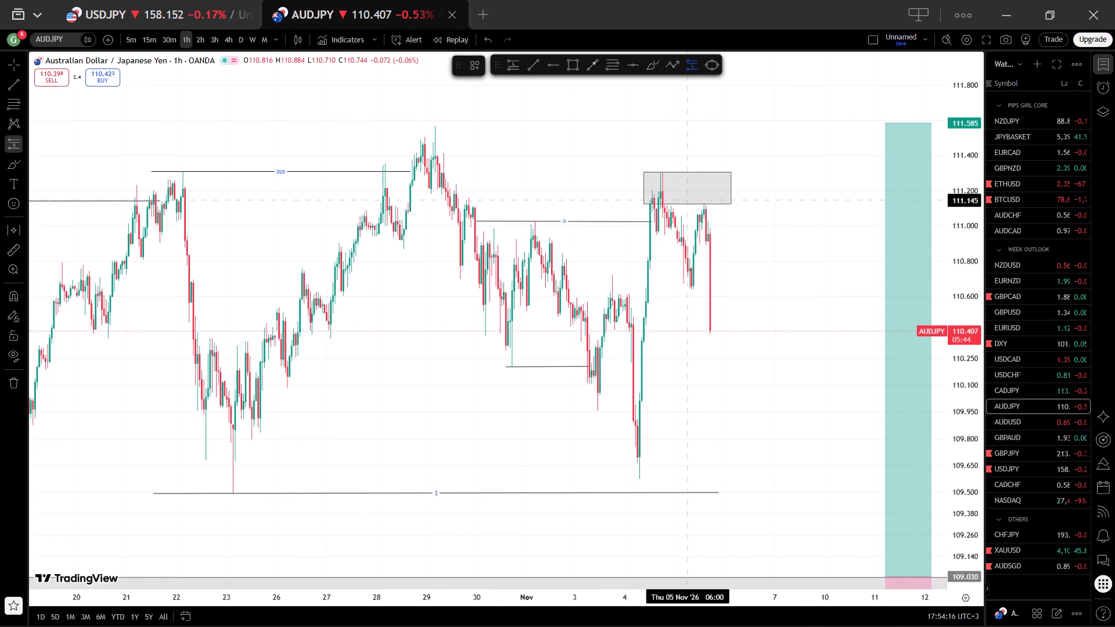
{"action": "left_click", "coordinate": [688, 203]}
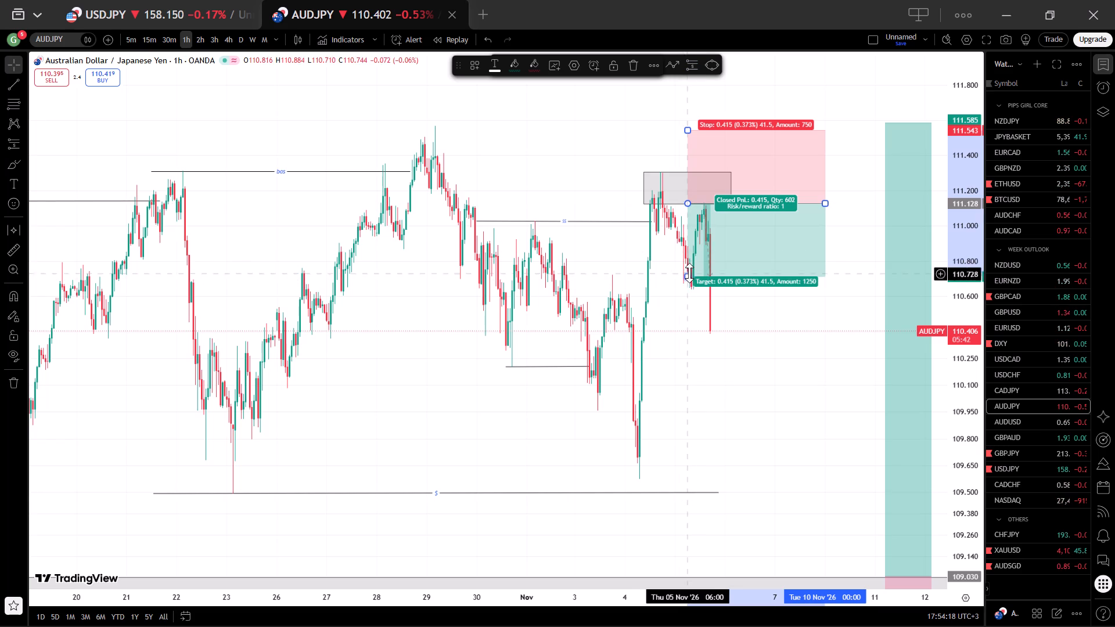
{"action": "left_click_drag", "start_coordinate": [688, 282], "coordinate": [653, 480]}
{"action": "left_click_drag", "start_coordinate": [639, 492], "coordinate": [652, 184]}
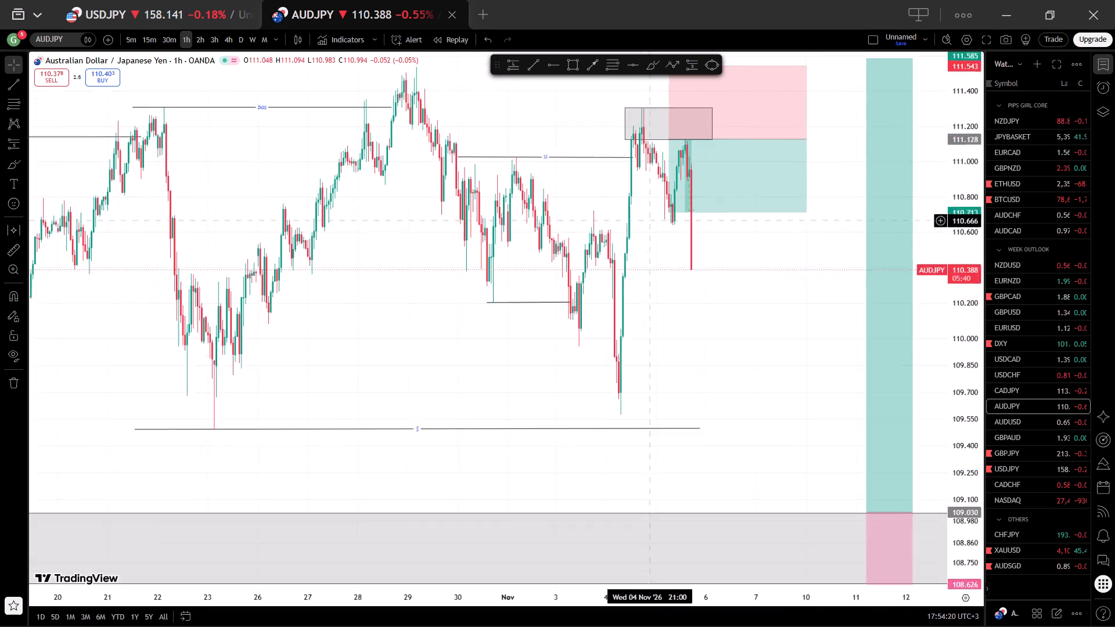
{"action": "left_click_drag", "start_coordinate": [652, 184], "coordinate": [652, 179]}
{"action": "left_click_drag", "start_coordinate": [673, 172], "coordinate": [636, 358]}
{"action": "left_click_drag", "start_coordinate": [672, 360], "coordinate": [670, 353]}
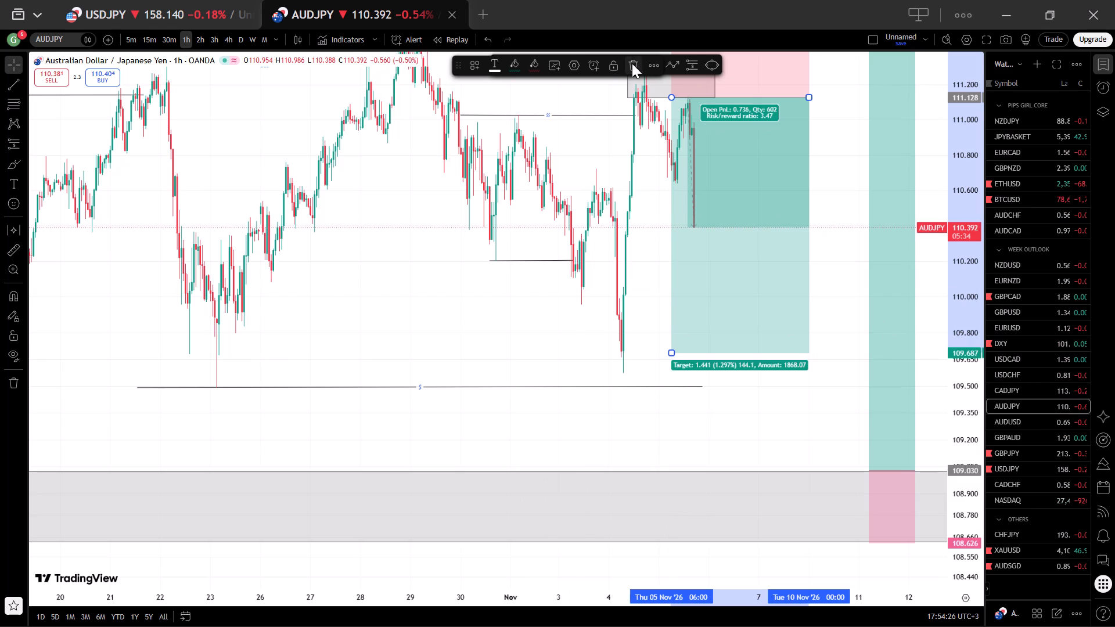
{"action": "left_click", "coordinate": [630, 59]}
Examine AUDJPY's decline from the early November zone on the 1-hour and 30-minute timeframes.
{"action": "left_click_drag", "start_coordinate": [734, 302], "coordinate": [745, 330]}
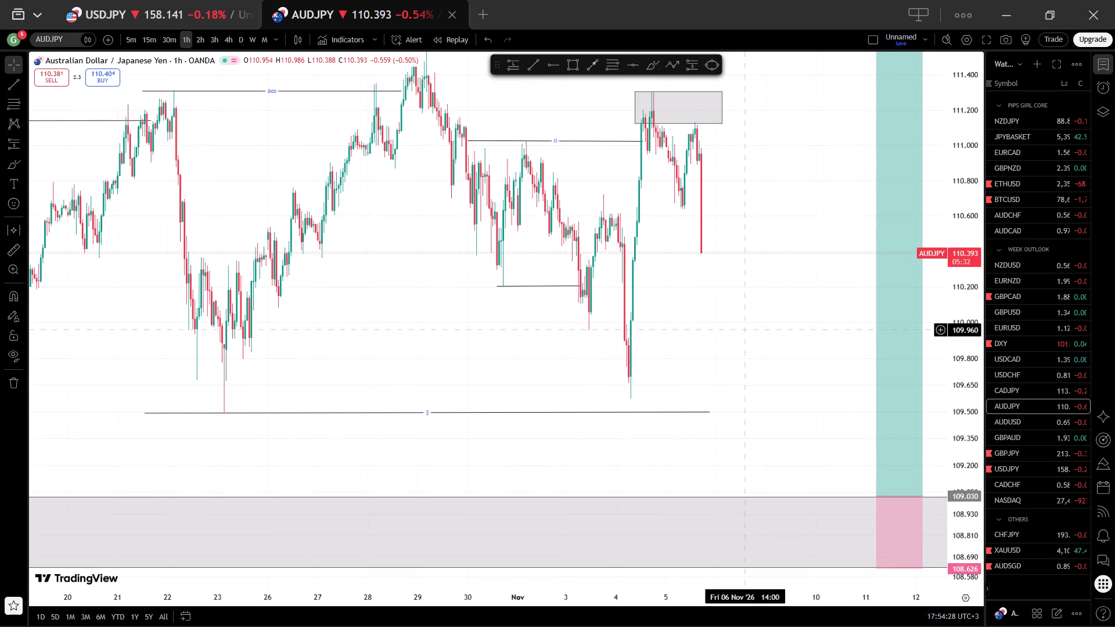
{"action": "left_click_drag", "start_coordinate": [745, 330], "coordinate": [747, 337]}
{"action": "left_click_drag", "start_coordinate": [749, 336], "coordinate": [749, 352]}
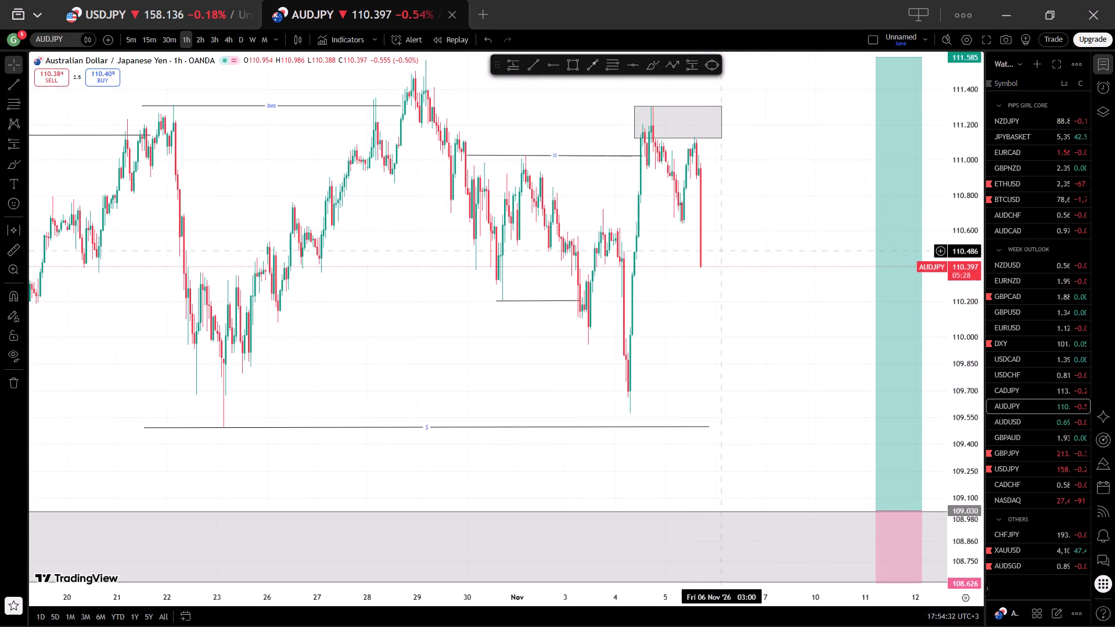
{"action": "left_click", "coordinate": [161, 39]}
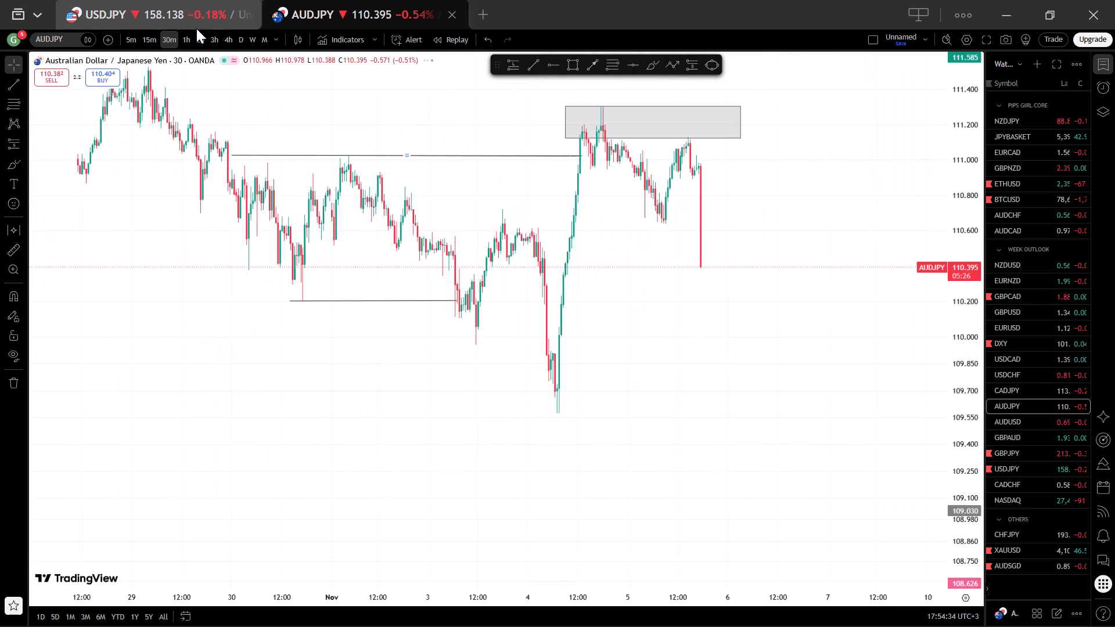
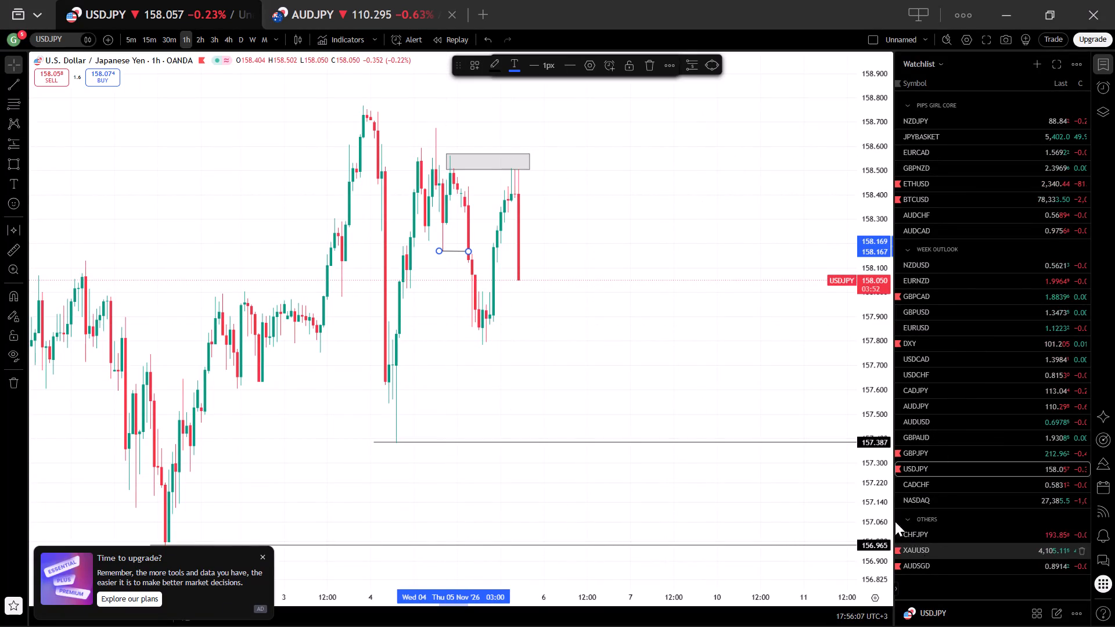
View USDJPY's marked lows and zone on the 4-hour timeframe and dismiss the upgrade offer.
{"action": "left_click", "coordinate": [771, 337]}
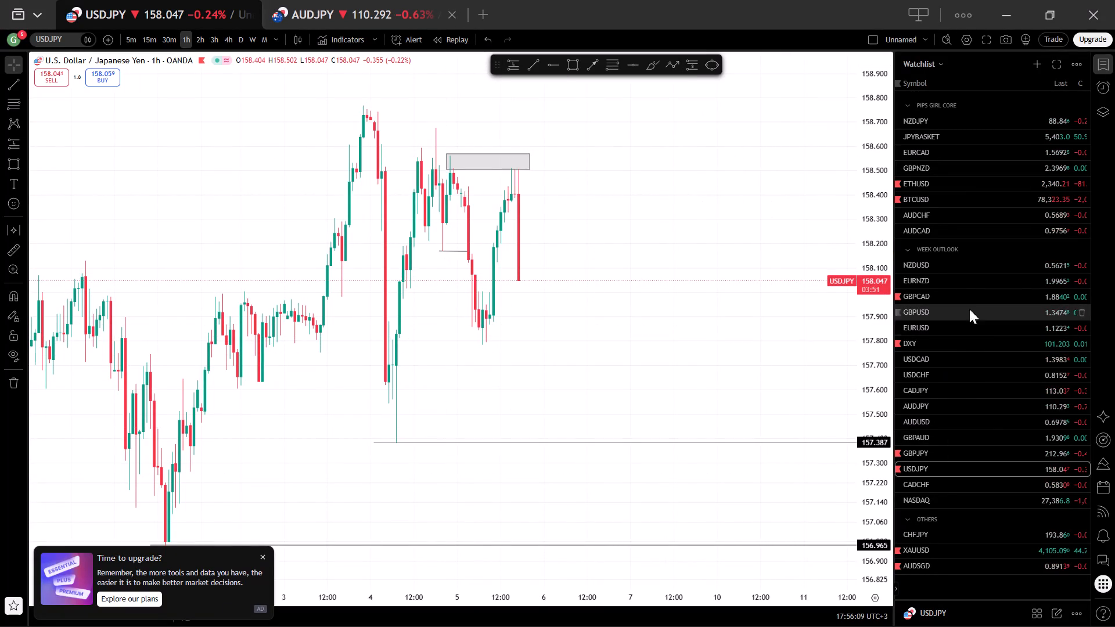
{"action": "left_click", "coordinate": [228, 41]}
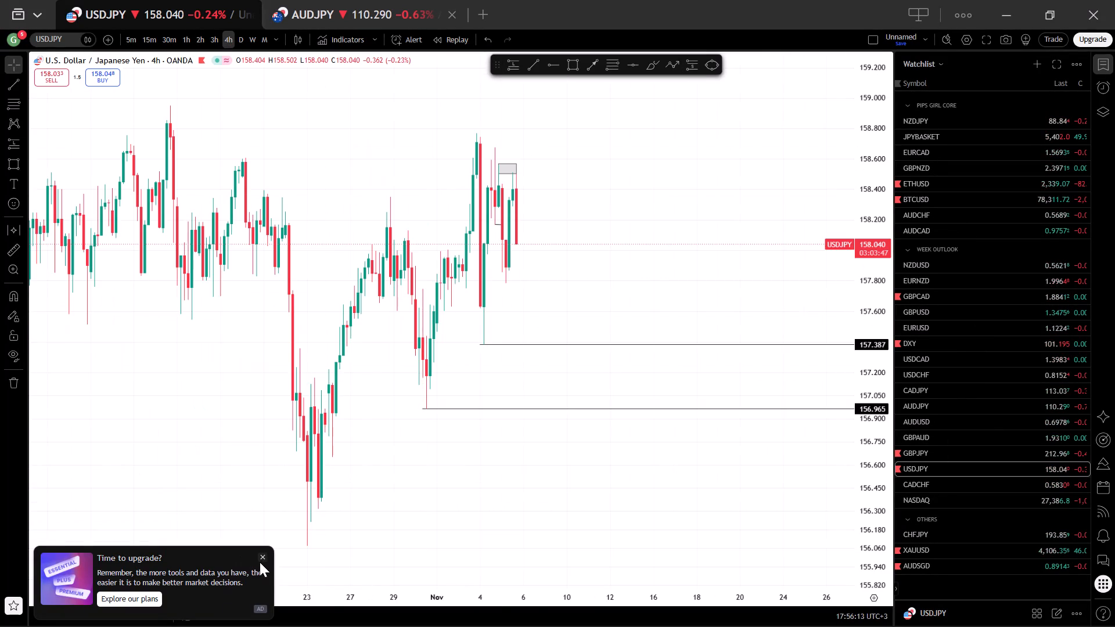
{"action": "left_click", "coordinate": [261, 560]}
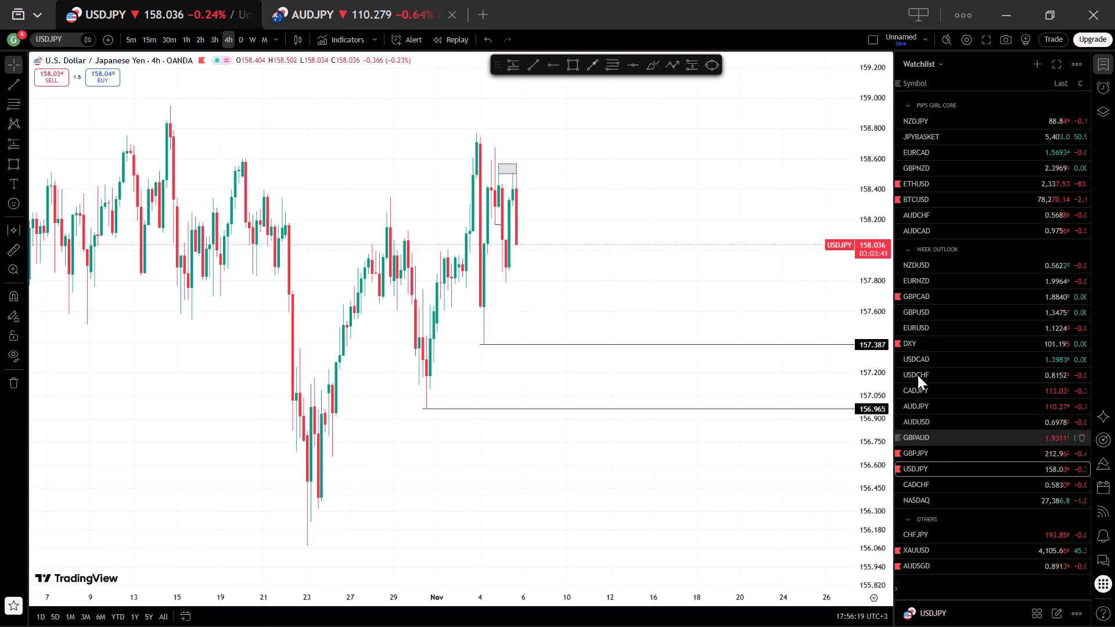
Examine AUDCHF's early November swings and marked levels on the 4-hour, 1-hour and 30-minute timeframes.
{"action": "left_click", "coordinate": [919, 217]}
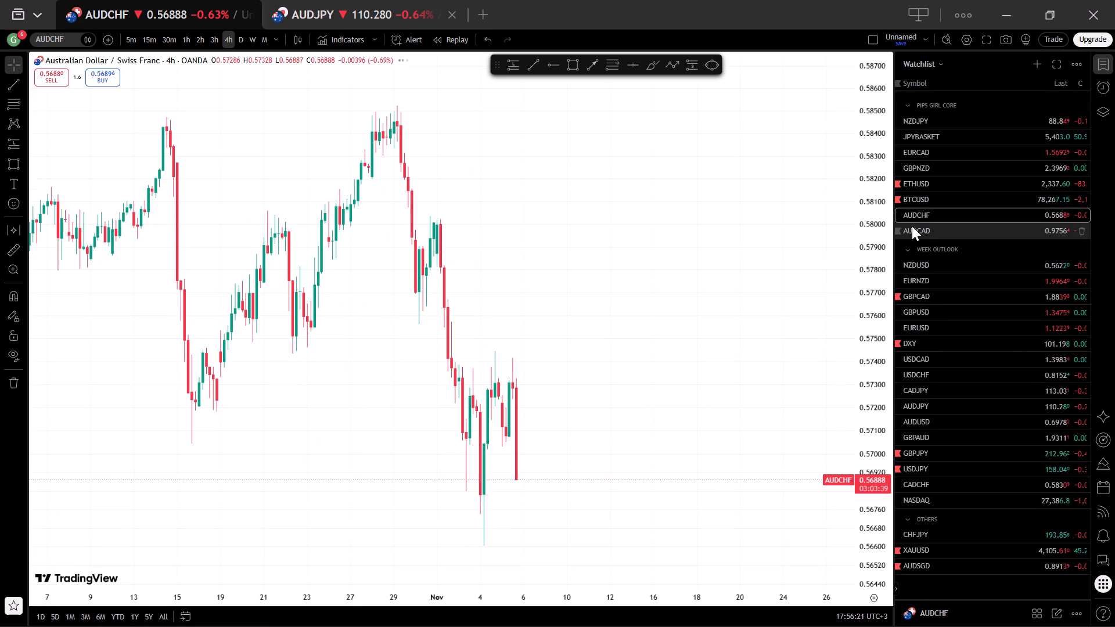
{"action": "left_click", "coordinate": [186, 39]}
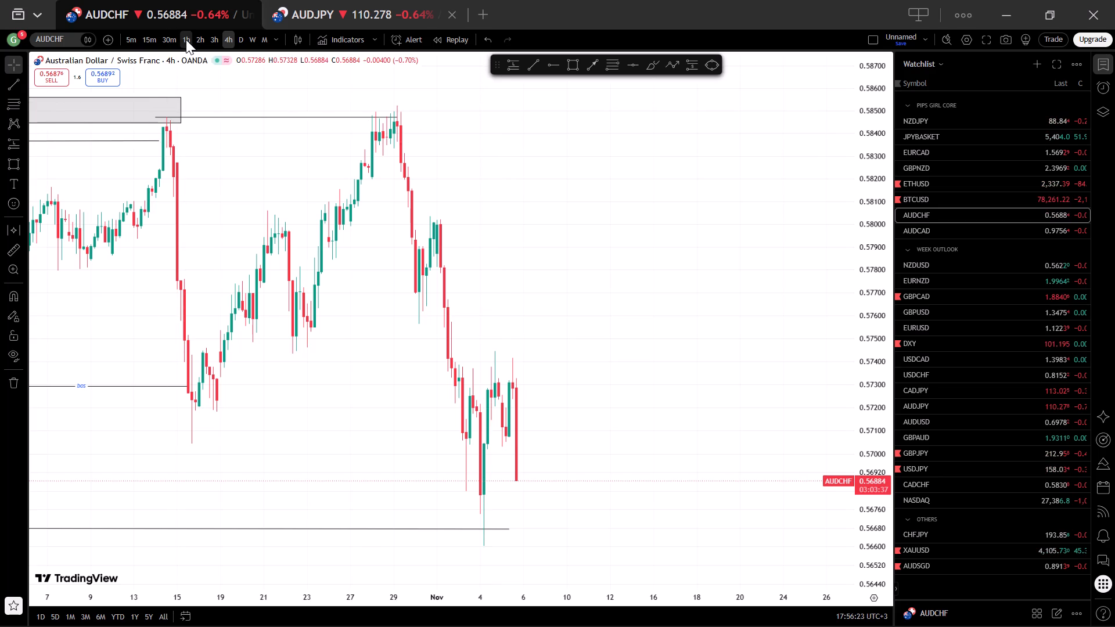
{"action": "scroll", "coordinate": [440, 274], "scroll_direction": "up", "scroll_amount": 2}
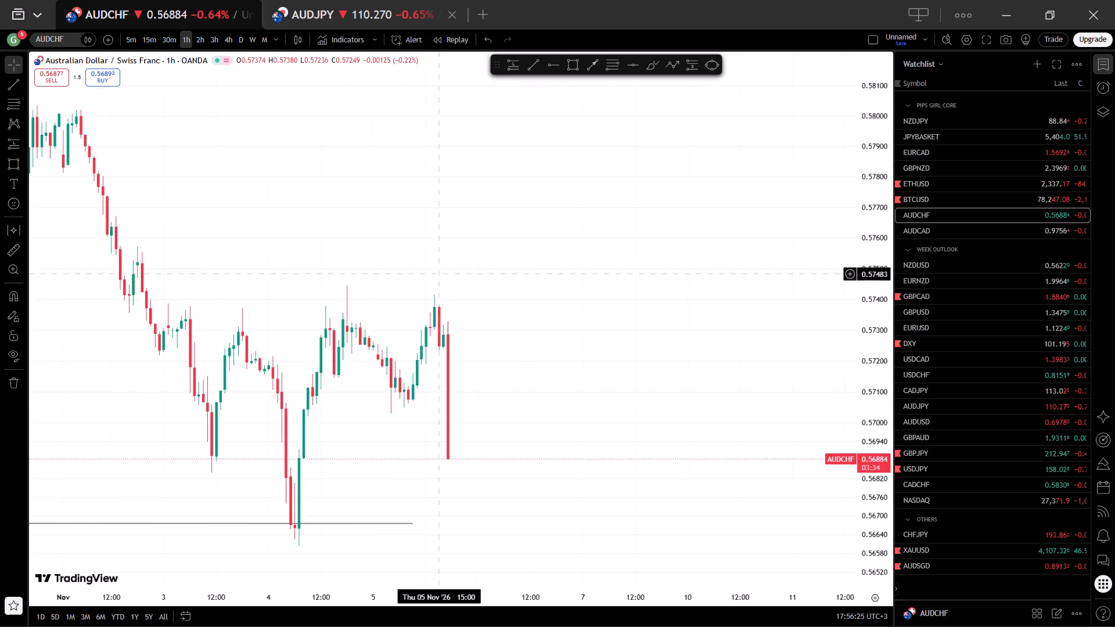
{"action": "scroll", "coordinate": [440, 274], "scroll_direction": "up", "scroll_amount": 2}
{"action": "left_click", "coordinate": [171, 42]}
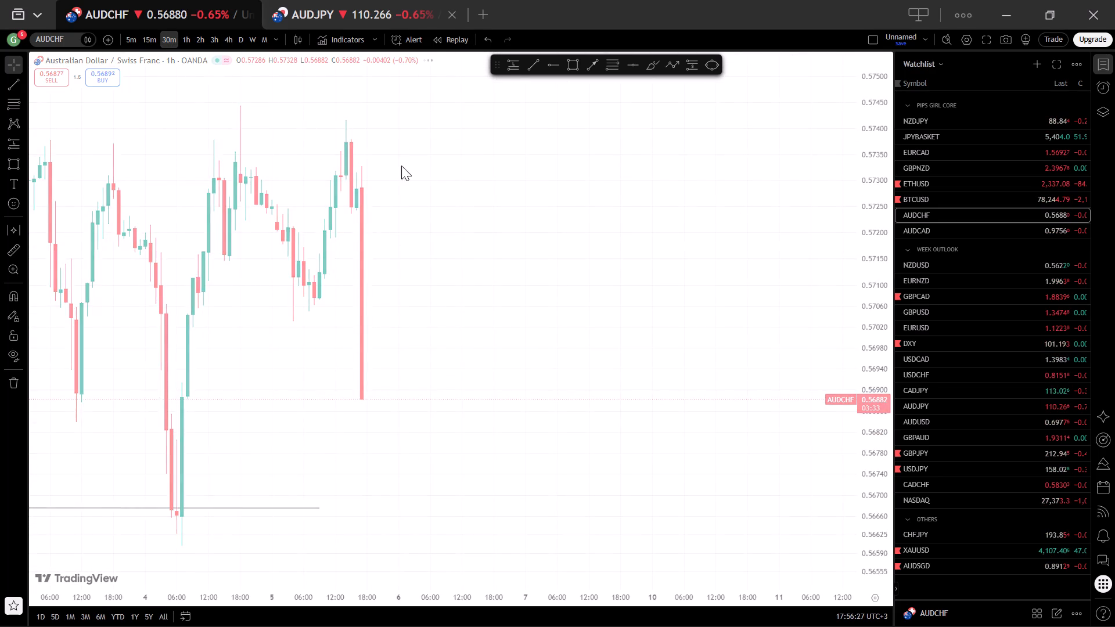
{"action": "scroll", "coordinate": [520, 210], "scroll_direction": "down", "scroll_amount": 5}
{"action": "scroll", "coordinate": [520, 236], "scroll_direction": "up", "scroll_amount": 1}
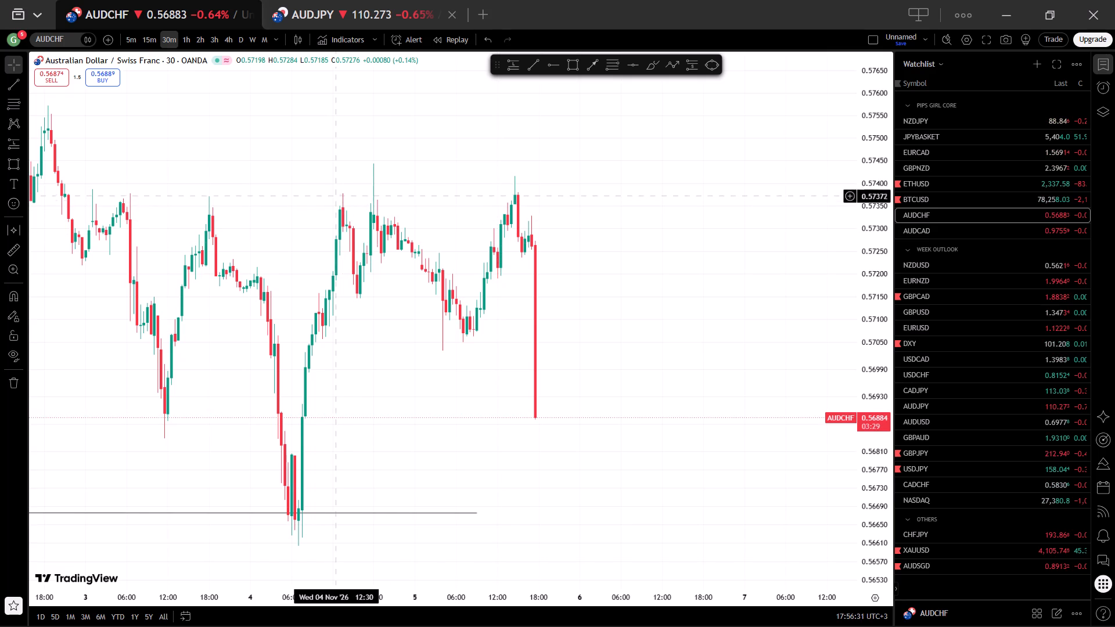
{"action": "left_click", "coordinate": [189, 36]}
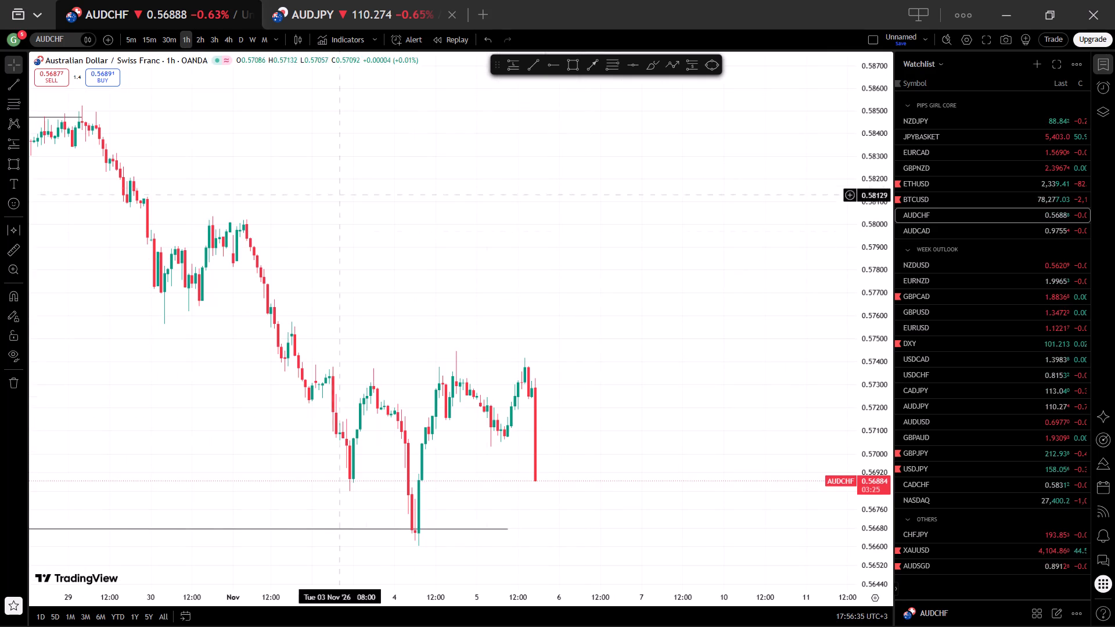
{"action": "left_click", "coordinate": [228, 37]}
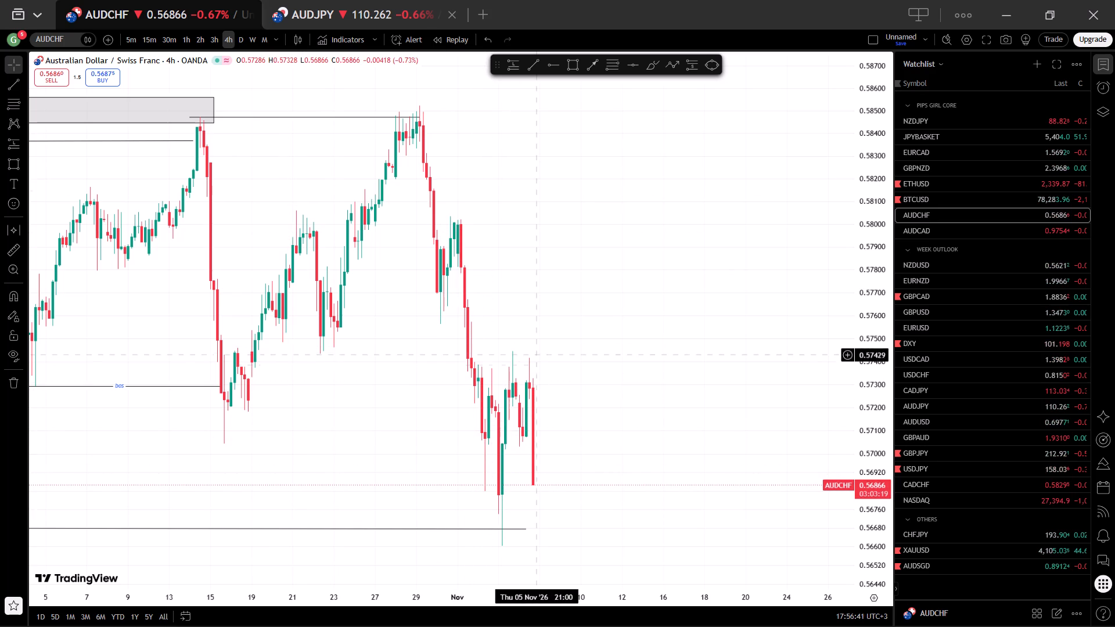
{"action": "left_click", "coordinate": [192, 37]}
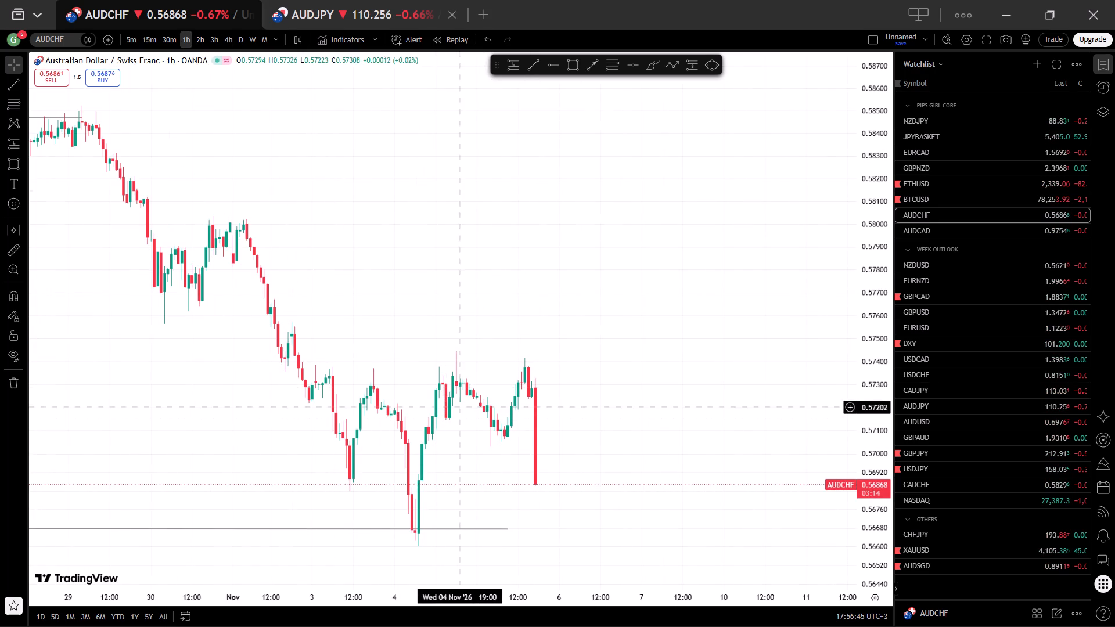
Place a short position on 1-hour AUDCHF from 0.57329 at 4 November 18:00, with its stop about 13 pips above entry.
{"action": "left_click", "coordinate": [692, 59]}
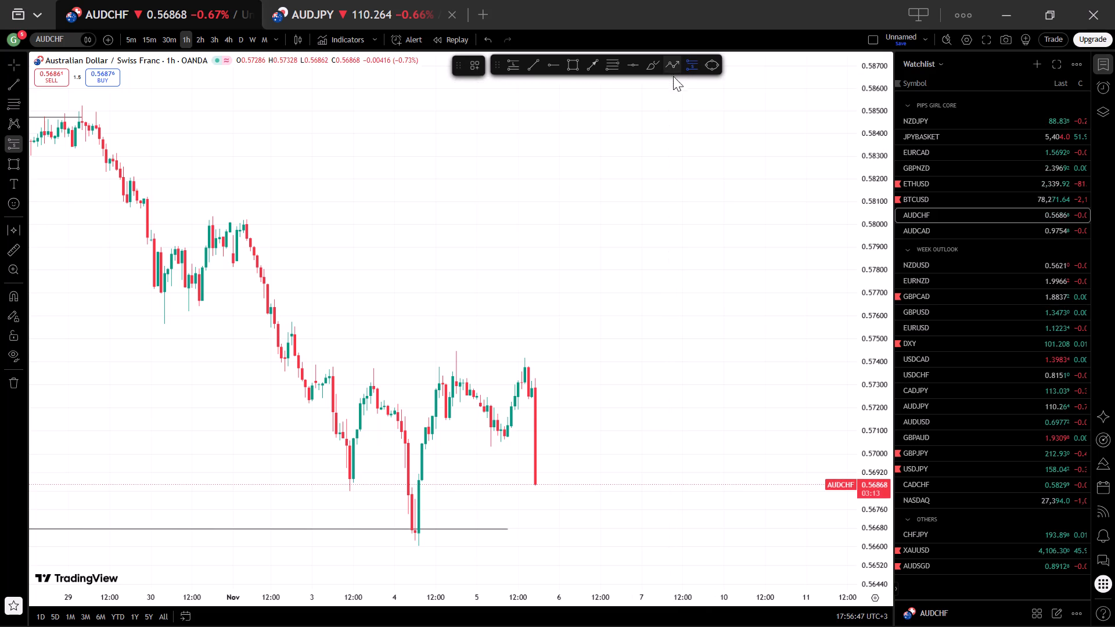
{"action": "left_click", "coordinate": [456, 378]}
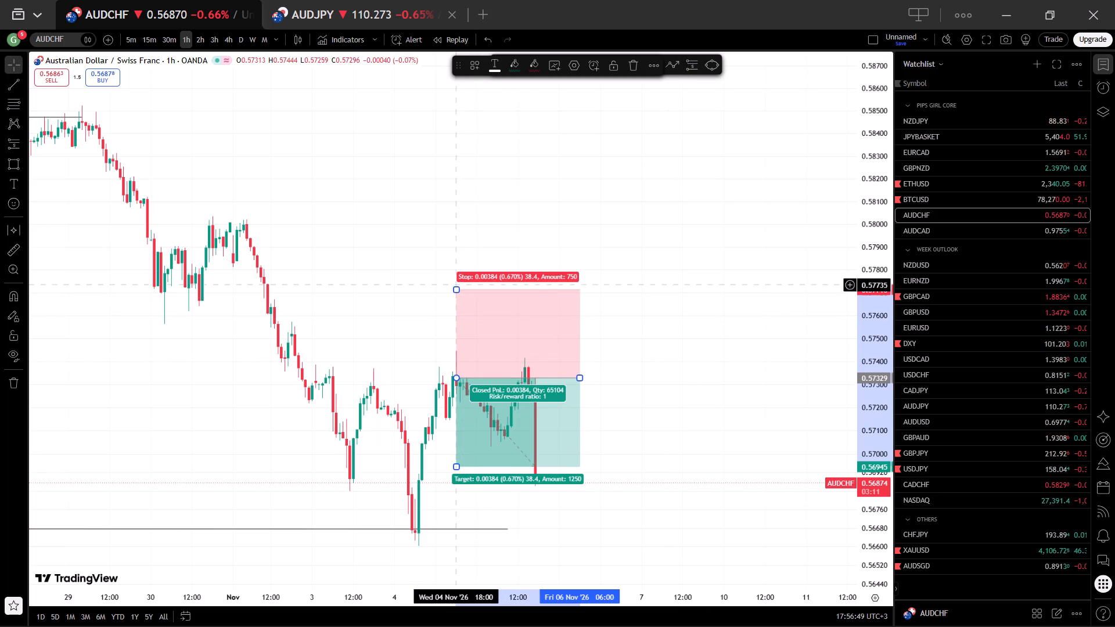
{"action": "left_click_drag", "start_coordinate": [458, 285], "coordinate": [440, 344]}
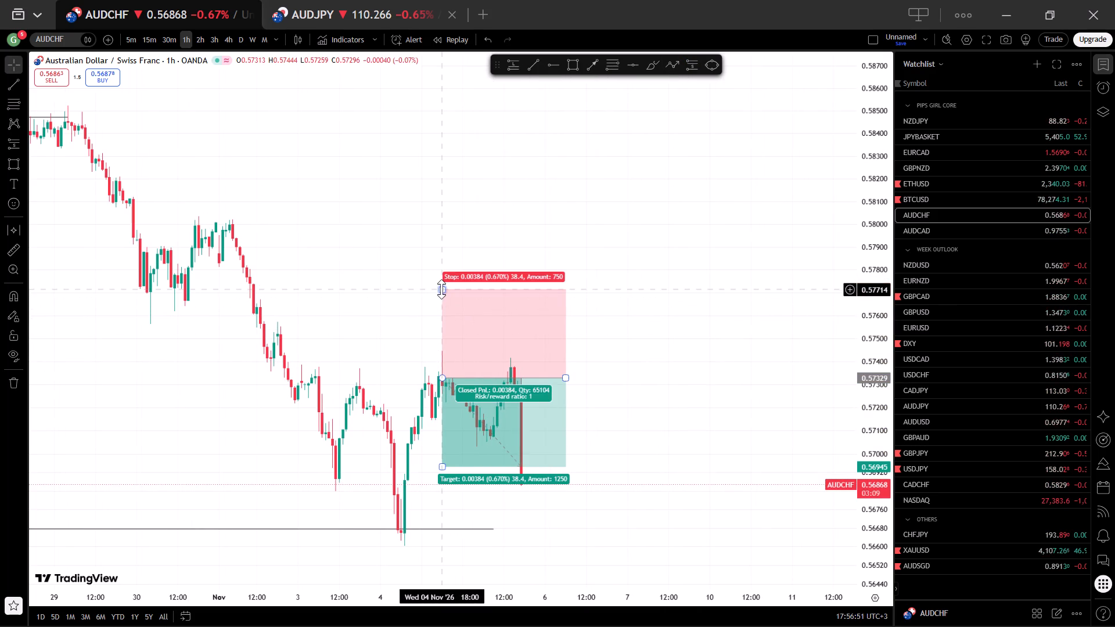
{"action": "left_click_drag", "start_coordinate": [441, 289], "coordinate": [423, 348]}
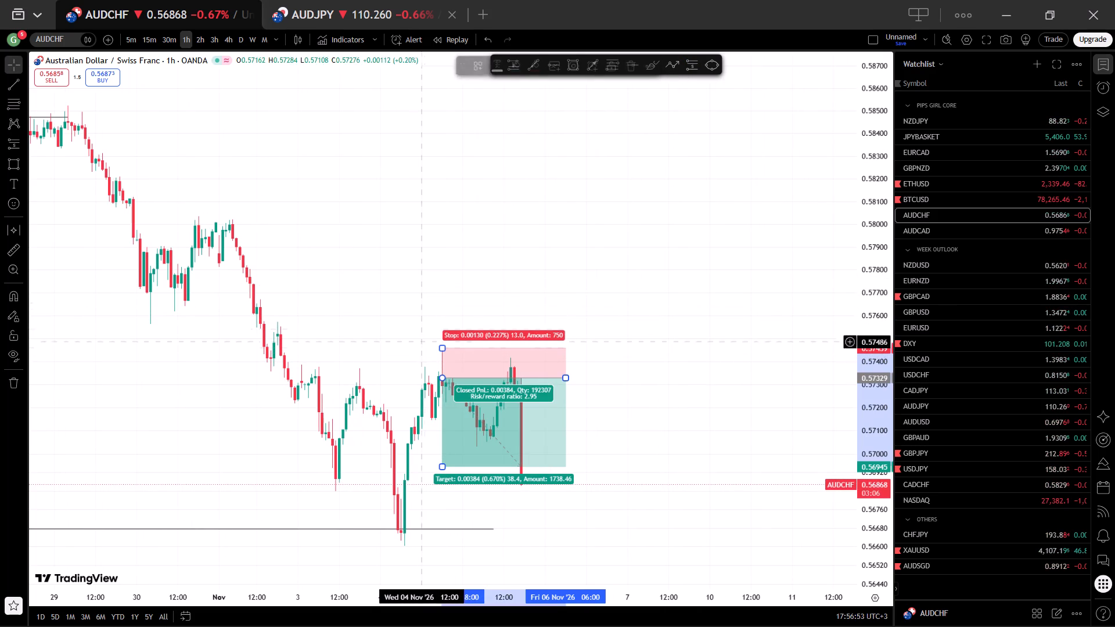
Delete the short position drawing from the 1-hour AUDCHF chart.
{"action": "left_click", "coordinate": [638, 67]}
Compare AUDCHF's October and November swings with AUDJPY's marked levels and zones on the 4-hour timeframe, dismissing the referral offer.
{"action": "left_click", "coordinate": [344, 0]}
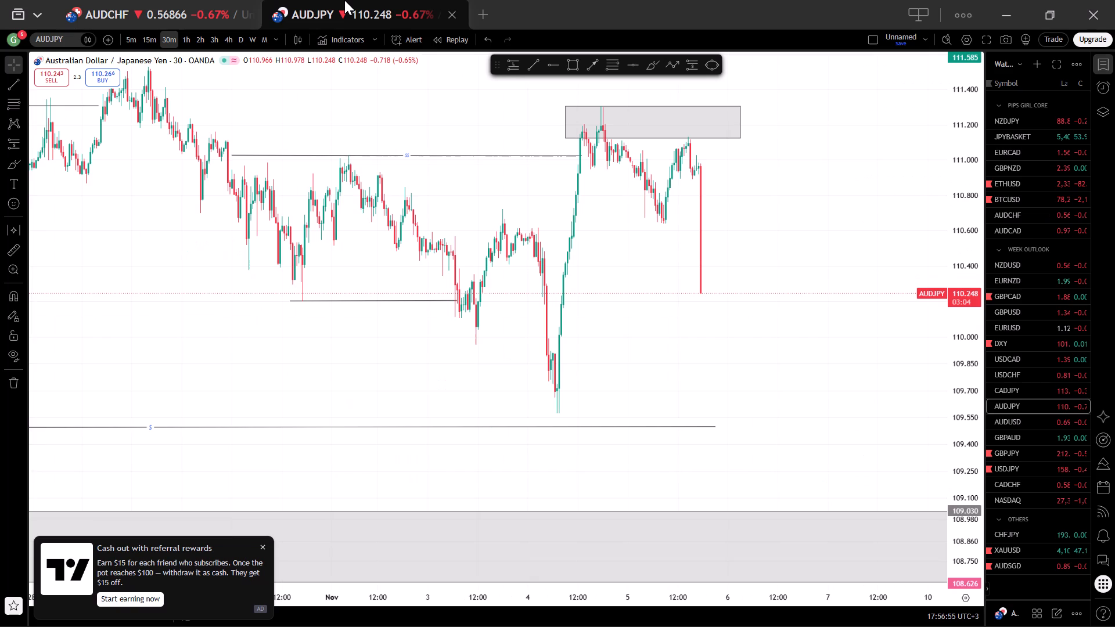
{"action": "left_click", "coordinate": [217, 0]}
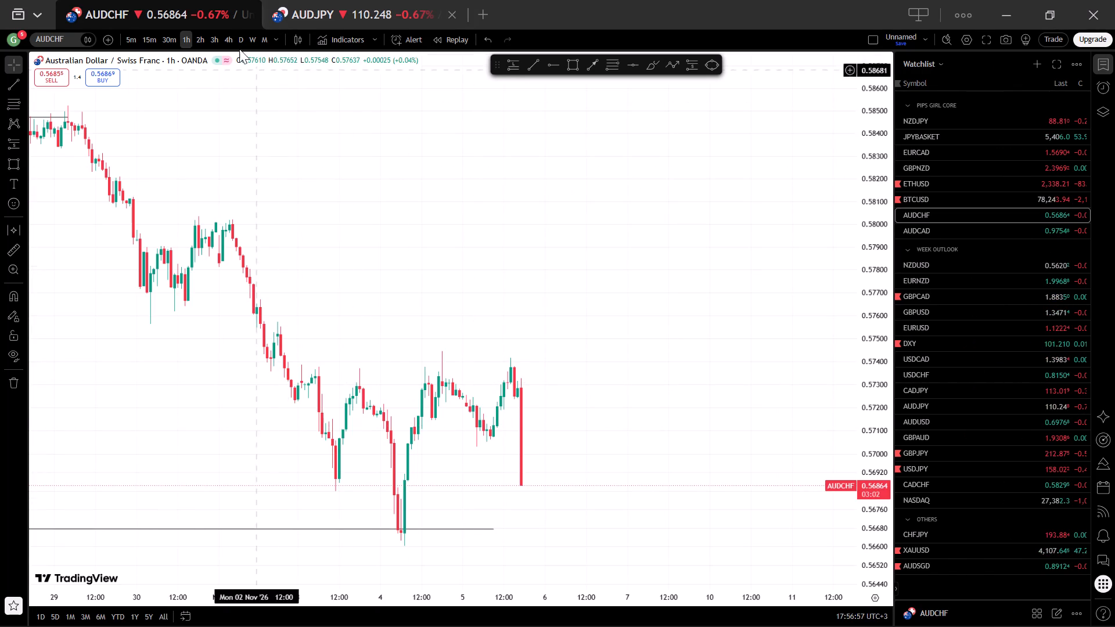
{"action": "left_click", "coordinate": [229, 41]}
{"action": "scroll", "coordinate": [622, 449], "scroll_direction": "down", "scroll_amount": 2}
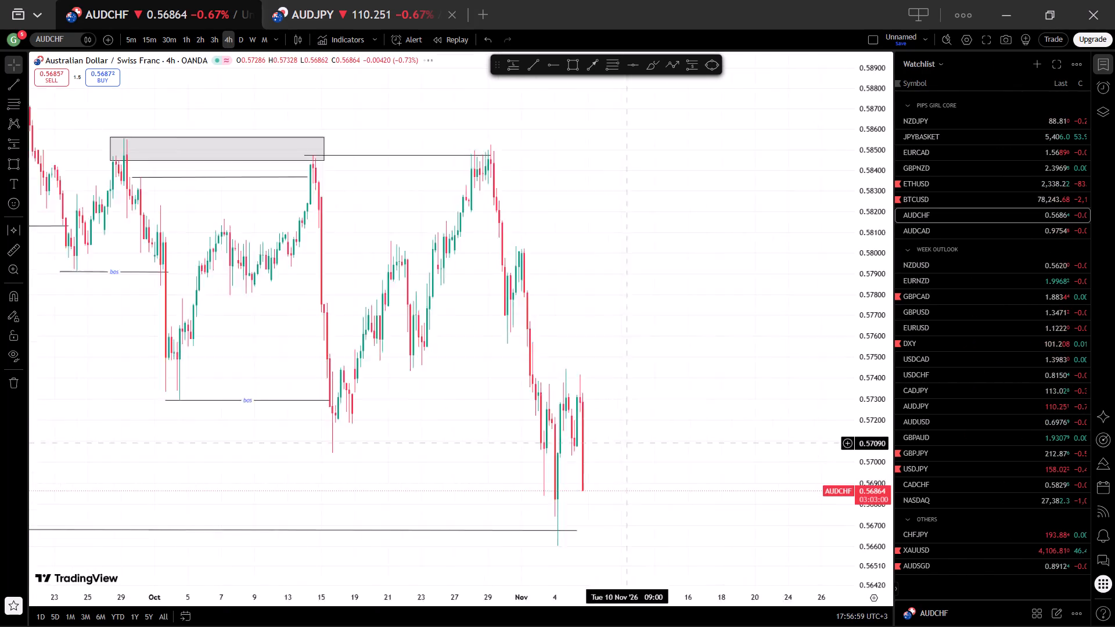
{"action": "scroll", "coordinate": [630, 442], "scroll_direction": "down", "scroll_amount": 4}
{"action": "left_click", "coordinate": [375, 0]}
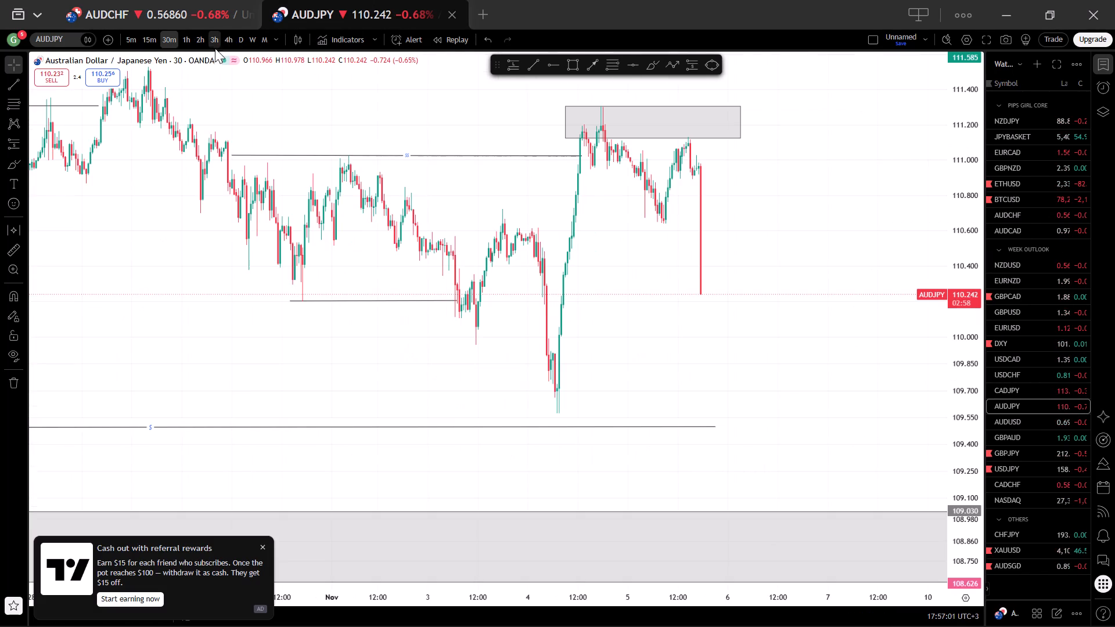
{"action": "left_click", "coordinate": [228, 38]}
{"action": "left_click", "coordinate": [261, 551]}
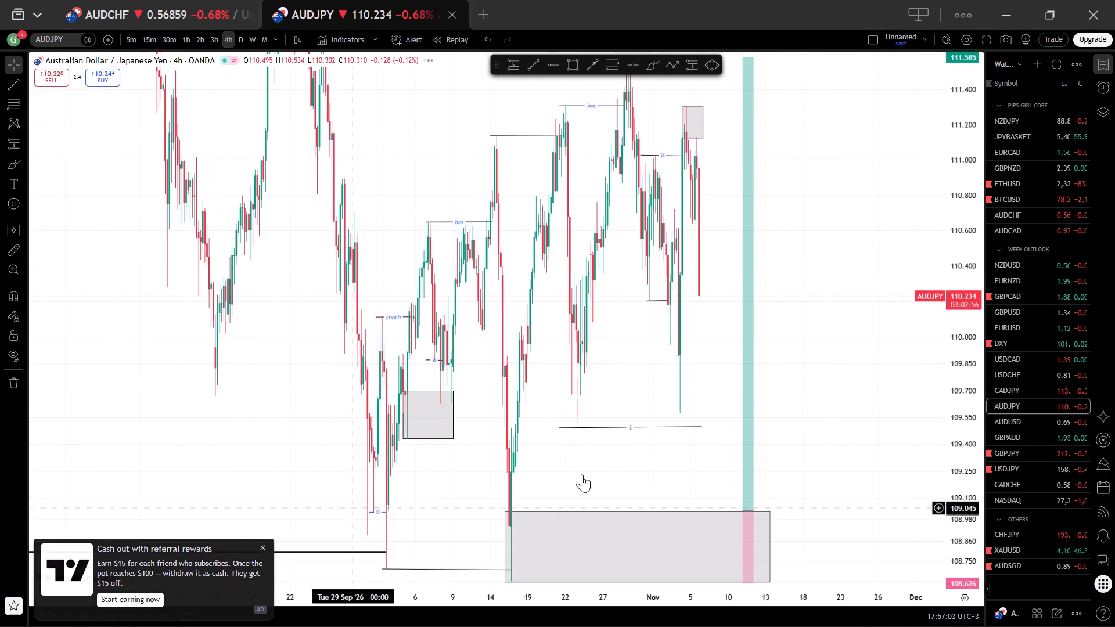
{"action": "scroll", "coordinate": [969, 410], "scroll_direction": "down", "scroll_amount": 12}
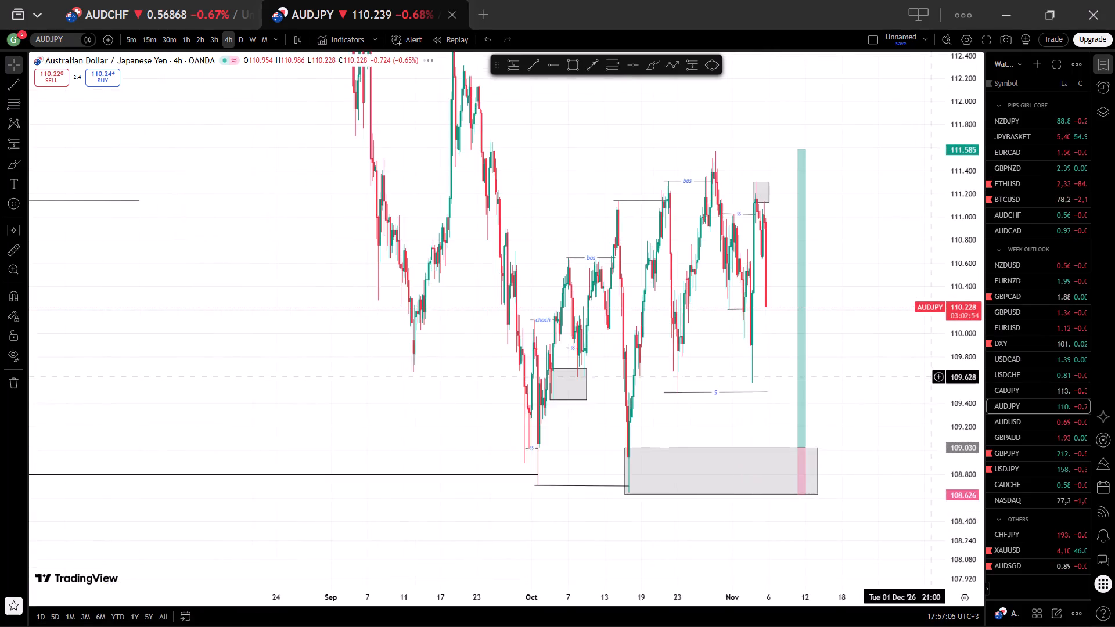
{"action": "scroll", "coordinate": [912, 378], "scroll_direction": "up", "scroll_amount": 6}
Open the JPYBASKET chart from the watchlist.
{"action": "left_click", "coordinate": [1037, 134]}
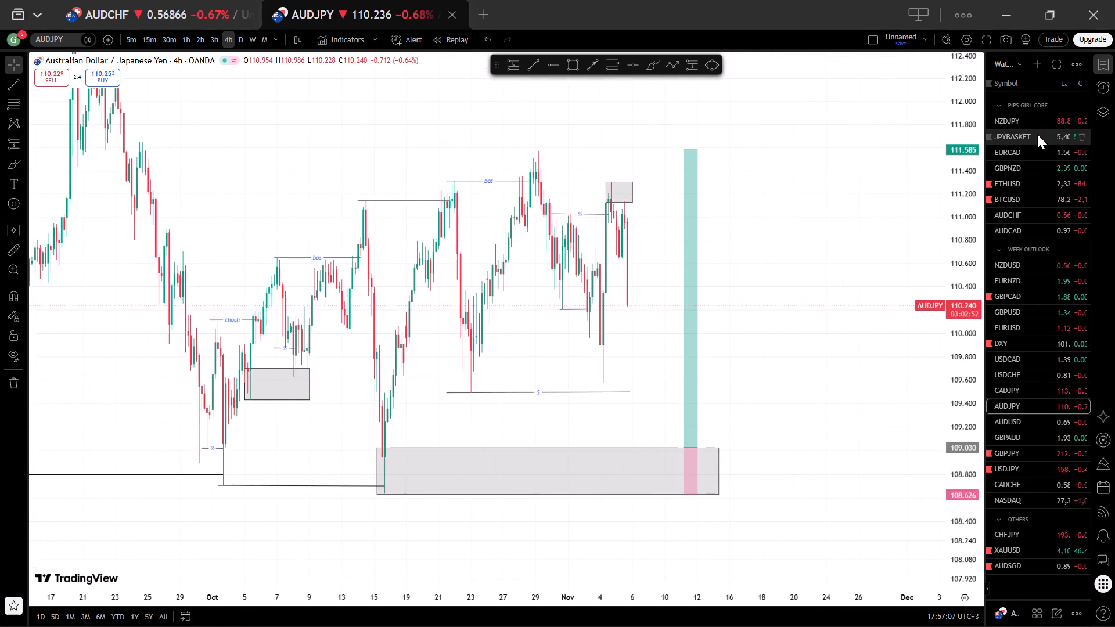
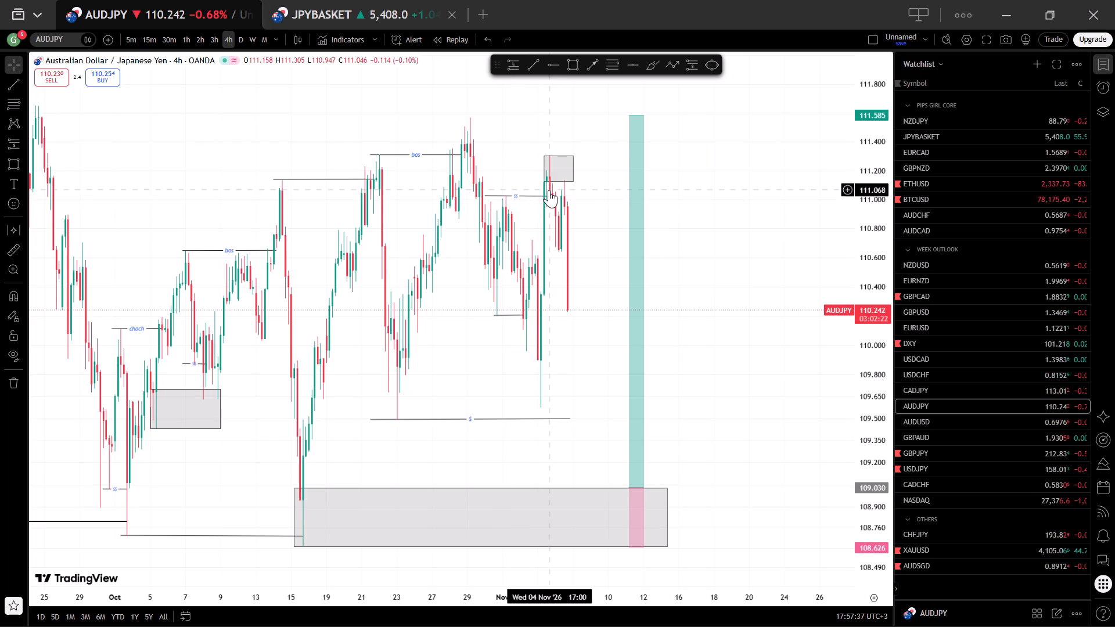
Switch the AUDJPY chart to the 1-hour timeframe to view price around the early November zone.
{"action": "left_click", "coordinate": [187, 38]}
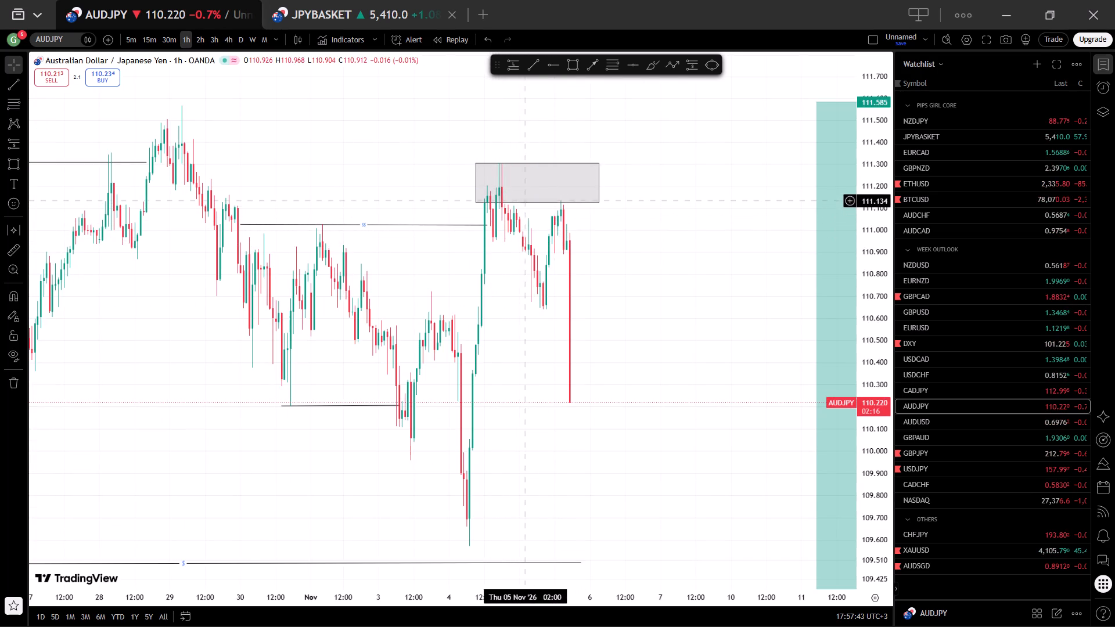
Place a short position on 1-hour AUDJPY from 111.106 at 4 November 20:00, with its stop at 111.310 and target at 110.206.
{"action": "left_click", "coordinate": [689, 67]}
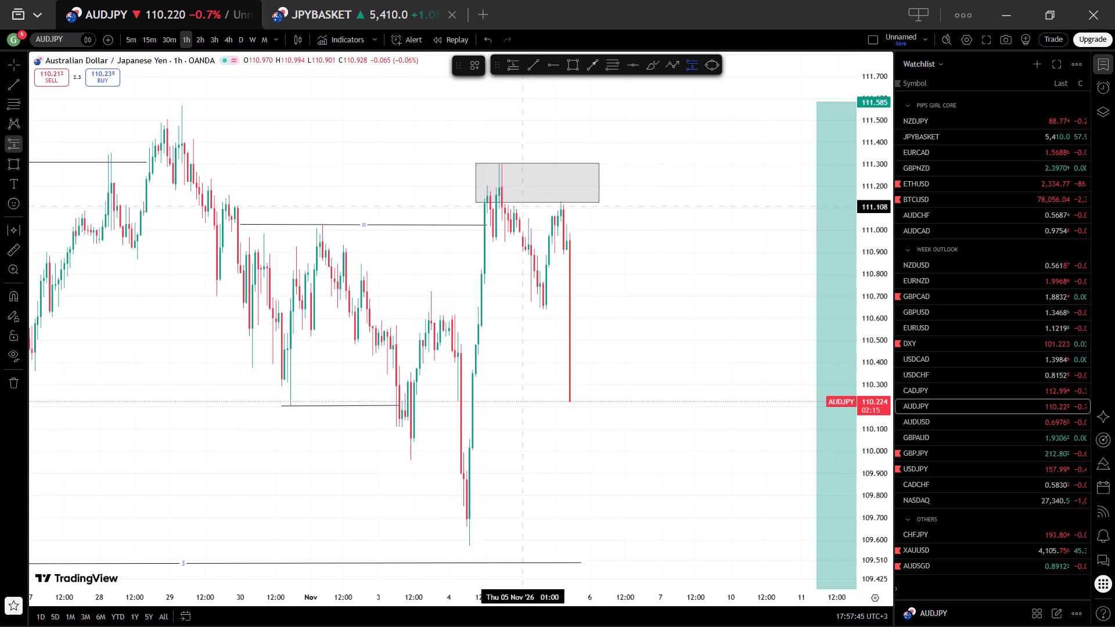
{"action": "left_click", "coordinate": [508, 207]}
{"action": "left_click_drag", "start_coordinate": [509, 117], "coordinate": [502, 156]}
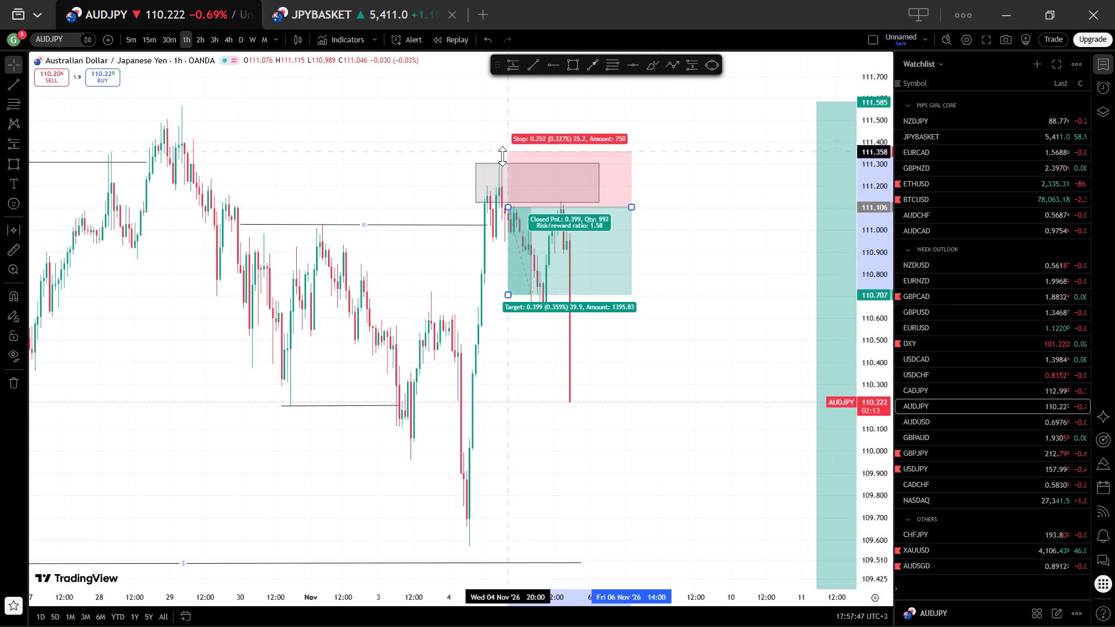
{"action": "left_click_drag", "start_coordinate": [502, 156], "coordinate": [509, 162]}
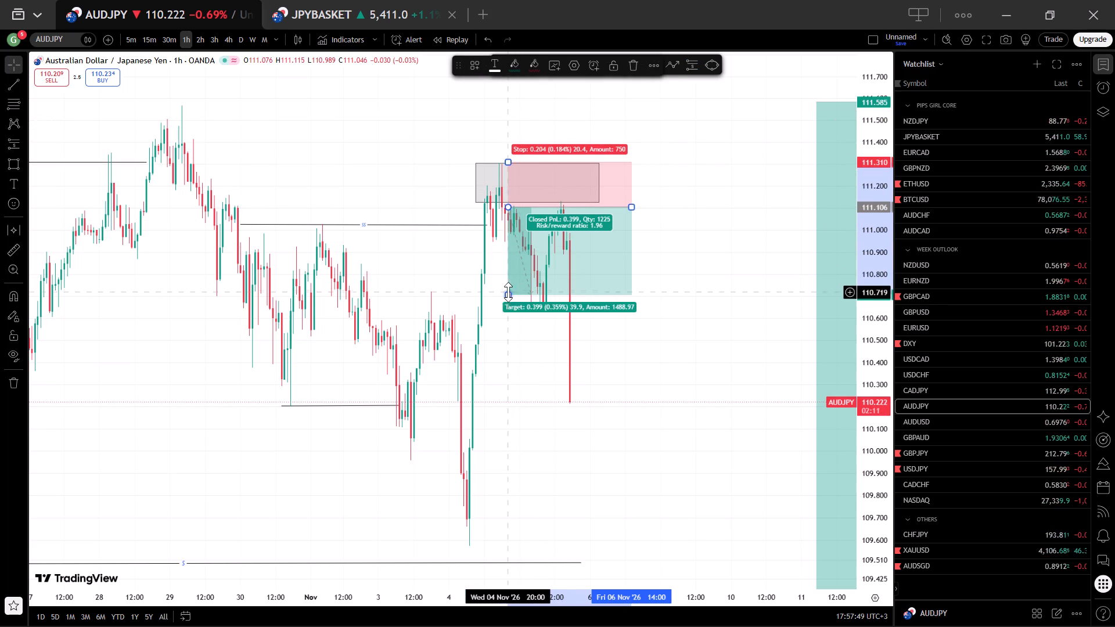
{"action": "left_click_drag", "start_coordinate": [506, 297], "coordinate": [509, 406]}
Shorten the AUDJPY short position to end at 6 November 05:00 and move its entry to 111.119 at 5 November 00:00.
{"action": "scroll", "coordinate": [593, 422], "scroll_direction": "down", "scroll_amount": 1}
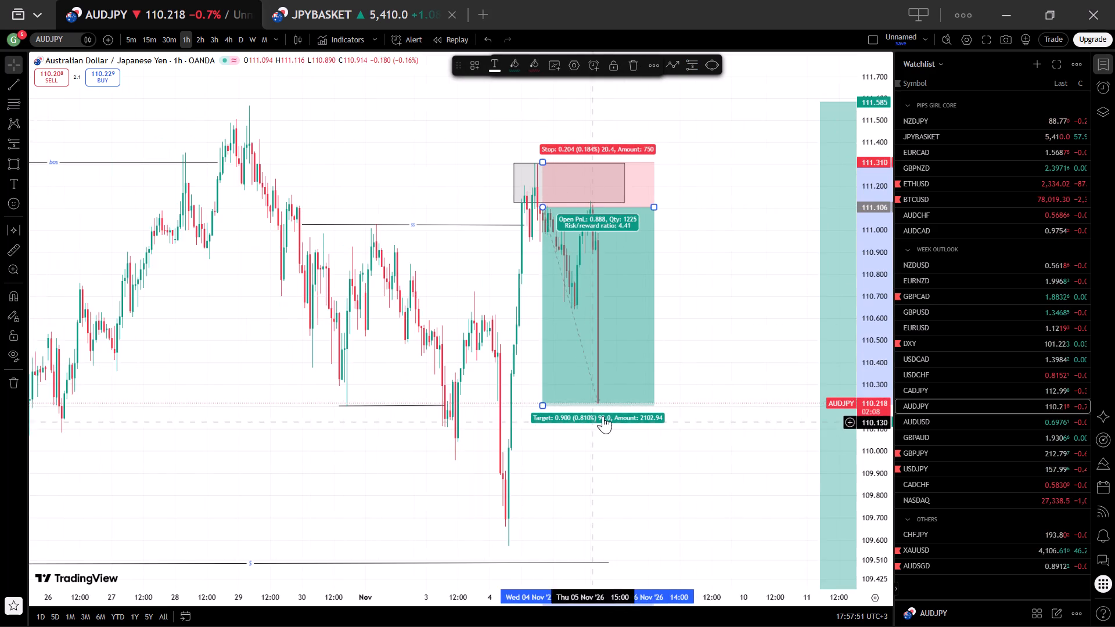
{"action": "scroll", "coordinate": [815, 405], "scroll_direction": "down", "scroll_amount": 2}
{"action": "left_click_drag", "start_coordinate": [689, 204], "coordinate": [674, 199]}
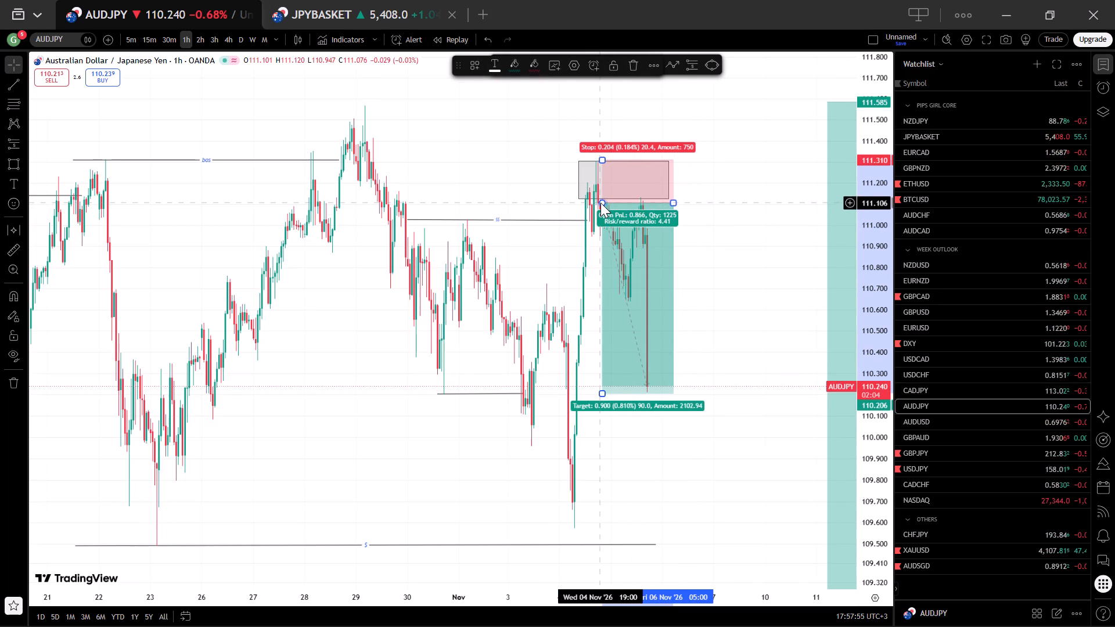
{"action": "left_click_drag", "start_coordinate": [600, 203], "coordinate": [611, 200]}
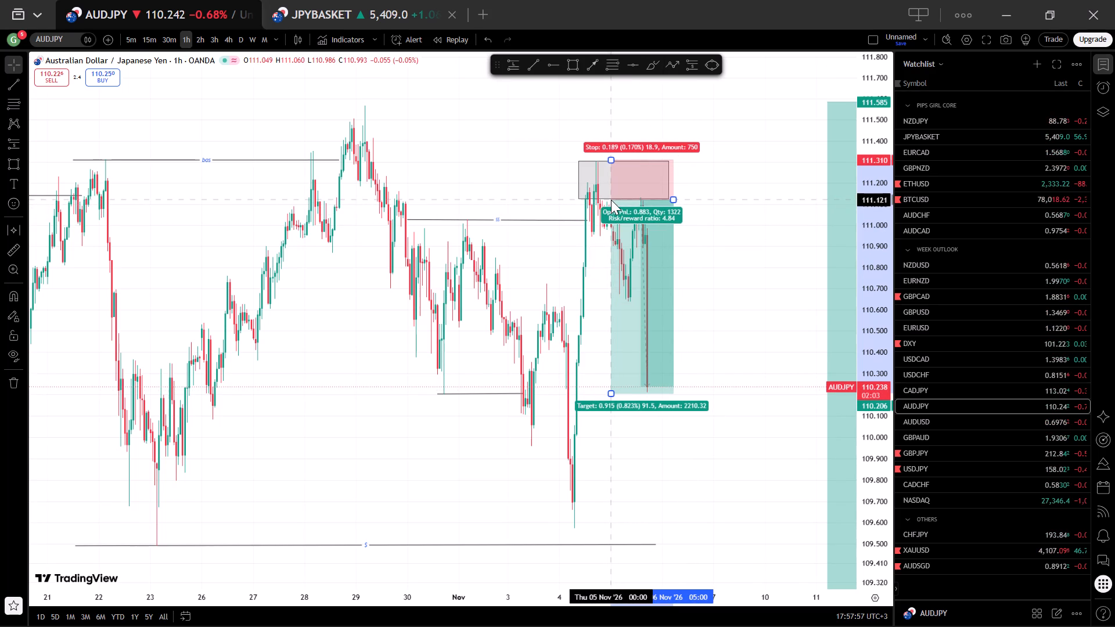
{"action": "left_click_drag", "start_coordinate": [611, 200], "coordinate": [611, 200]}
{"action": "left_click", "coordinate": [710, 293]}
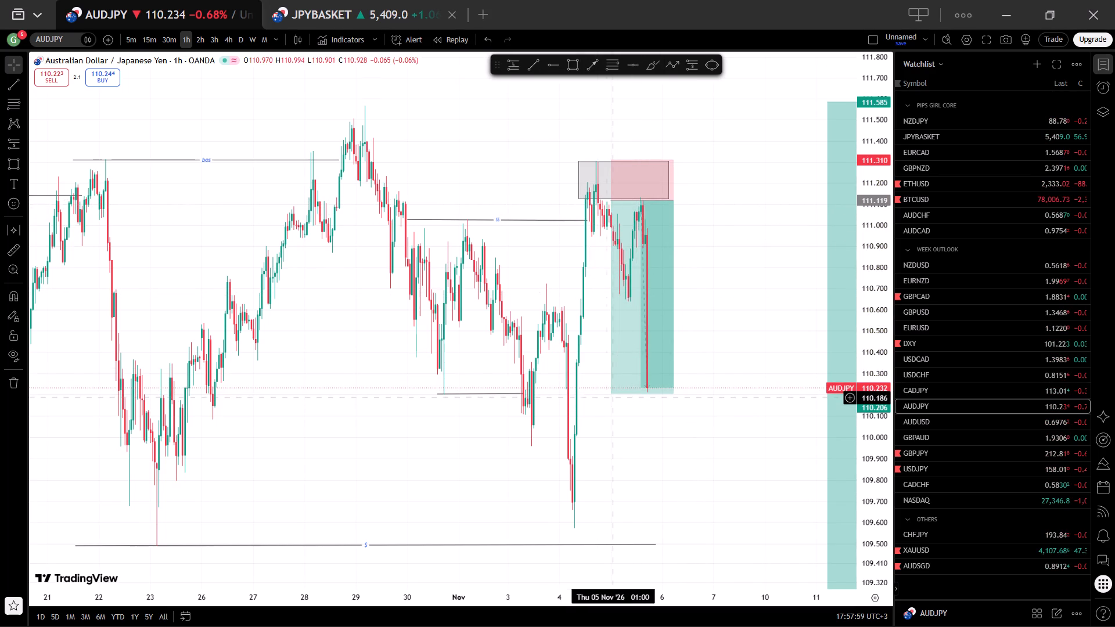
Raise the AUDJPY short position's target to about 110.223.
{"action": "left_click", "coordinate": [612, 395]}
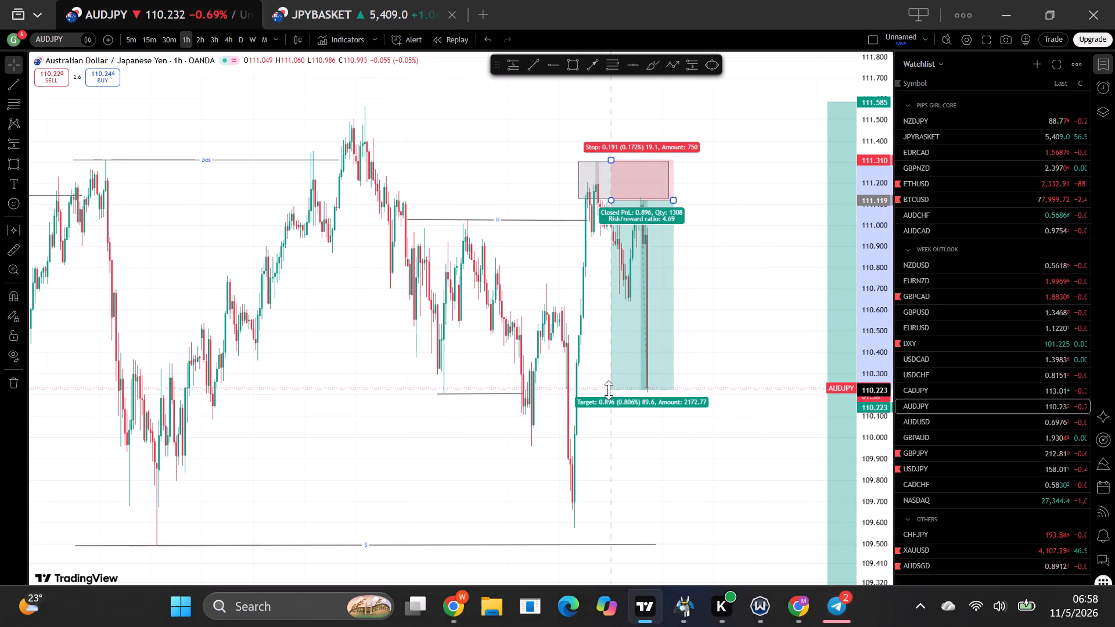
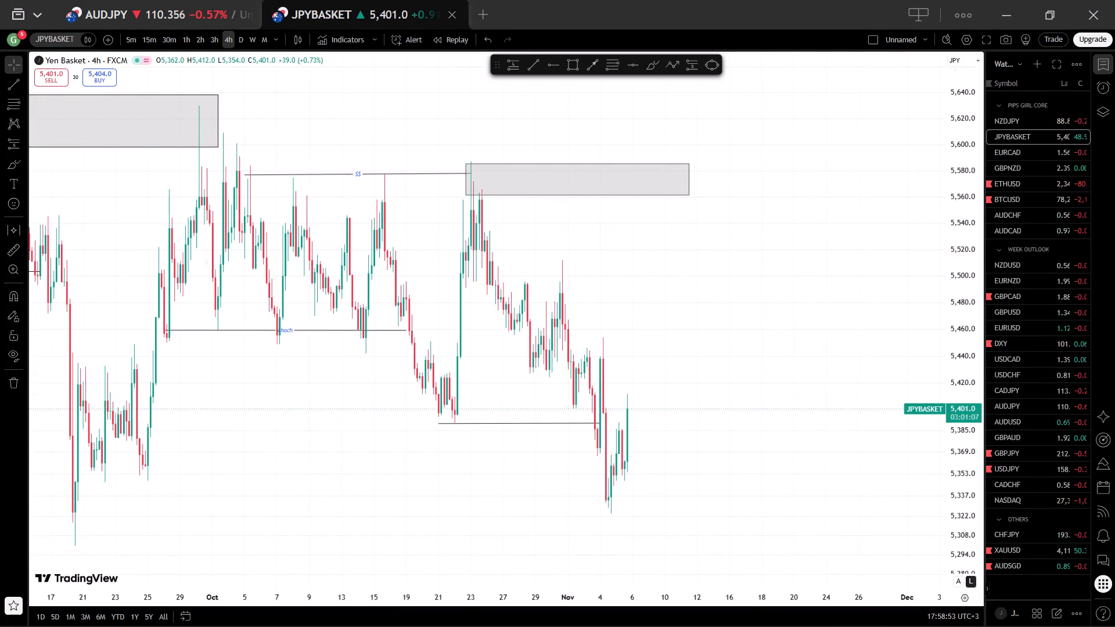
Review the 4-hour GBPCAD and GBPUSD charts from the week outlook watchlist.
{"action": "left_click", "coordinate": [1017, 296]}
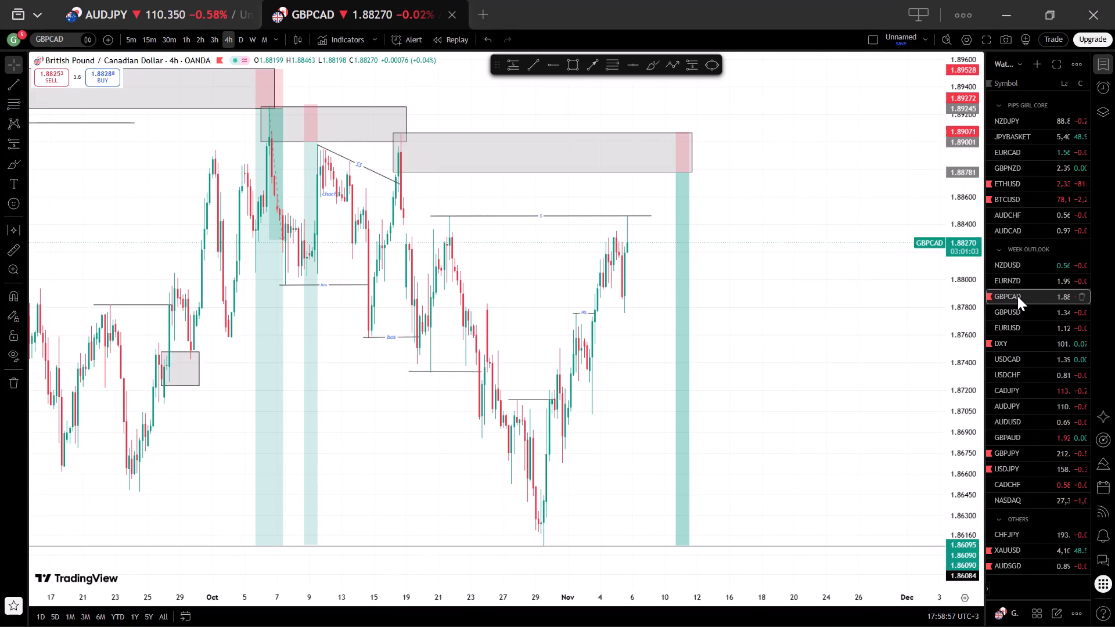
{"action": "left_click", "coordinate": [1021, 307]}
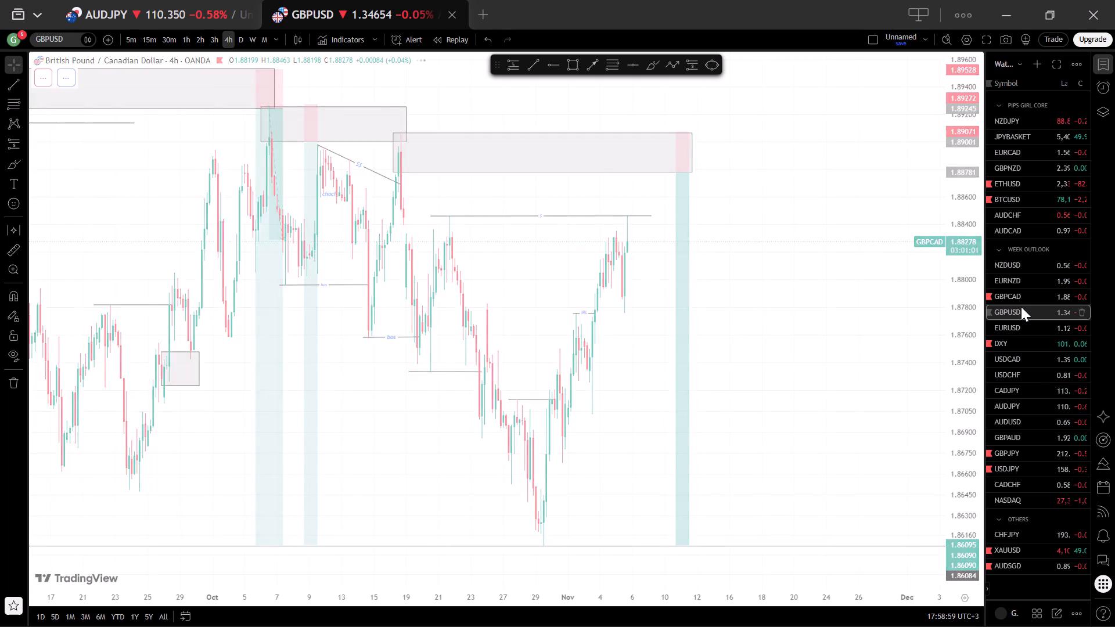
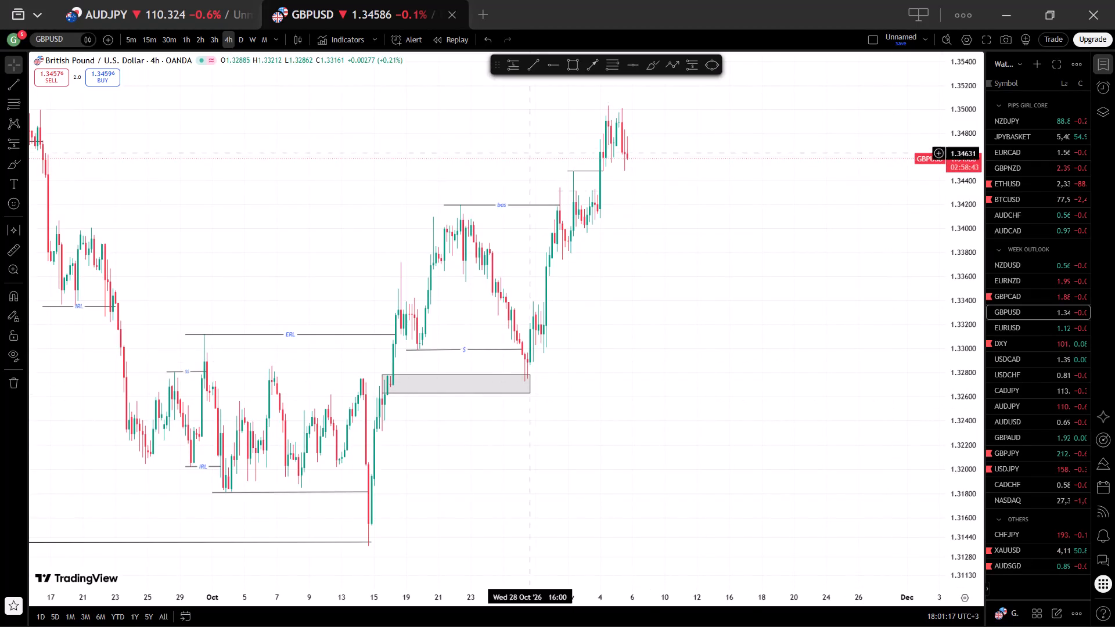
Return to the AUDJPY 1-hour chart, dismiss the upgrade advert and examine the short position there.
{"action": "left_click", "coordinate": [166, 0]}
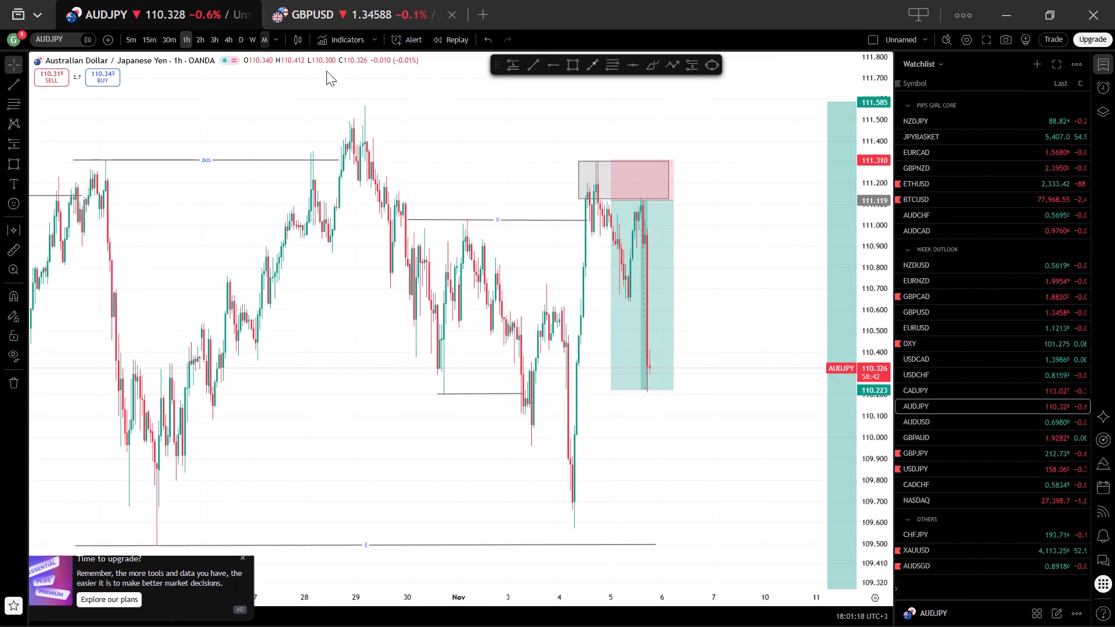
{"action": "scroll", "coordinate": [659, 493], "scroll_direction": "up", "scroll_amount": 1}
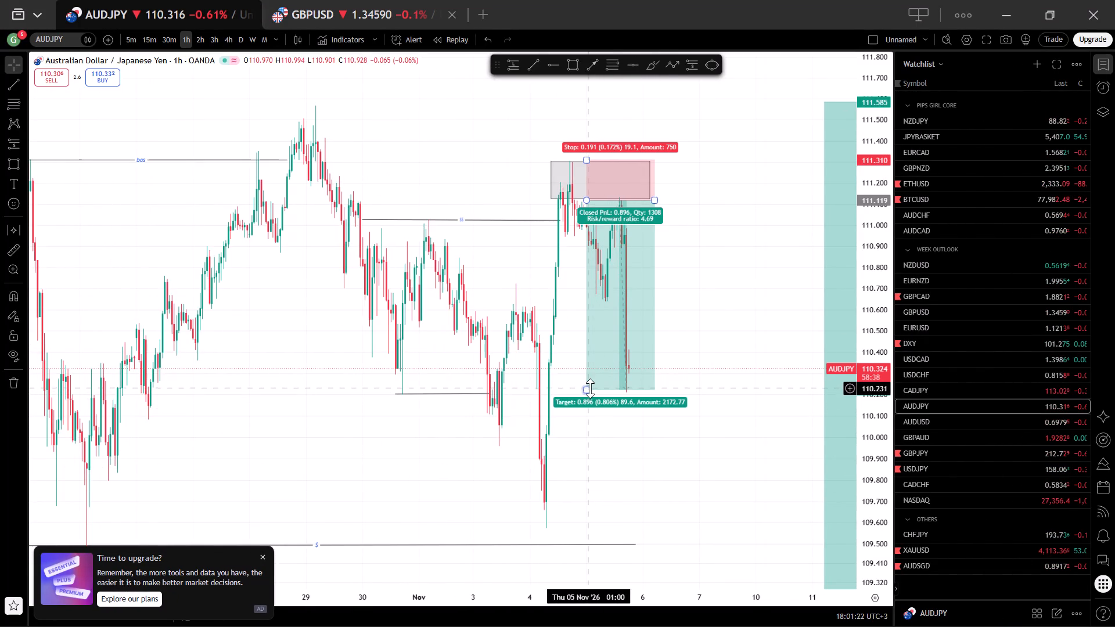
{"action": "left_click", "coordinate": [267, 557]}
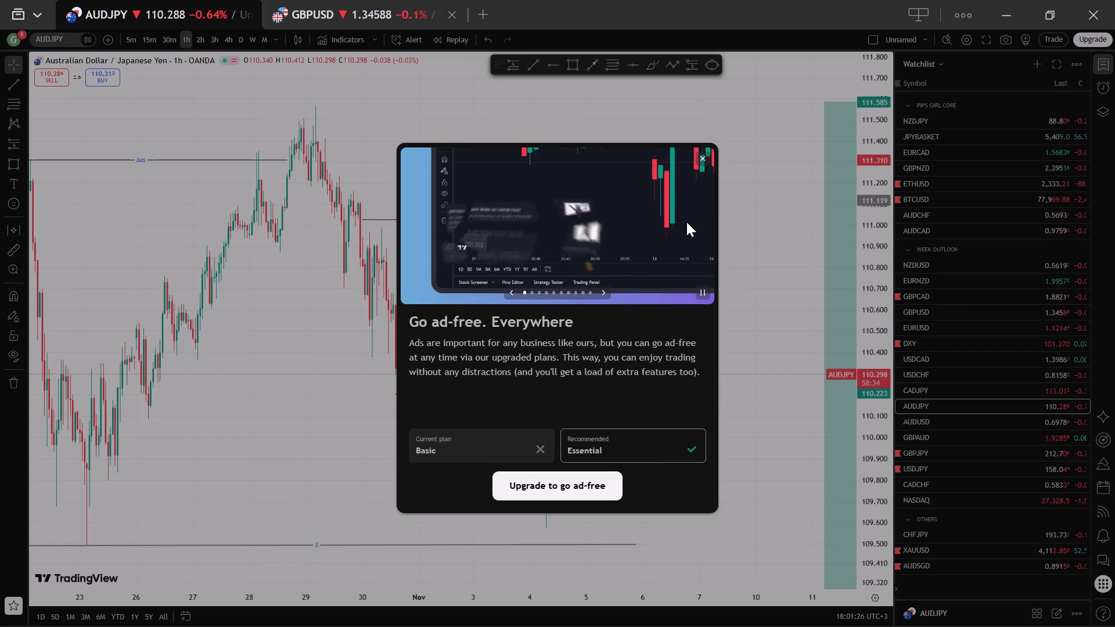
{"action": "left_click", "coordinate": [702, 161]}
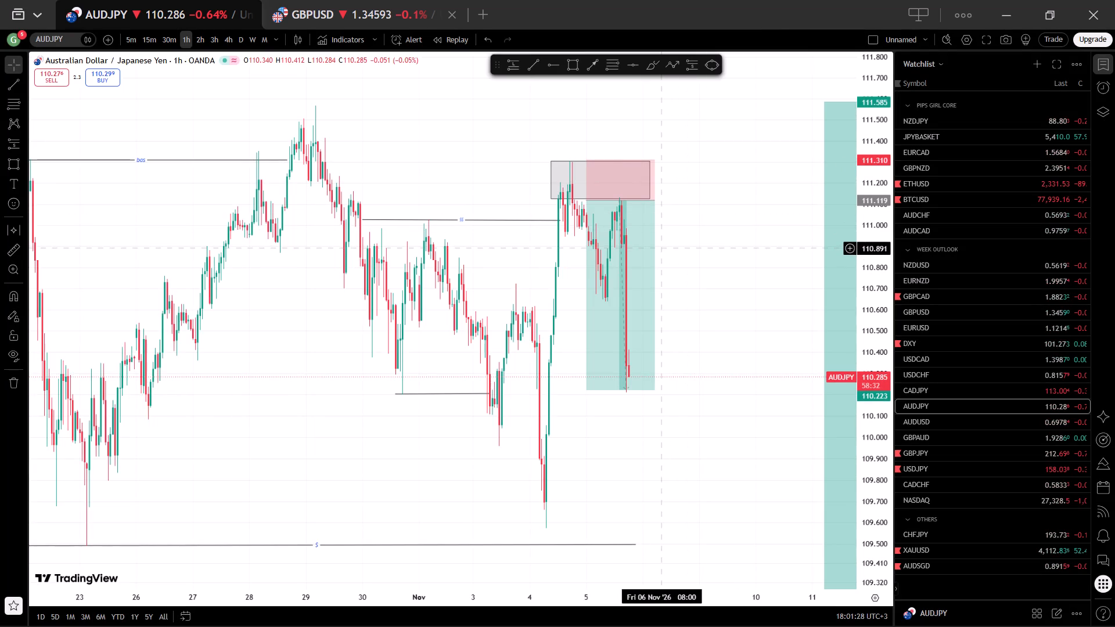
{"action": "scroll", "coordinate": [849, 383], "scroll_direction": "down", "scroll_amount": 3}
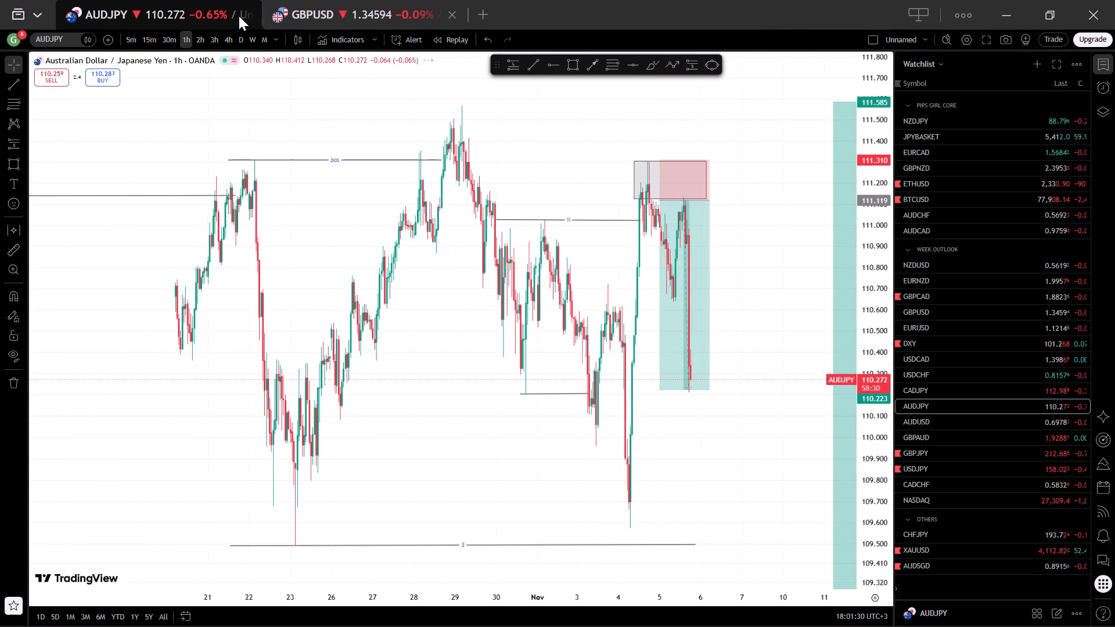
Switch the AUDJPY chart to the 4-hour timeframe to view its price structure.
{"action": "left_click", "coordinate": [225, 44]}
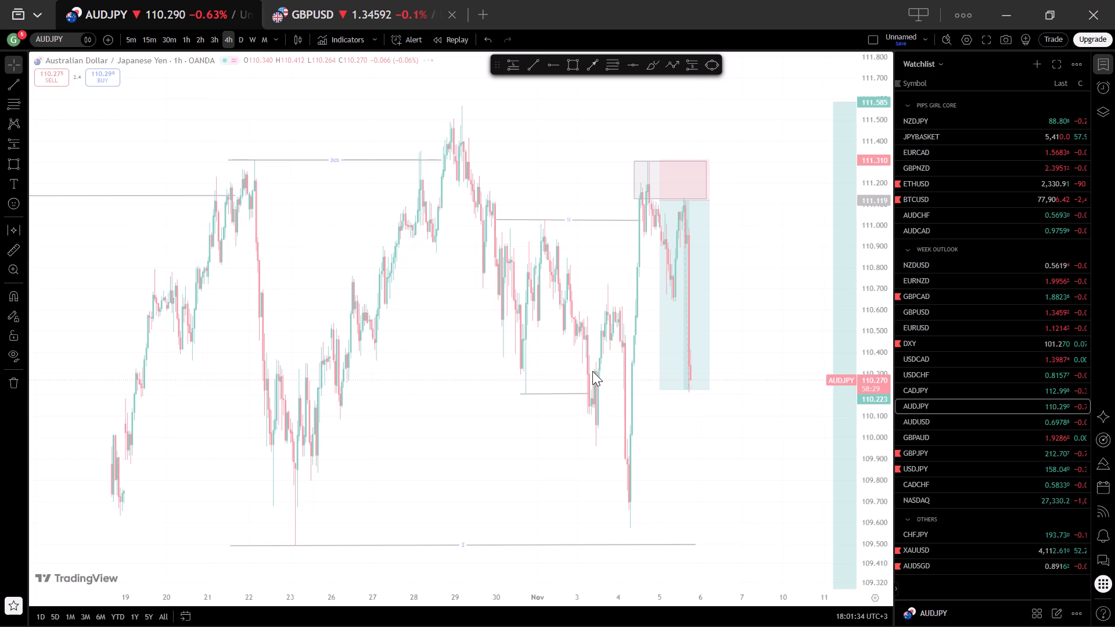
{"action": "scroll", "coordinate": [592, 371], "scroll_direction": "up", "scroll_amount": 2}
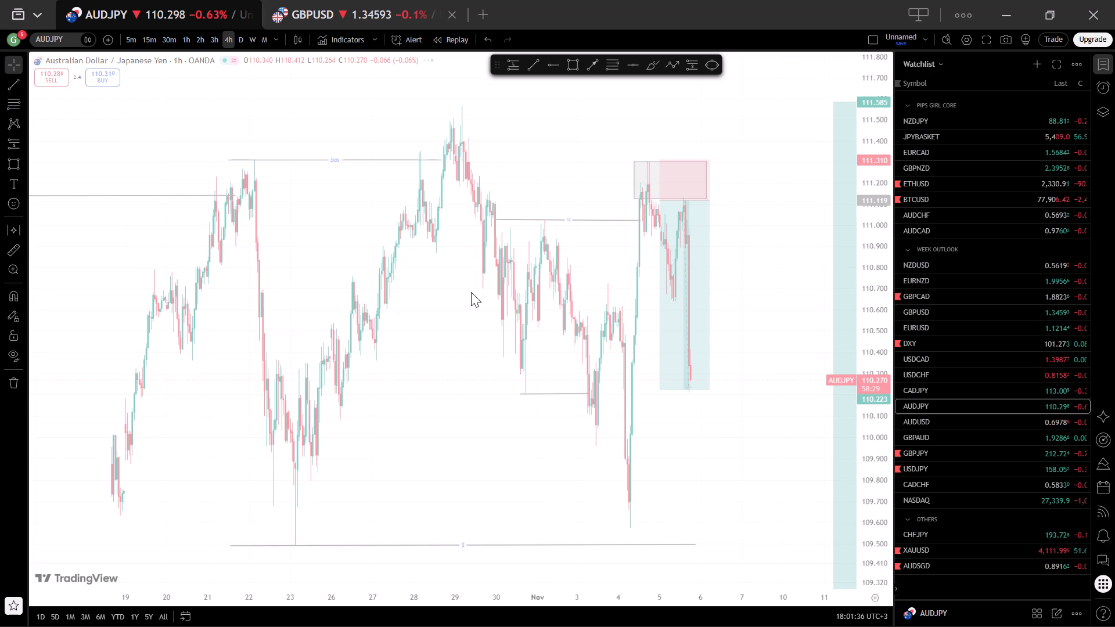
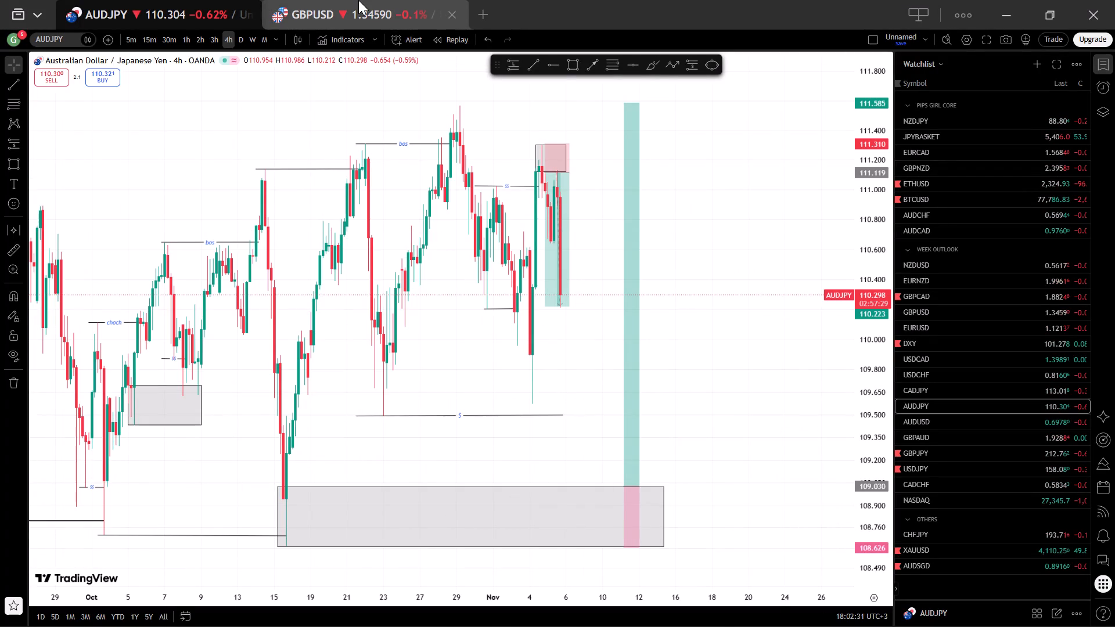
Load JPYBASKET from the watchlist in the second chart tab, dismiss the upgrade adverts and examine its 4-hour chart.
{"action": "left_click", "coordinate": [358, 0]}
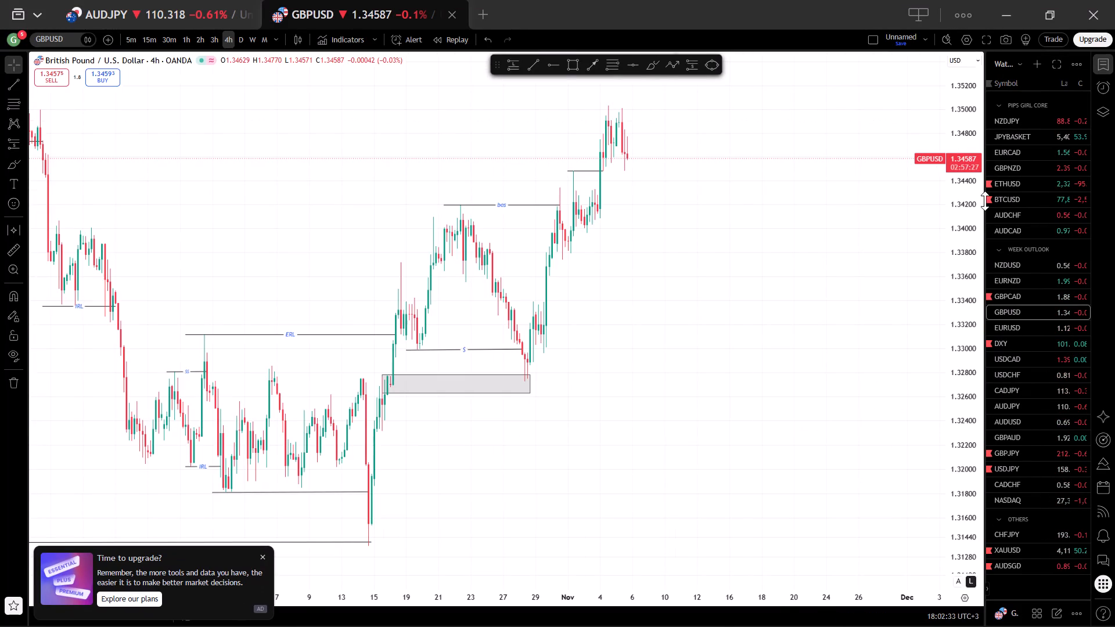
{"action": "left_click", "coordinate": [1014, 137]}
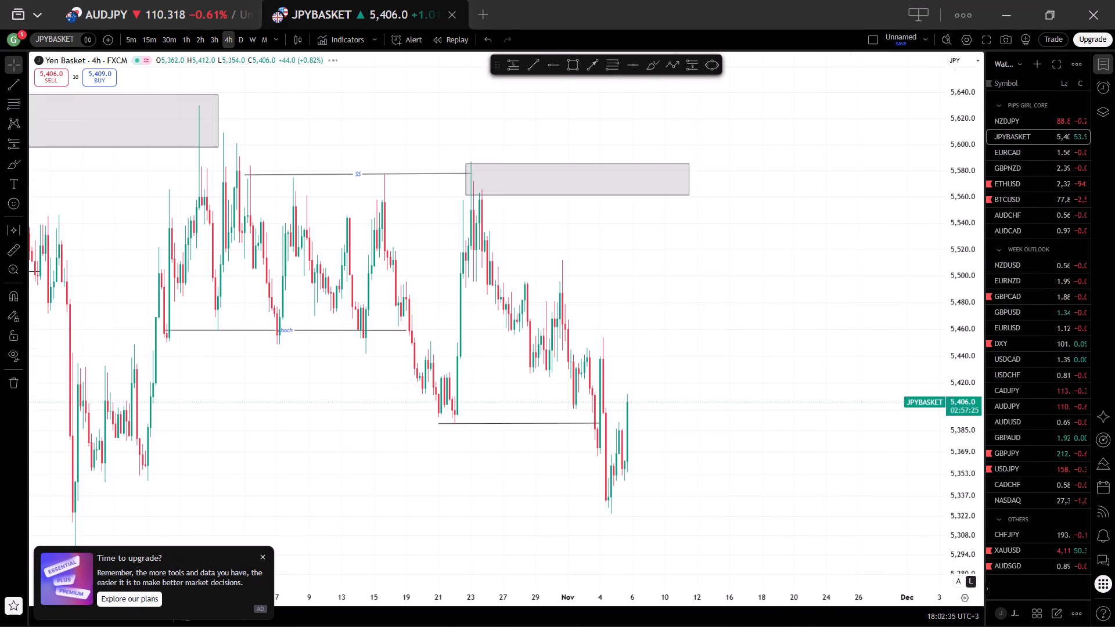
{"action": "left_click", "coordinate": [262, 557]}
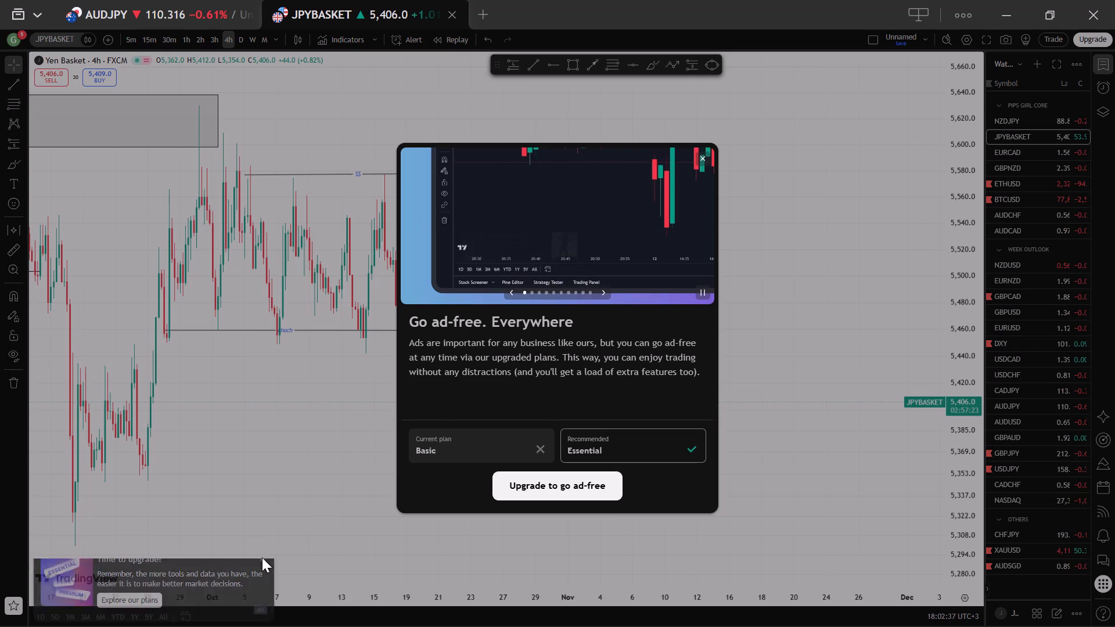
{"action": "left_click", "coordinate": [786, 203]}
{"action": "left_click", "coordinate": [703, 154]}
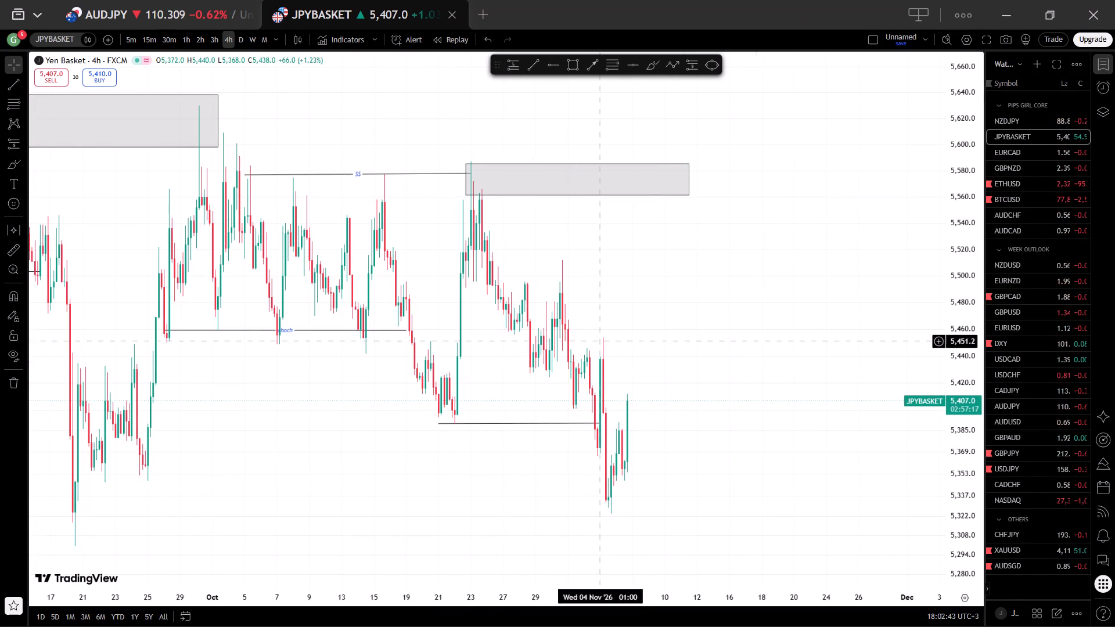
Return to the AUDJPY chart and compare its price structure on the 4-hour and 1-hour timeframes.
{"action": "left_click", "coordinate": [203, 0]}
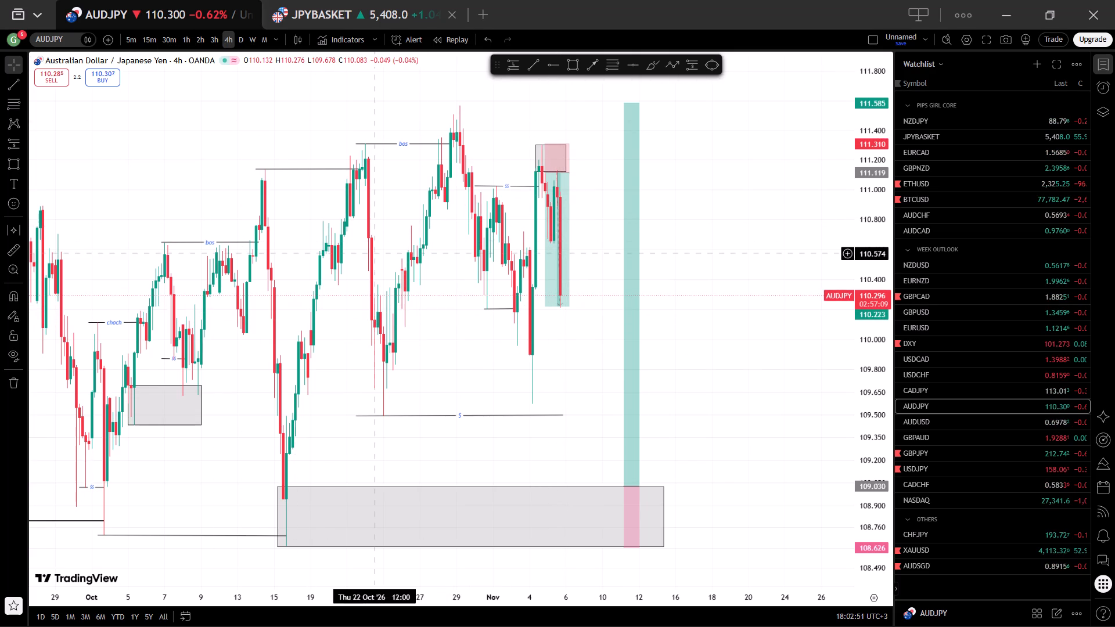
{"action": "scroll", "coordinate": [527, 315], "scroll_direction": "up", "scroll_amount": 4}
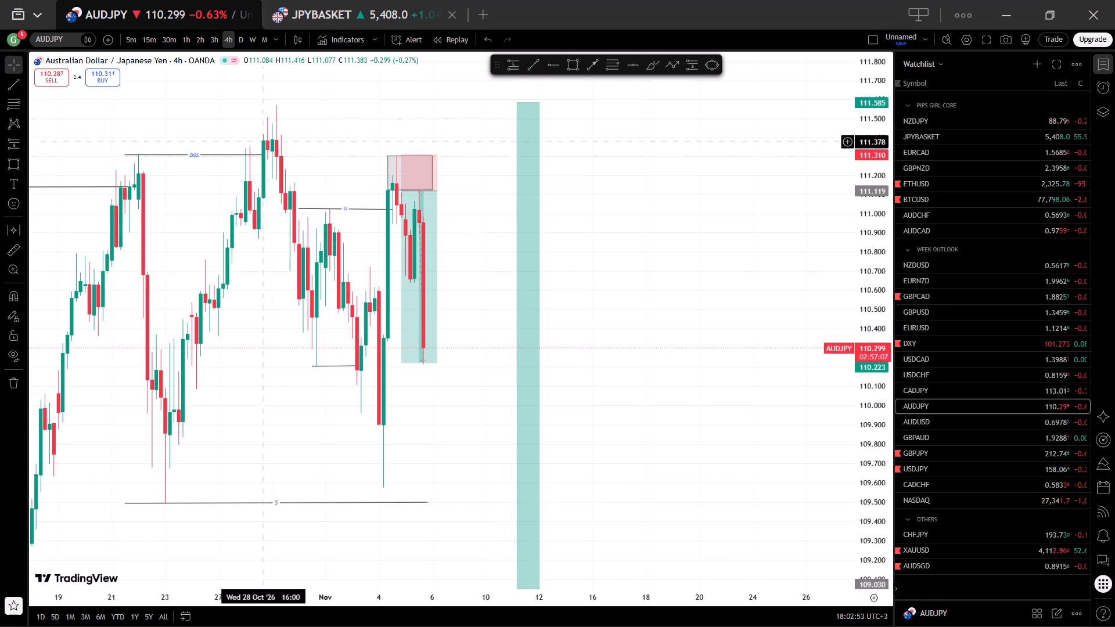
{"action": "left_click", "coordinate": [188, 38]}
{"action": "scroll", "coordinate": [635, 219], "scroll_direction": "down", "scroll_amount": 6}
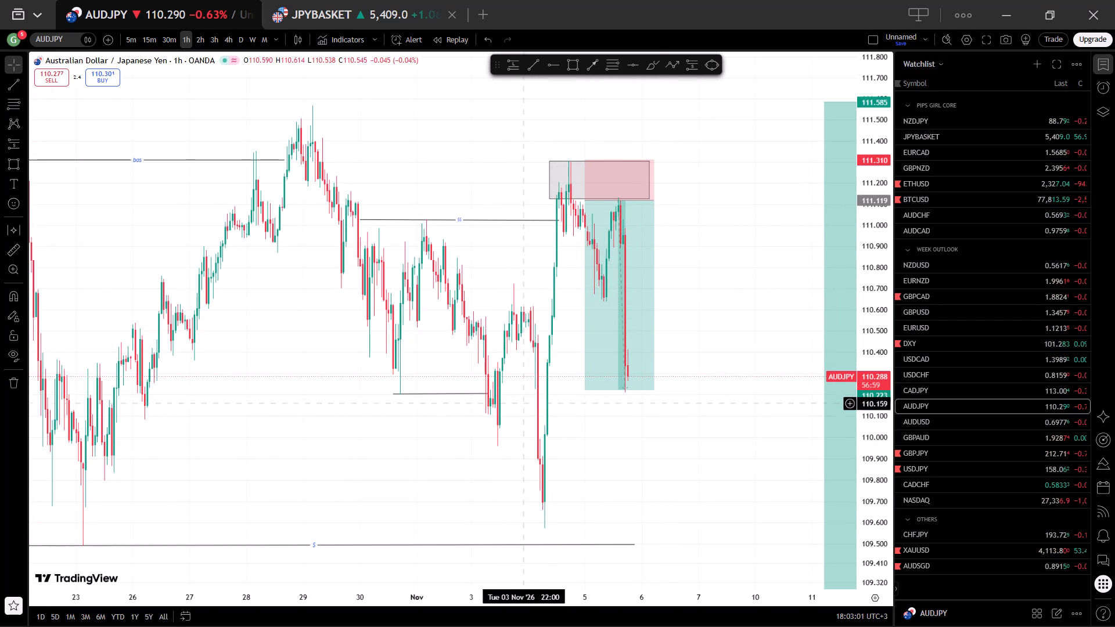
{"action": "left_click", "coordinate": [227, 42]}
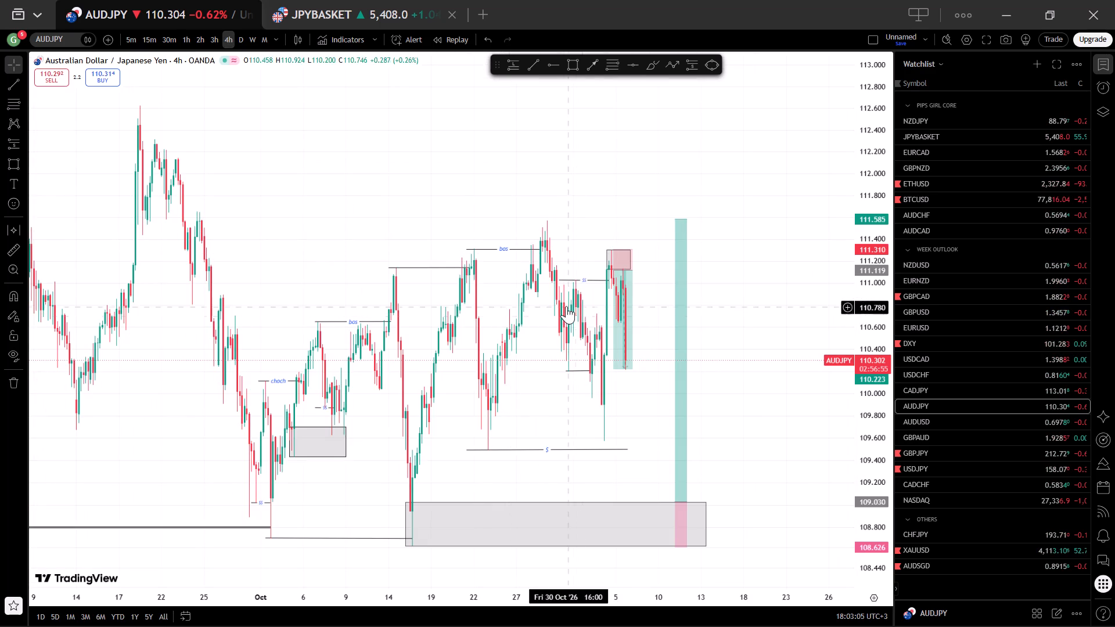
{"action": "scroll", "coordinate": [570, 302], "scroll_direction": "up", "scroll_amount": 1}
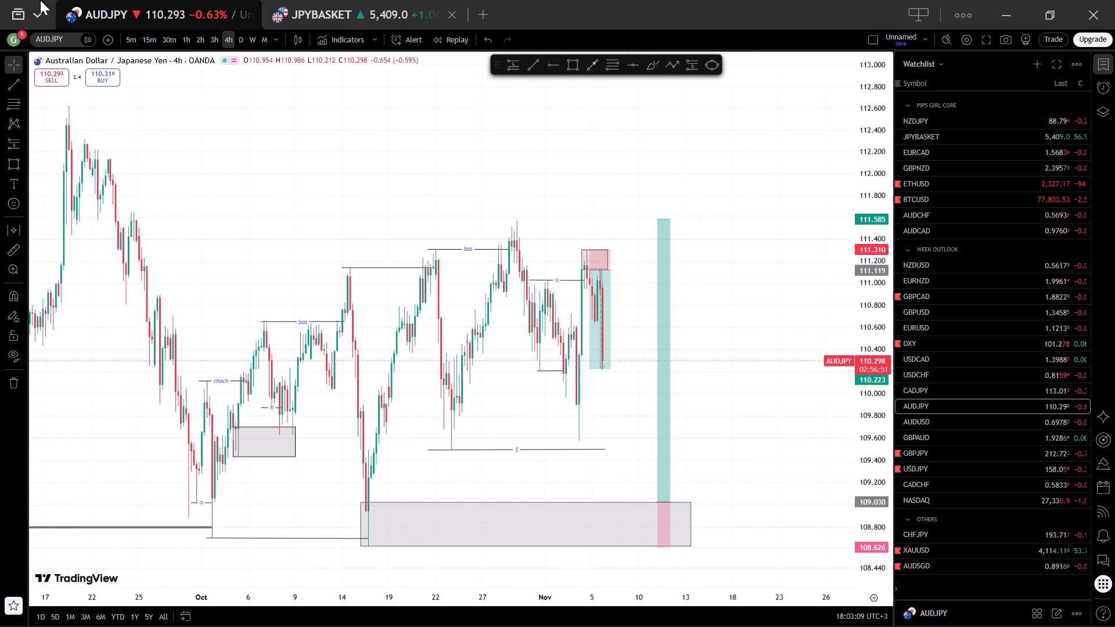
On the AUDJPY 1-hour chart, delete the short position with entry at 111.119.
{"action": "left_click", "coordinate": [189, 39]}
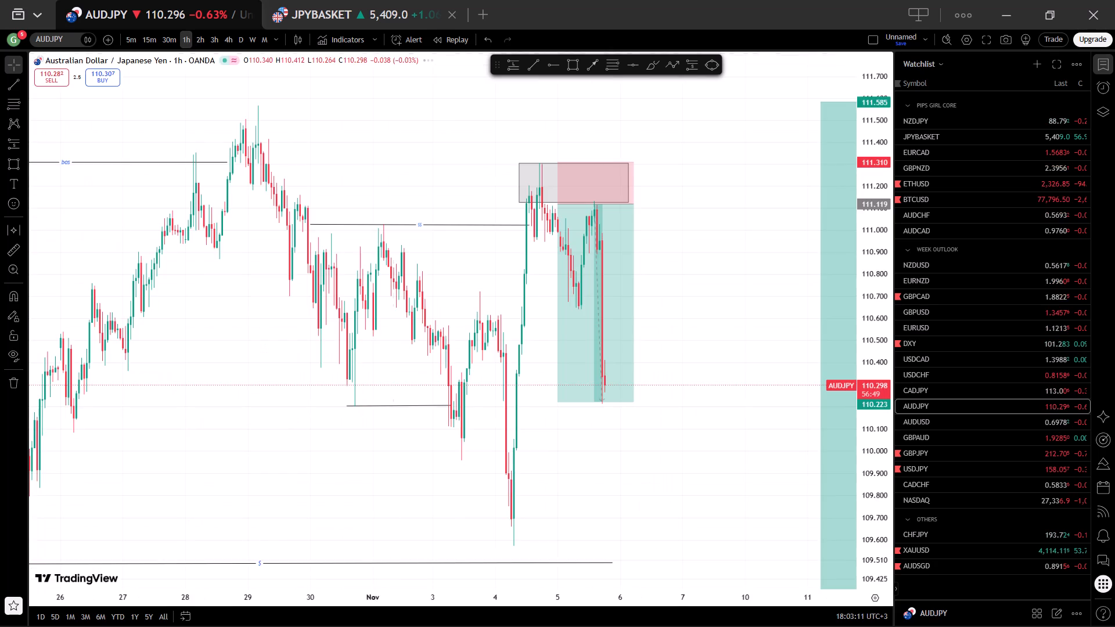
{"action": "scroll", "coordinate": [550, 183], "scroll_direction": "up", "scroll_amount": 2}
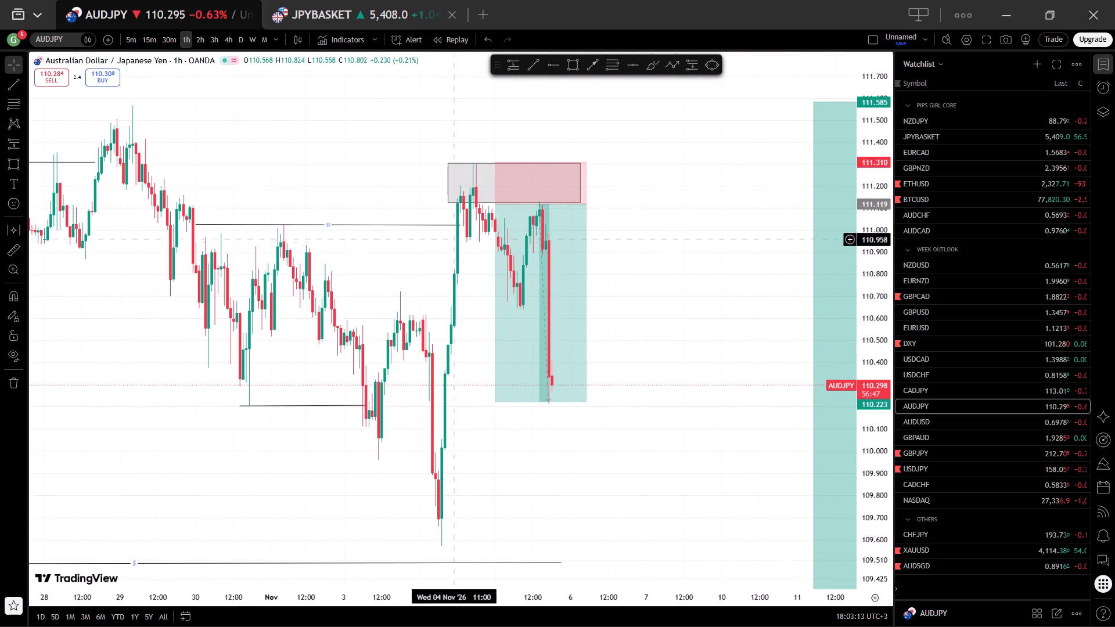
{"action": "left_click", "coordinate": [584, 208]}
{"action": "left_click", "coordinate": [634, 59]}
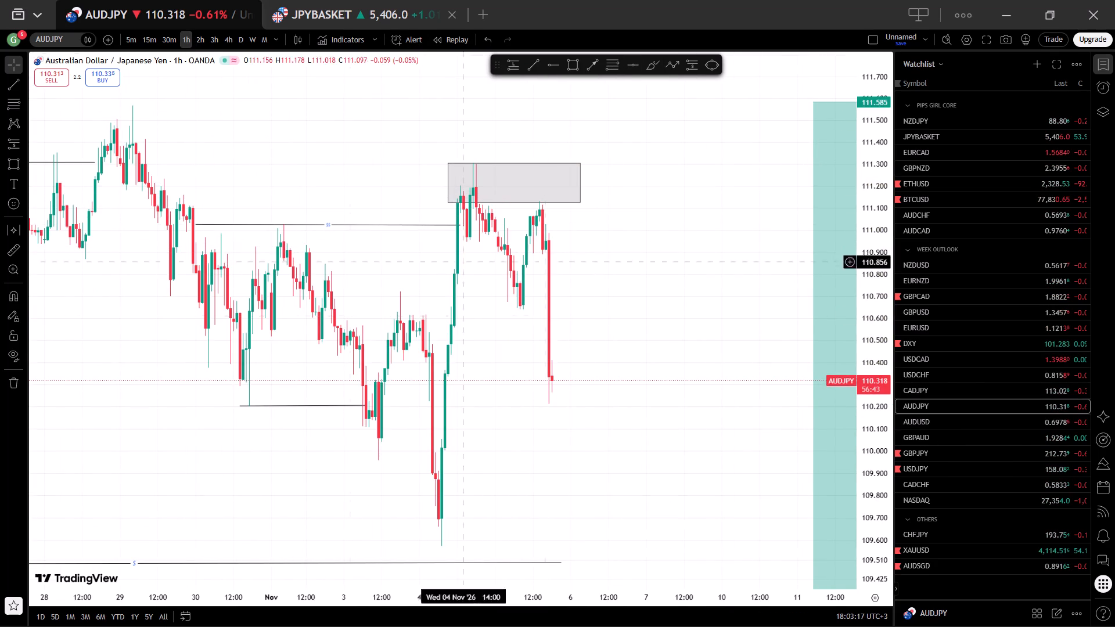
Compare AUDJPY's reaction to the supply zone across the 4-hour, 1-hour, 30-minute and 15-minute timeframes.
{"action": "left_click", "coordinate": [232, 44]}
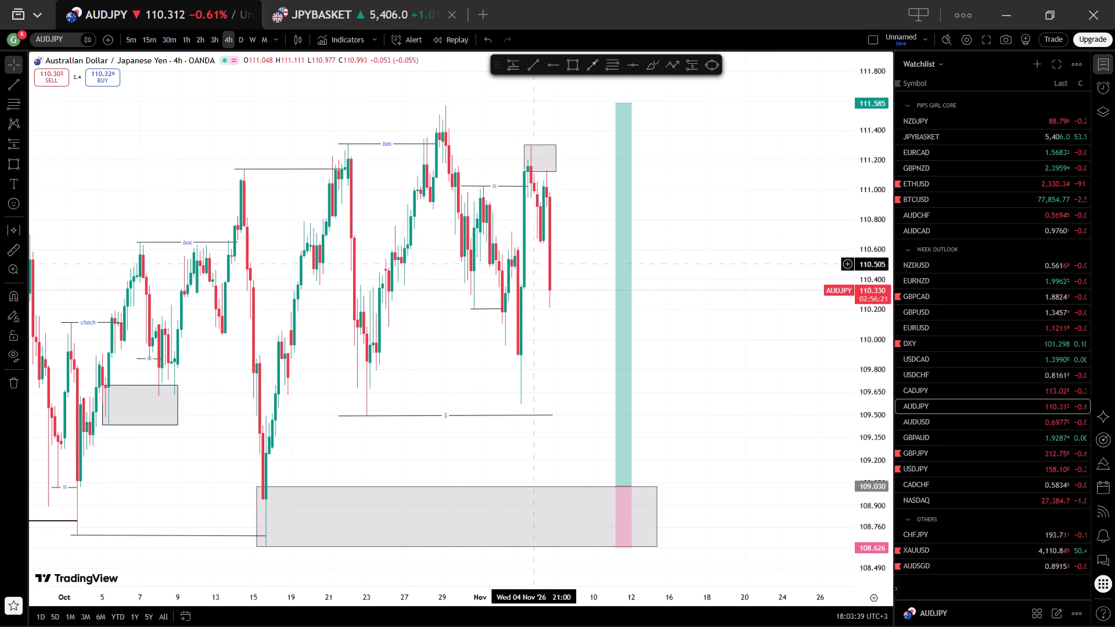
{"action": "left_click", "coordinate": [185, 36]}
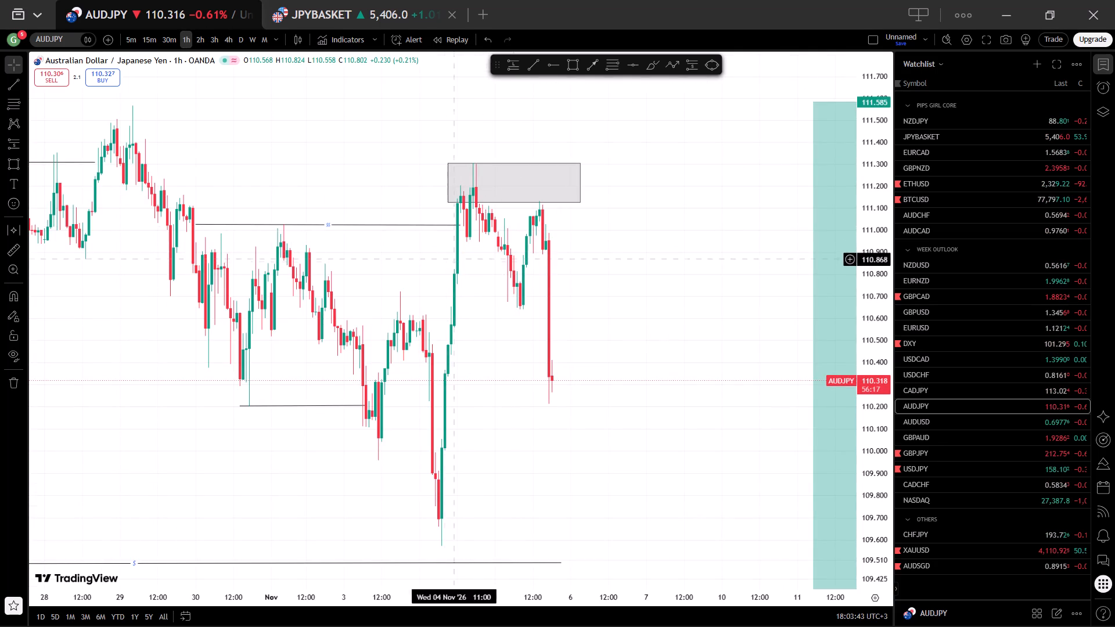
{"action": "left_click", "coordinate": [172, 41]}
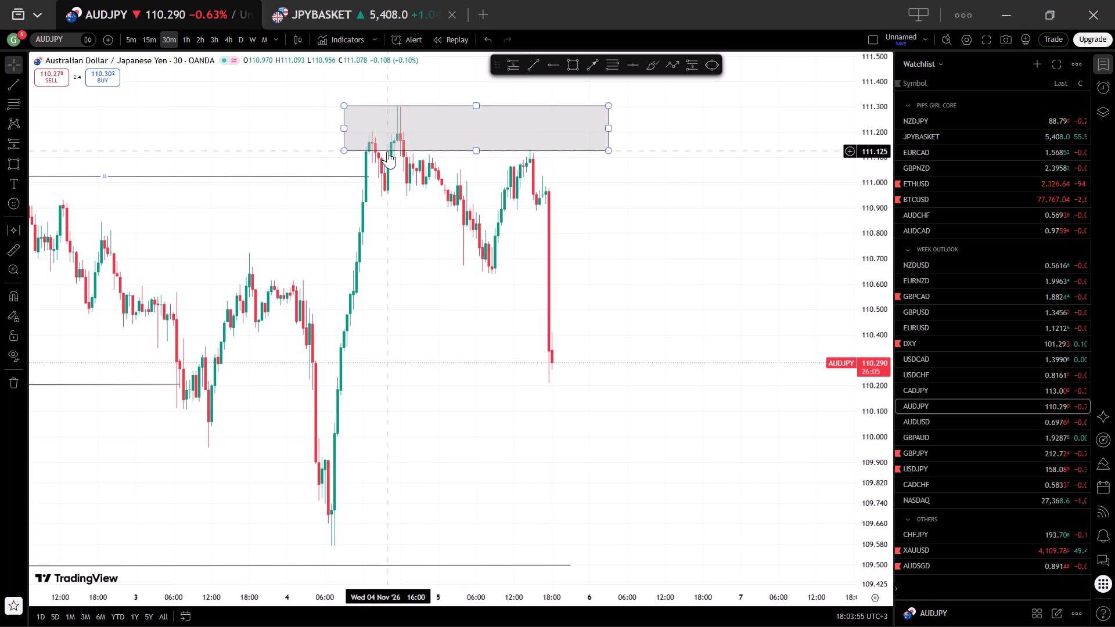
{"action": "left_click", "coordinate": [146, 37]}
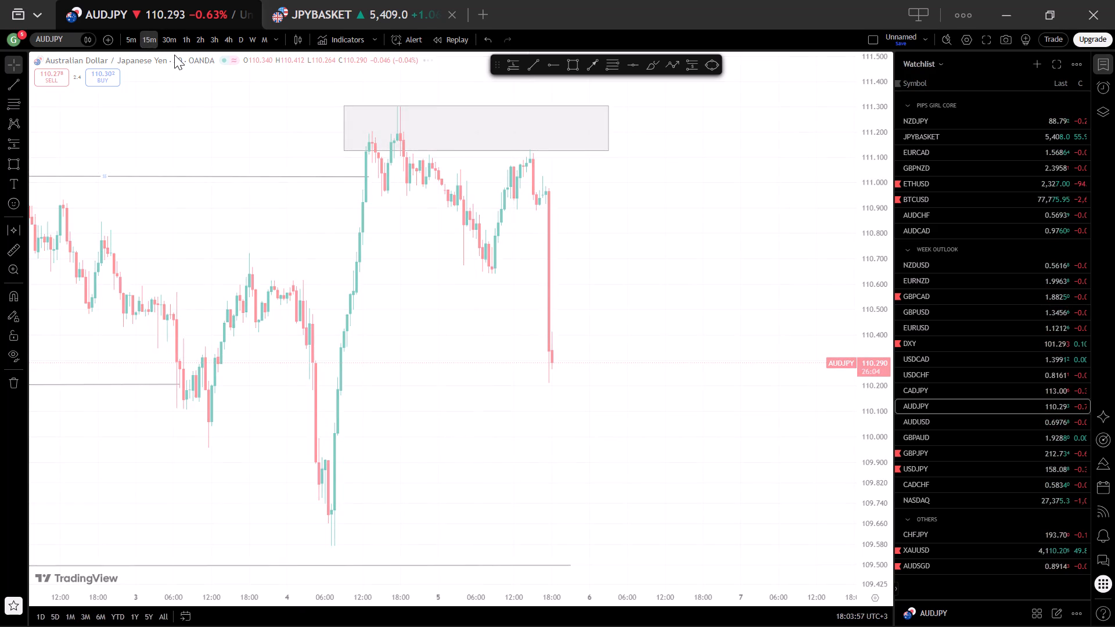
{"action": "left_click", "coordinate": [189, 37]}
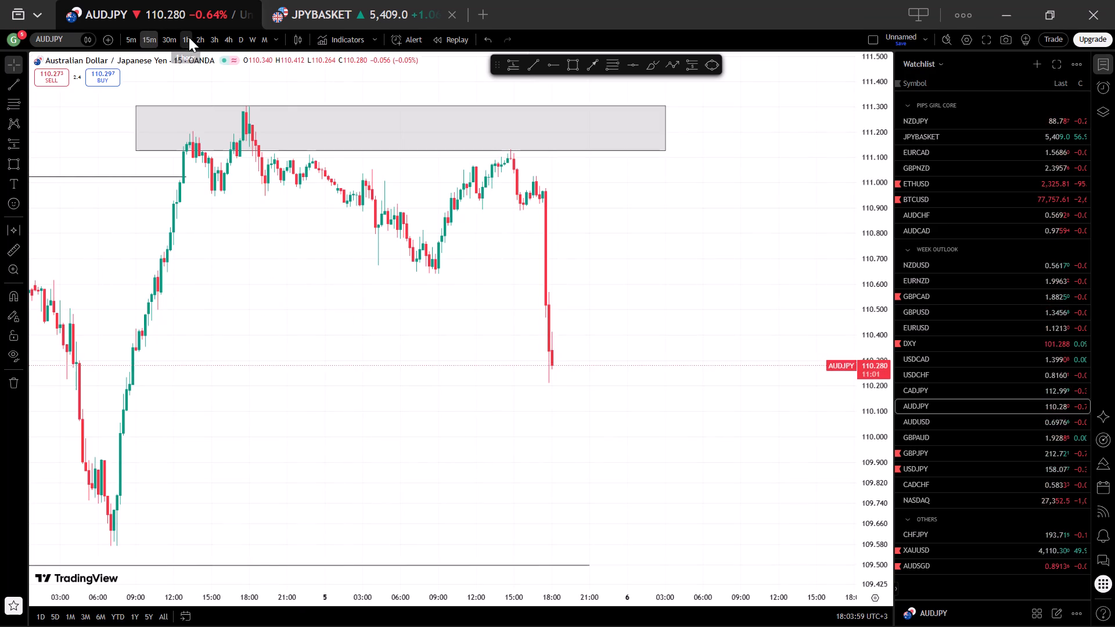
Return to the JPYBASKET chart and compare its 1-hour and 4-hour timeframes.
{"action": "left_click", "coordinate": [359, 0]}
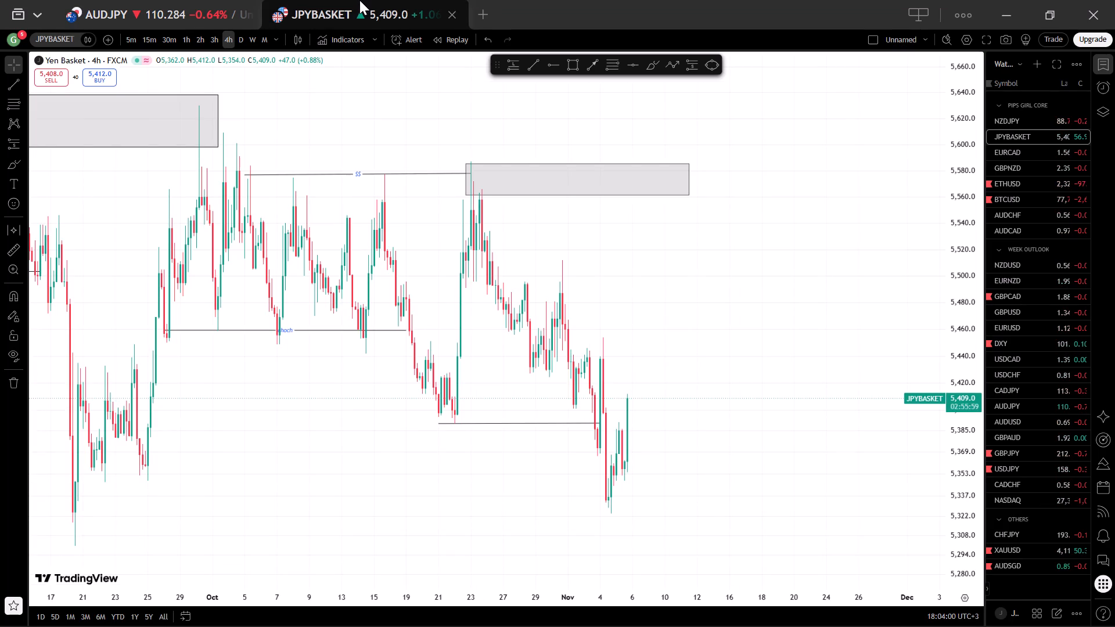
{"action": "left_click", "coordinate": [186, 38]}
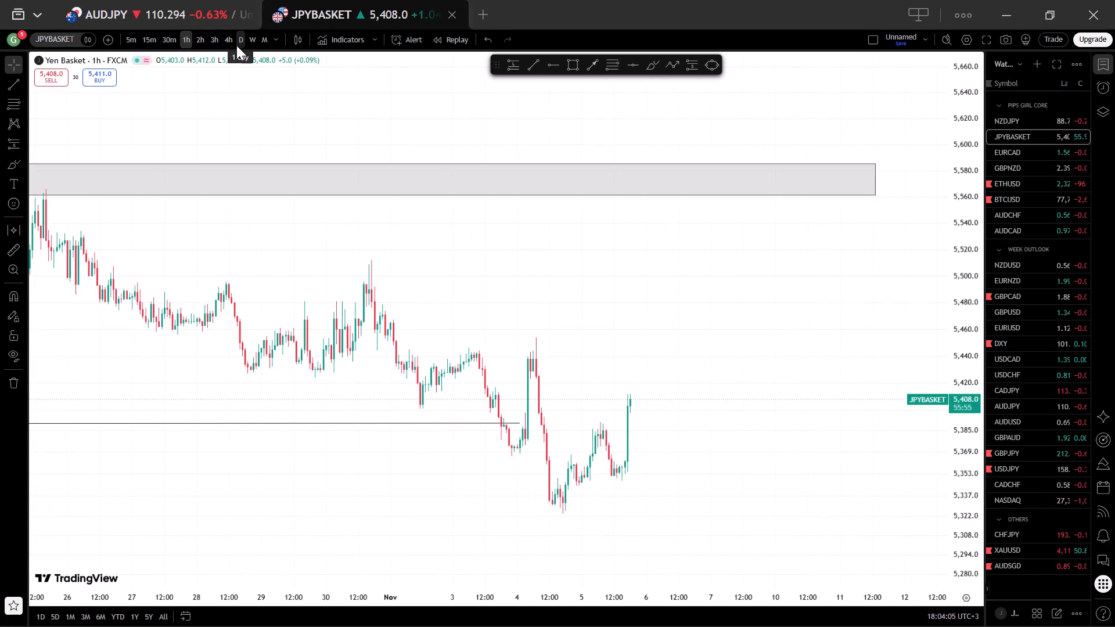
{"action": "left_click", "coordinate": [227, 38]}
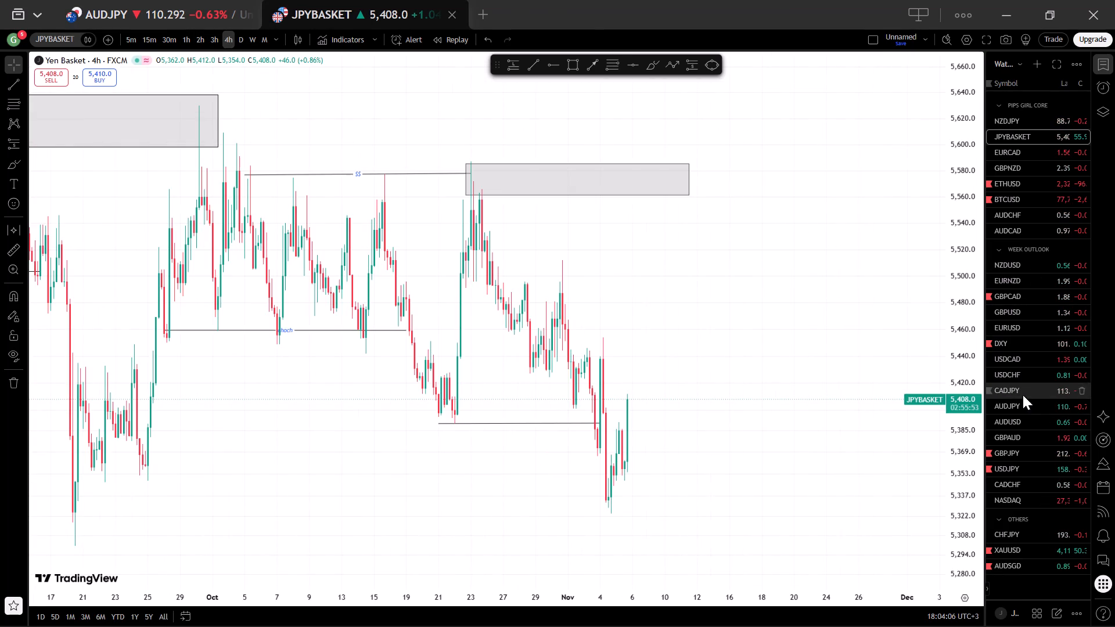
Look through the CADJPY and USDJPY 4-hour charts and the USDJPY, DXY, USDCAD and USDCHF 1-hour charts.
{"action": "left_click", "coordinate": [1019, 391]}
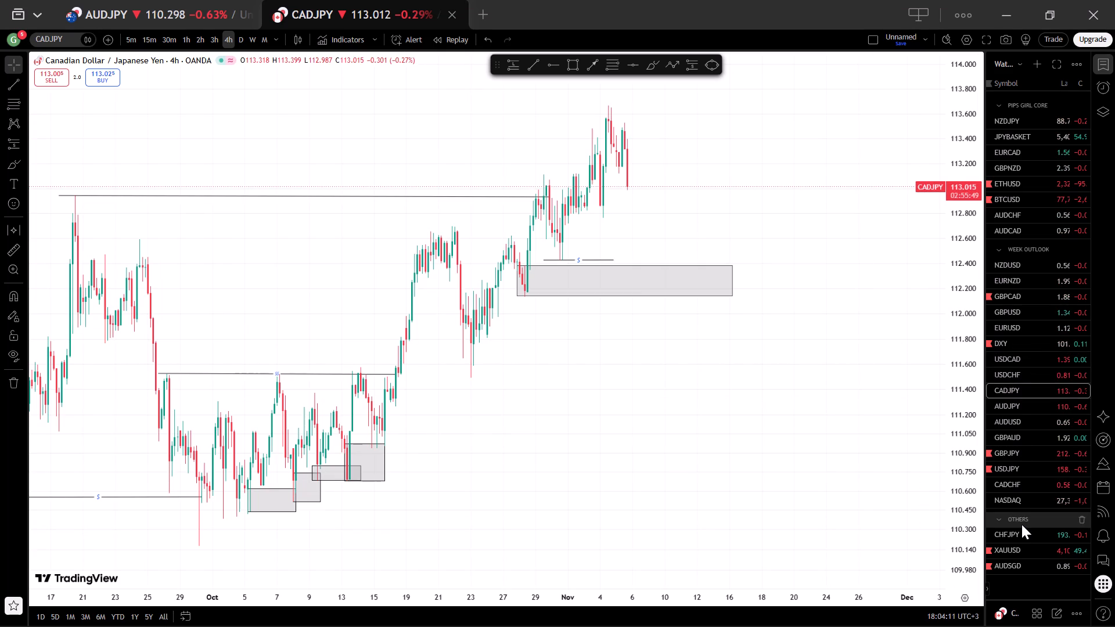
{"action": "left_click", "coordinate": [1015, 462]}
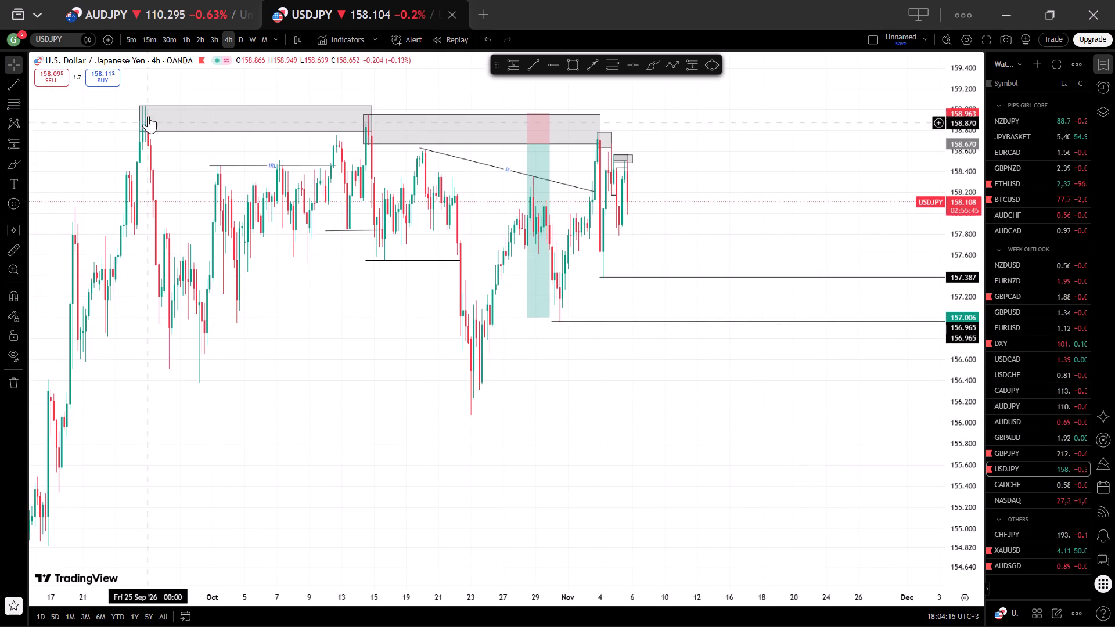
{"action": "left_click", "coordinate": [186, 39]}
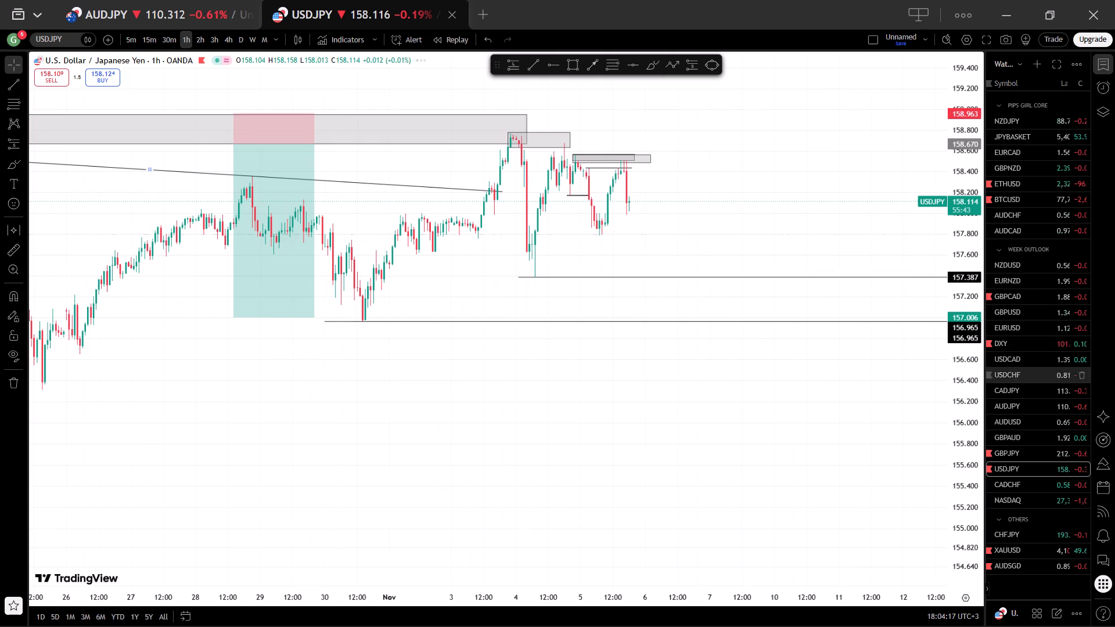
{"action": "left_click", "coordinate": [1025, 349]}
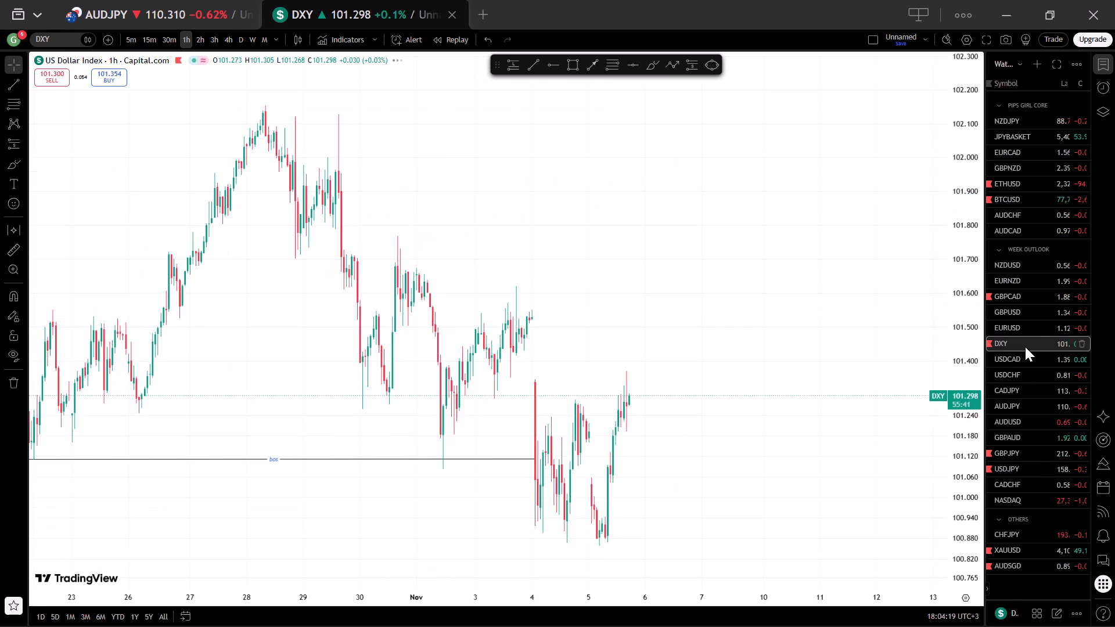
{"action": "left_click", "coordinate": [1016, 361]}
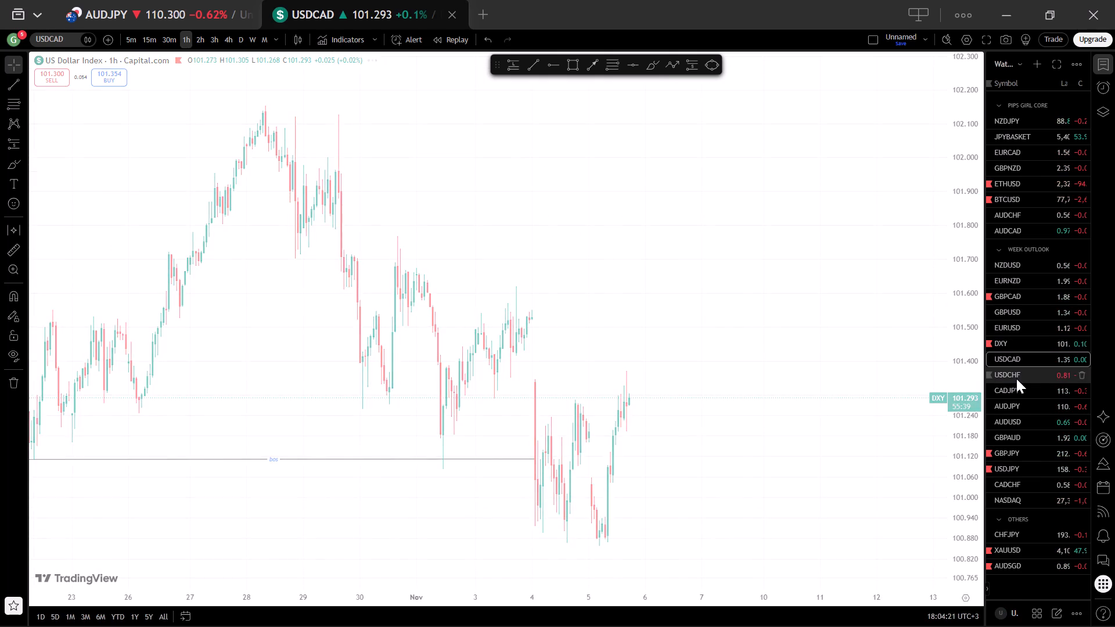
{"action": "left_click", "coordinate": [1016, 378]}
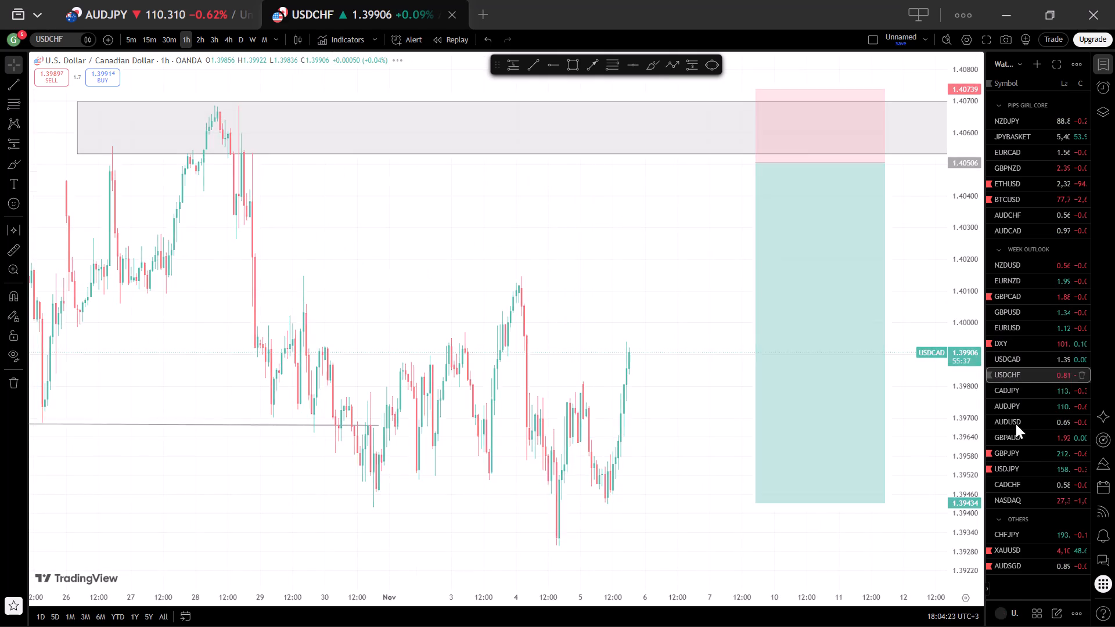
On the USDJPY 1-hour chart, delete the wider of the two overlapping zone rectangles, spanning 158.489 to 158.563.
{"action": "left_click", "coordinate": [1012, 468]}
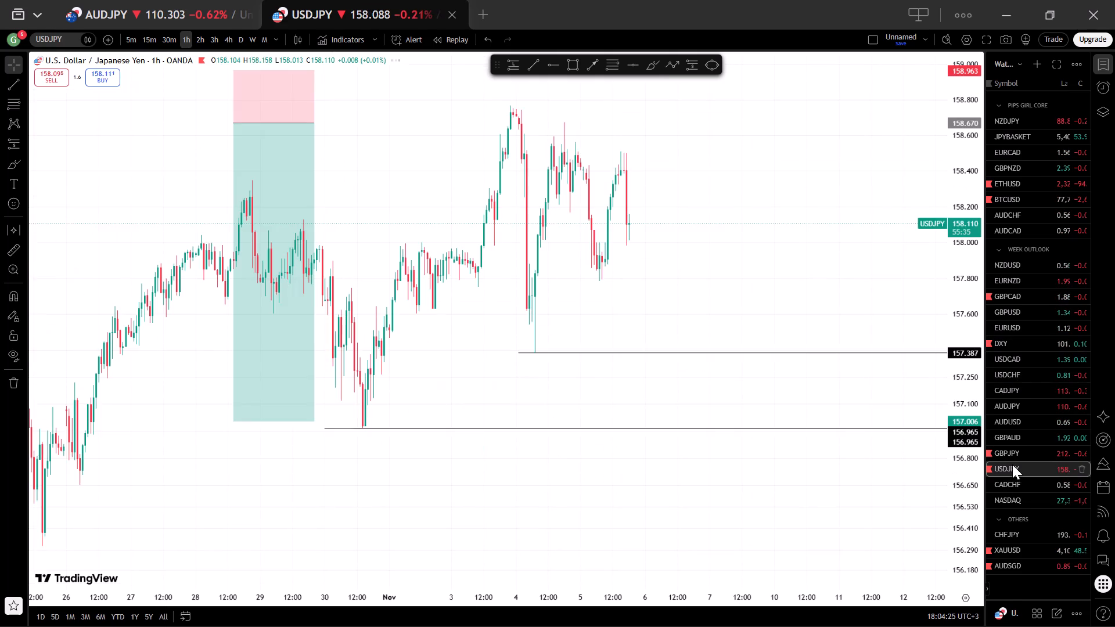
{"action": "scroll", "coordinate": [661, 344], "scroll_direction": "up", "scroll_amount": 3}
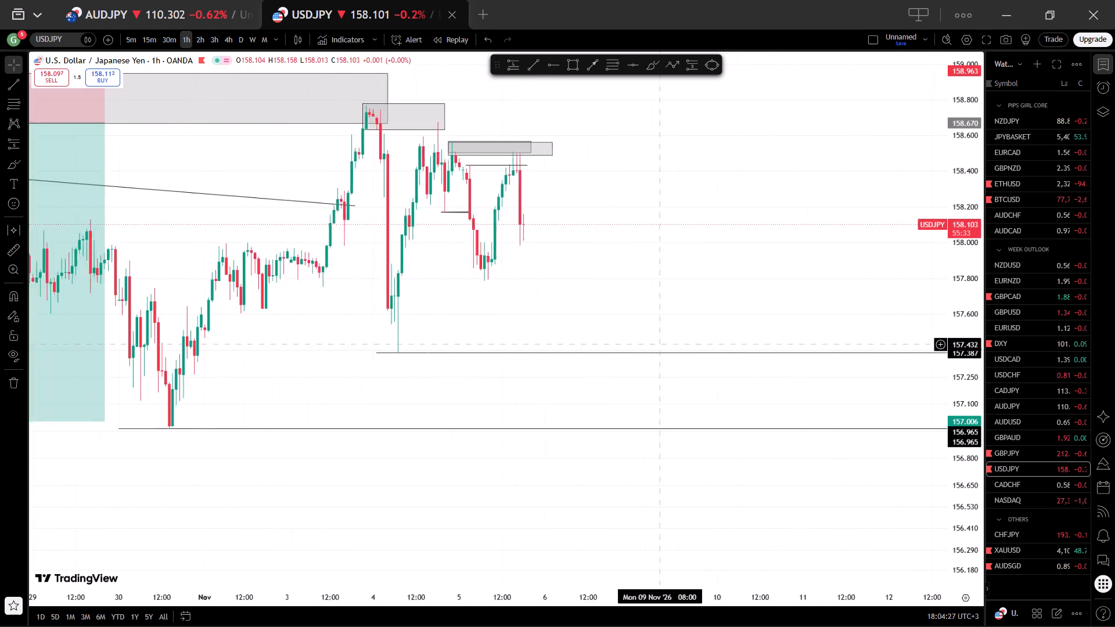
{"action": "scroll", "coordinate": [661, 344], "scroll_direction": "up", "scroll_amount": 1}
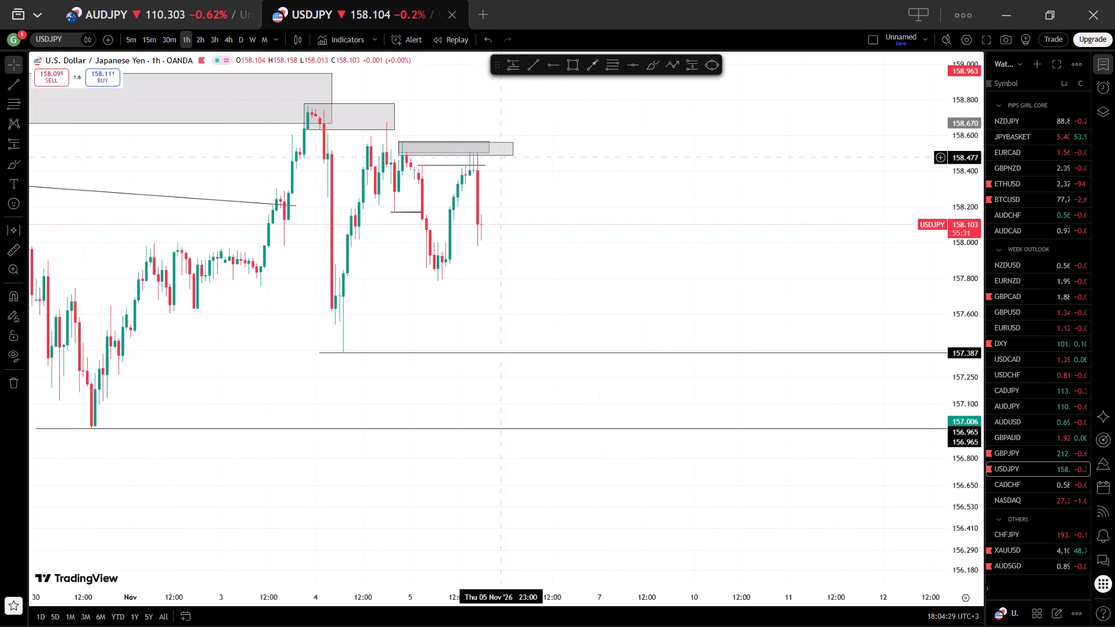
{"action": "left_click", "coordinate": [505, 155]}
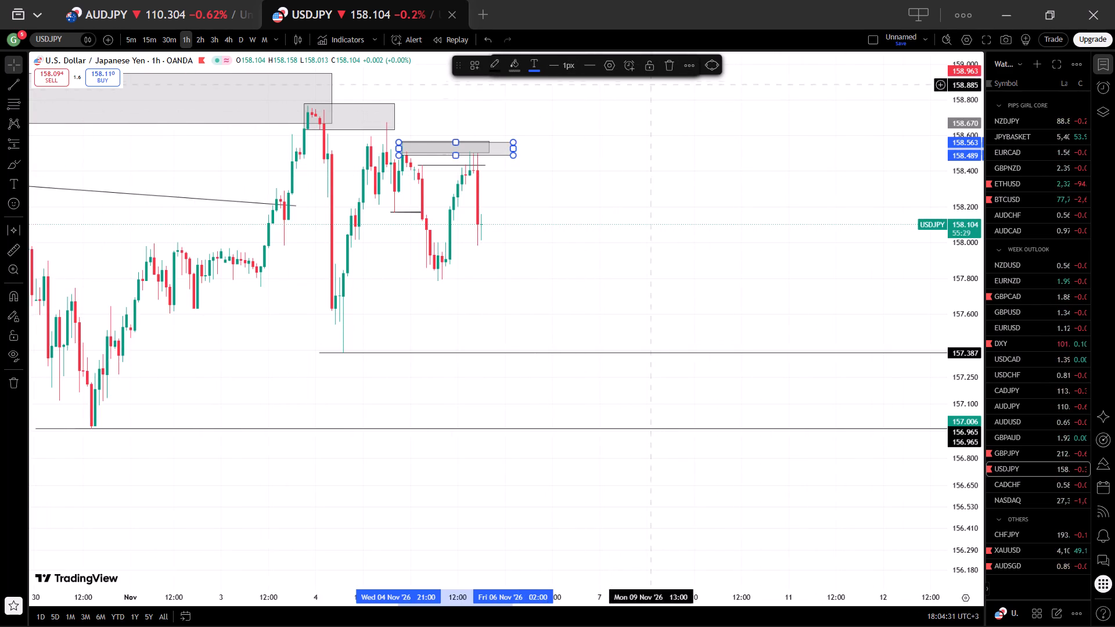
{"action": "left_click", "coordinate": [672, 56]}
Delete one of the overlapping short trend lines near 158.17 on the USDJPY chart.
{"action": "scroll", "coordinate": [582, 248], "scroll_direction": "up", "scroll_amount": 3}
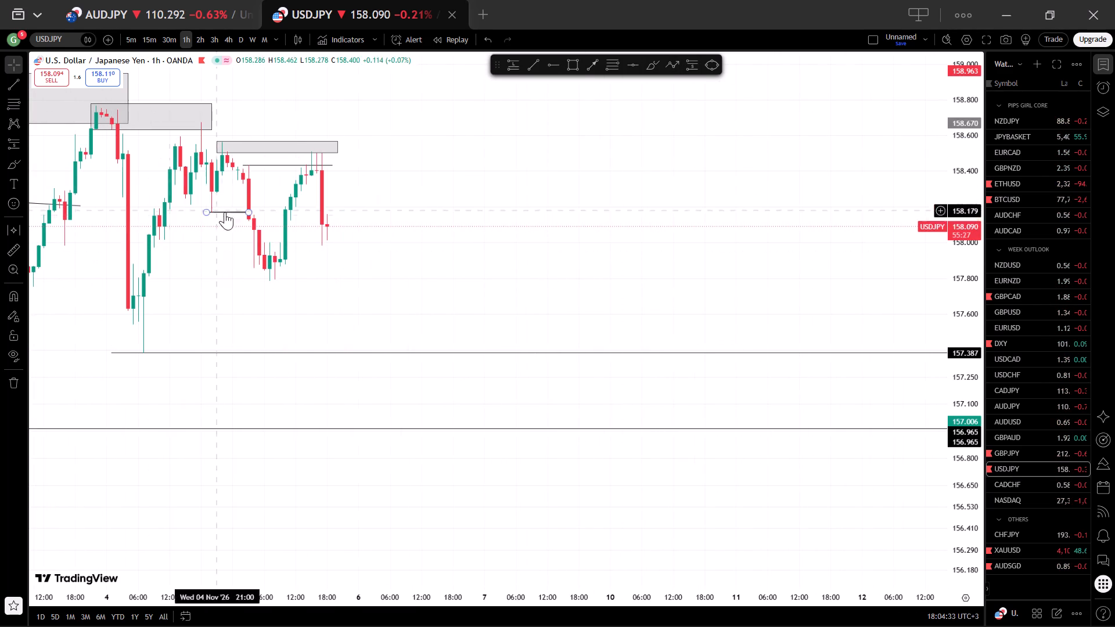
{"action": "double_click", "coordinate": [246, 215]}
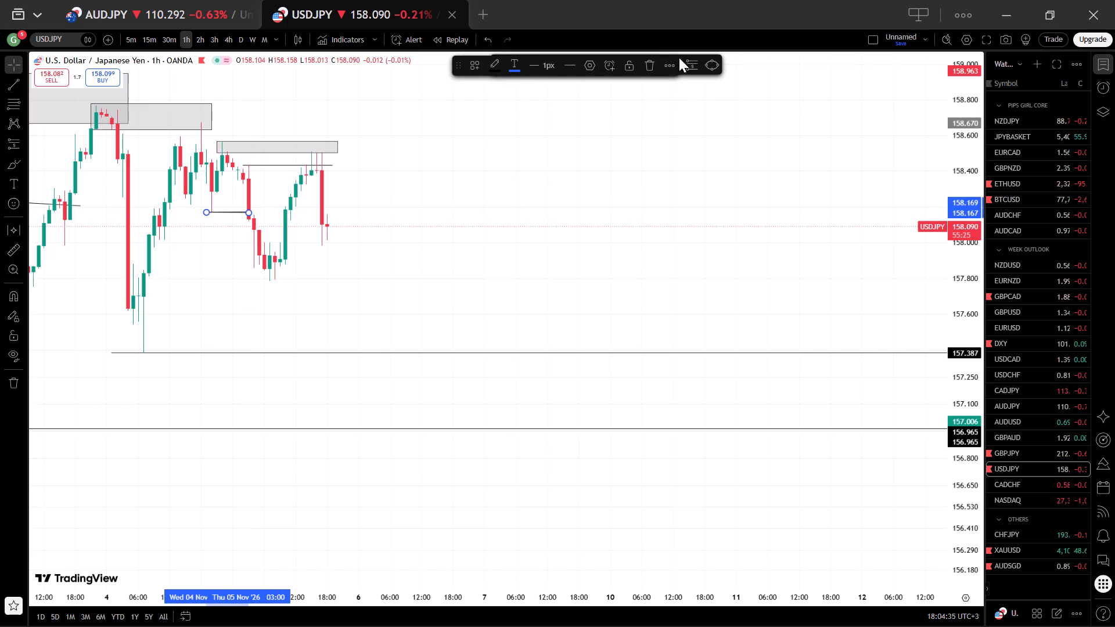
{"action": "left_click", "coordinate": [650, 58]}
Reset the USDJPY 1-hour chart view and examine recent price action around the remaining zones and lows.
{"action": "left_click_drag", "start_coordinate": [475, 146], "coordinate": [678, 152]}
{"action": "scroll", "coordinate": [722, 176], "scroll_direction": "down", "scroll_amount": 2}
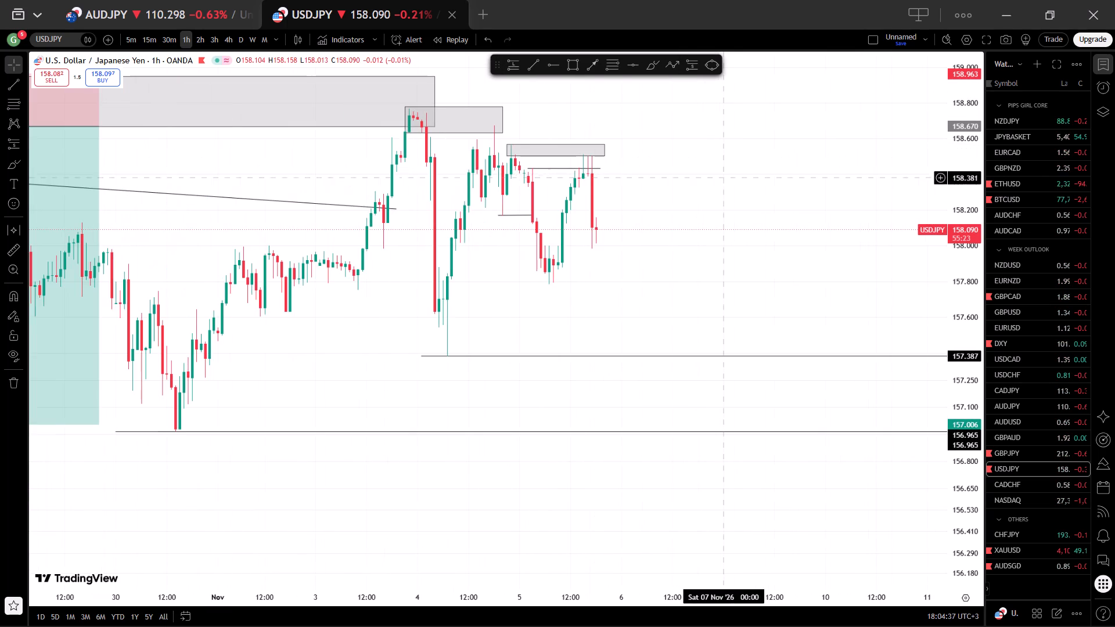
{"action": "scroll", "coordinate": [659, 384], "scroll_direction": "up", "scroll_amount": 4}
{"action": "scroll", "coordinate": [542, 317], "scroll_direction": "down", "scroll_amount": 2}
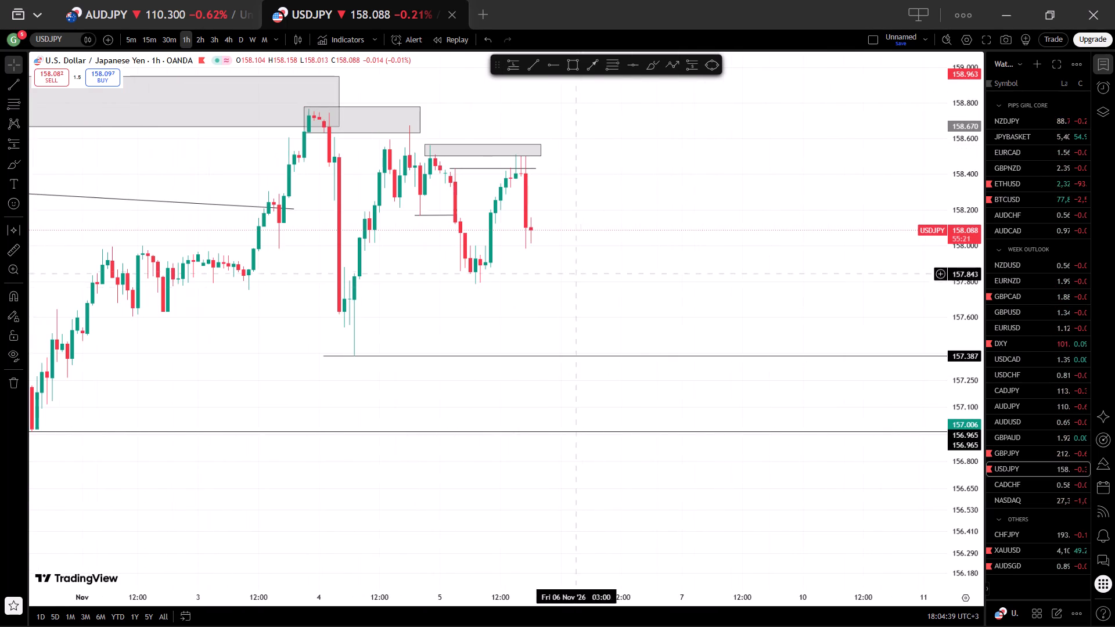
{"action": "right_click", "coordinate": [587, 271]}
{"action": "left_click", "coordinate": [631, 280]}
{"action": "left_click_drag", "start_coordinate": [732, 291], "coordinate": [396, 405]}
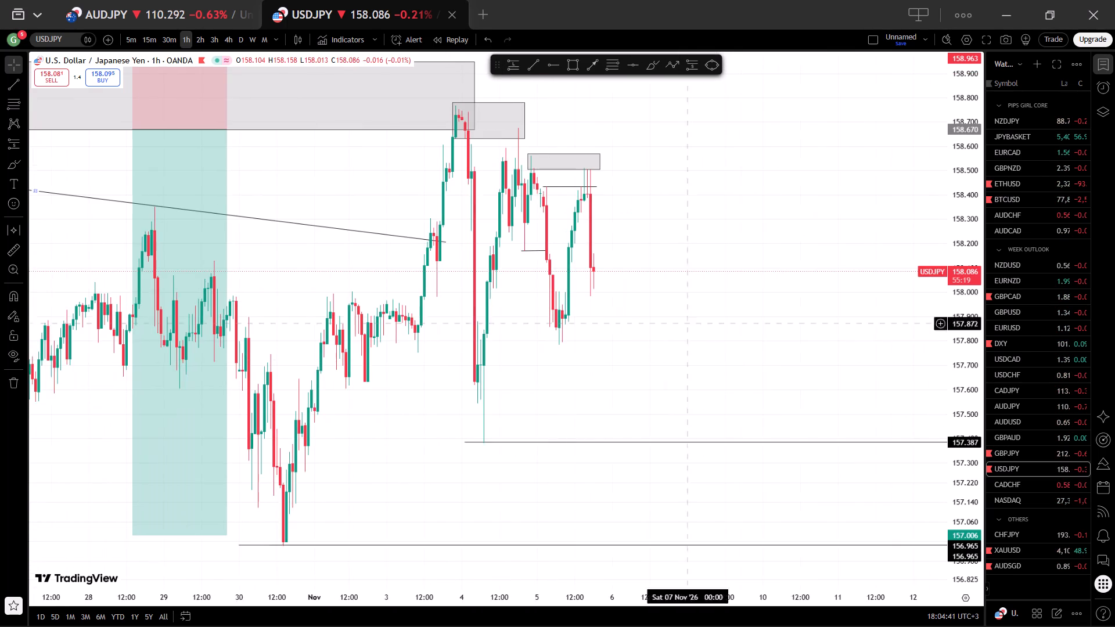
Check USDJPY price action around the zones on the 15-minute chart and return to the 1-hour timeframe.
{"action": "left_click_drag", "start_coordinate": [780, 297], "coordinate": [744, 320]}
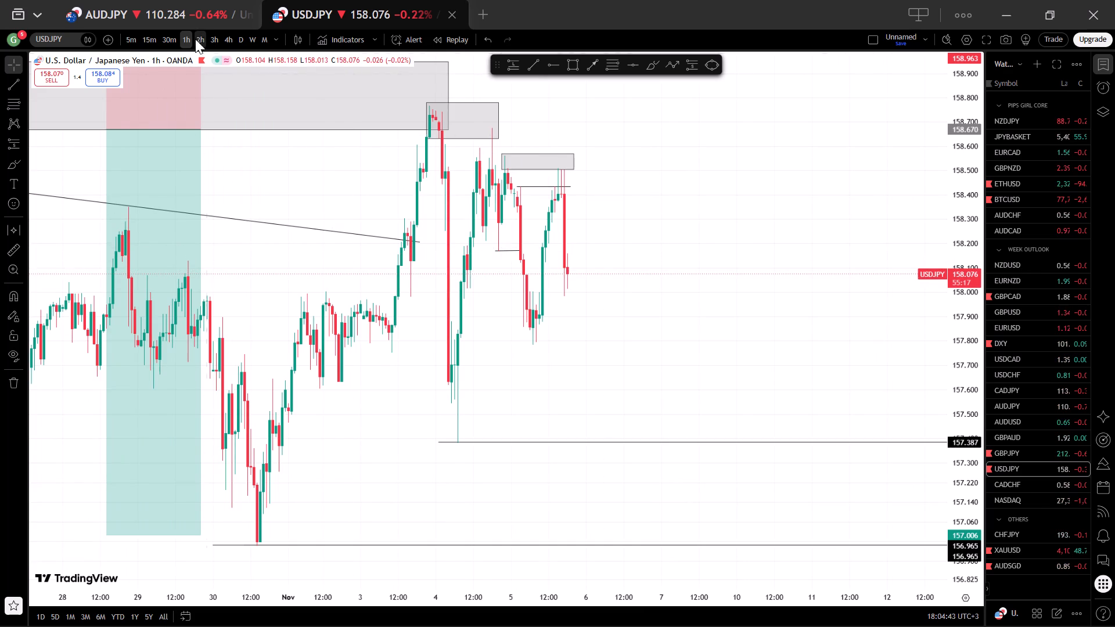
{"action": "left_click", "coordinate": [153, 35]}
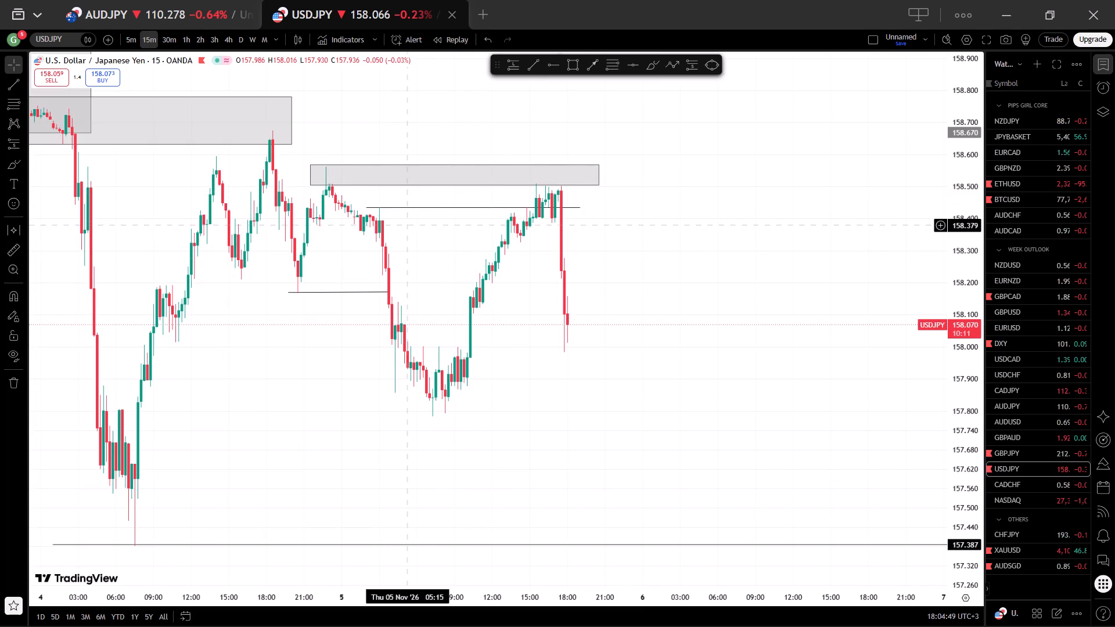
{"action": "left_click", "coordinate": [184, 43]}
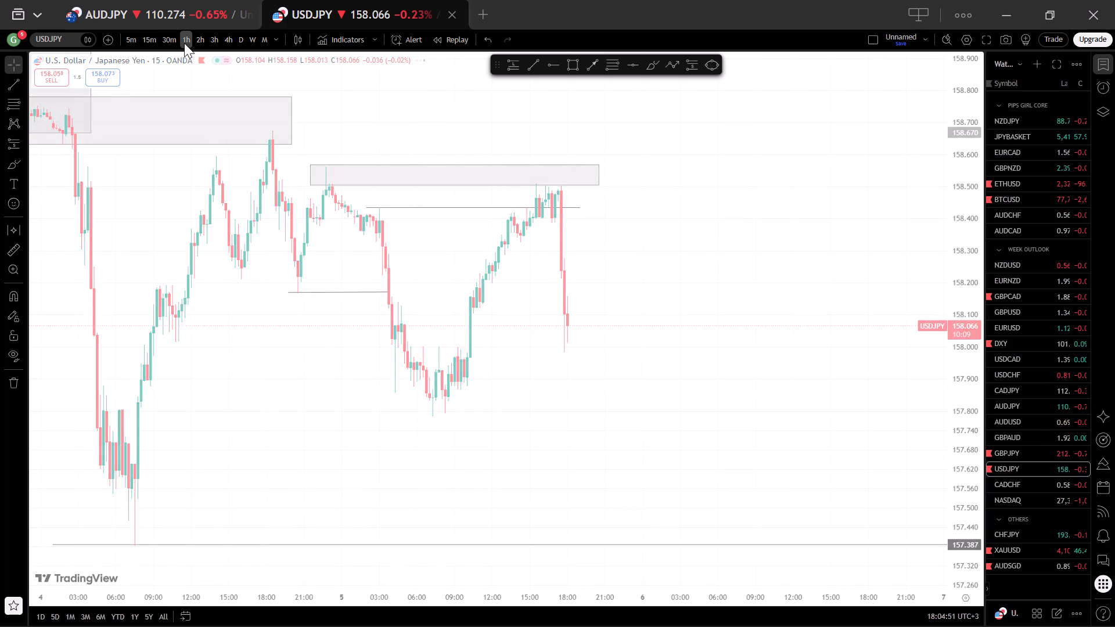
Shift the short horizontal line near 158.434 on the USDJPY 1-hour chart one candle earlier.
{"action": "scroll", "coordinate": [552, 308], "scroll_direction": "up", "scroll_amount": 4}
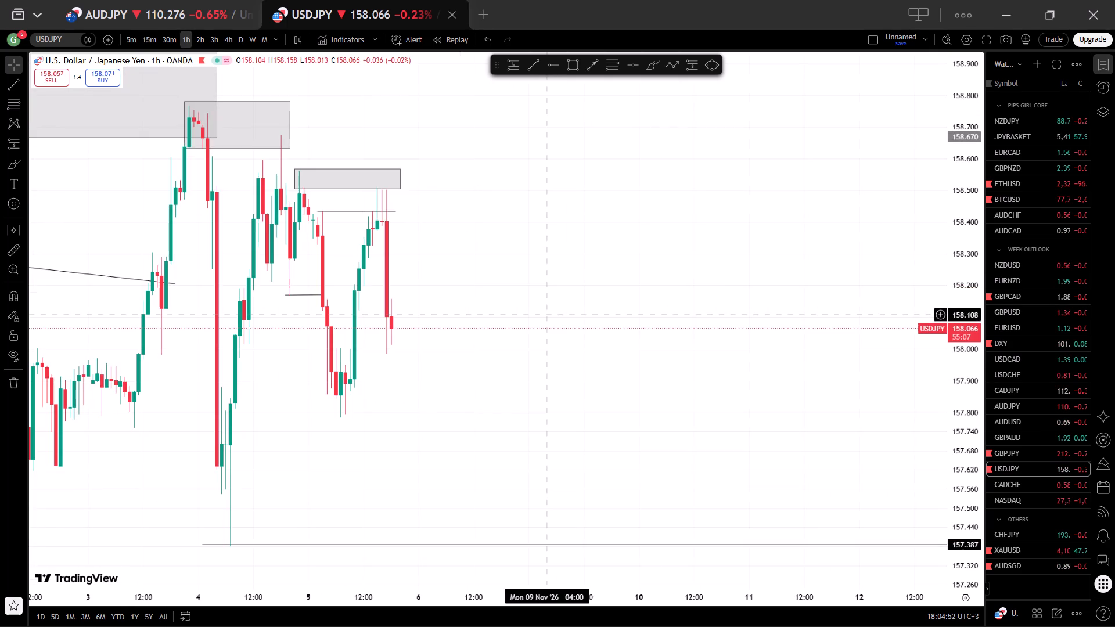
{"action": "scroll", "coordinate": [548, 315], "scroll_direction": "up", "scroll_amount": 3}
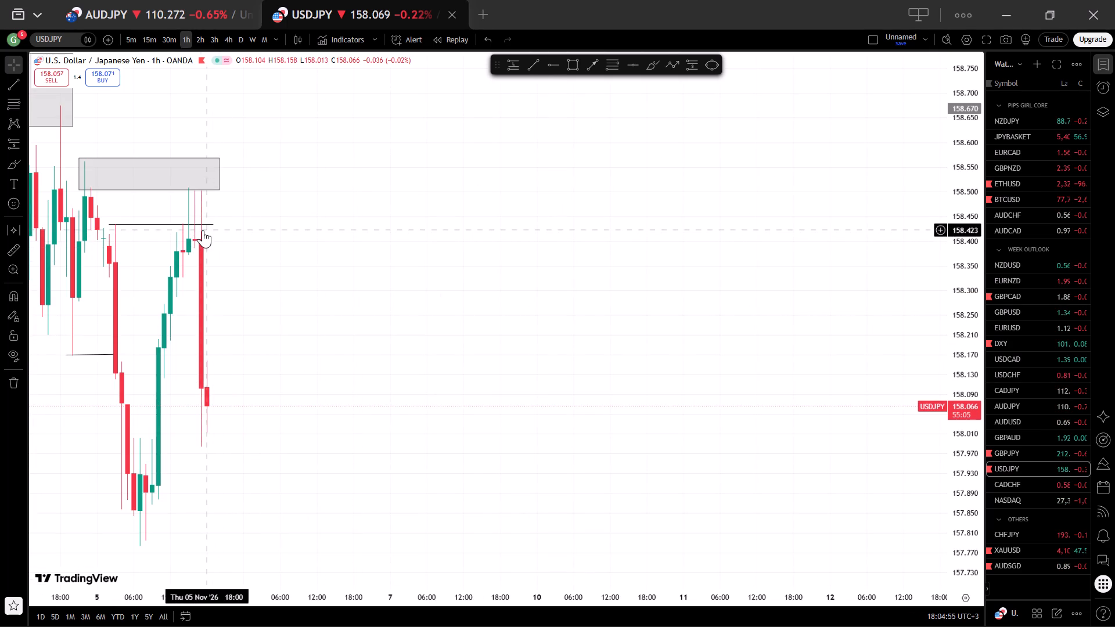
{"action": "left_click_drag", "start_coordinate": [200, 226], "coordinate": [192, 226]}
{"action": "left_click_drag", "start_coordinate": [192, 227], "coordinate": [182, 227]}
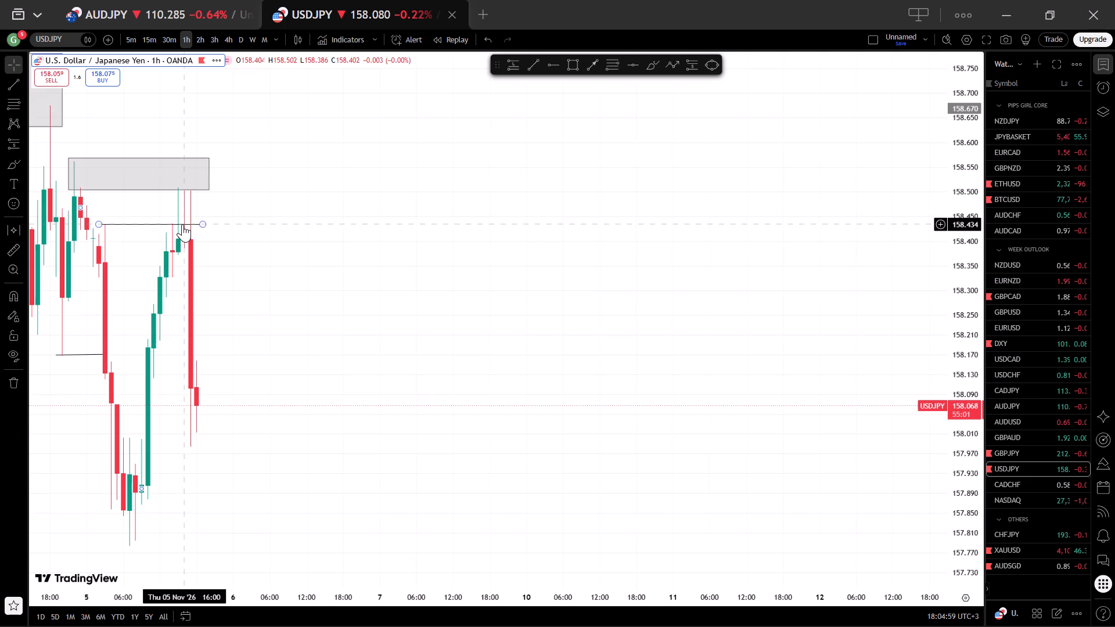
{"action": "left_click_drag", "start_coordinate": [182, 224], "coordinate": [176, 224]}
{"action": "left_click", "coordinate": [283, 242]}
{"action": "scroll", "coordinate": [356, 224], "scroll_direction": "down", "scroll_amount": 2}
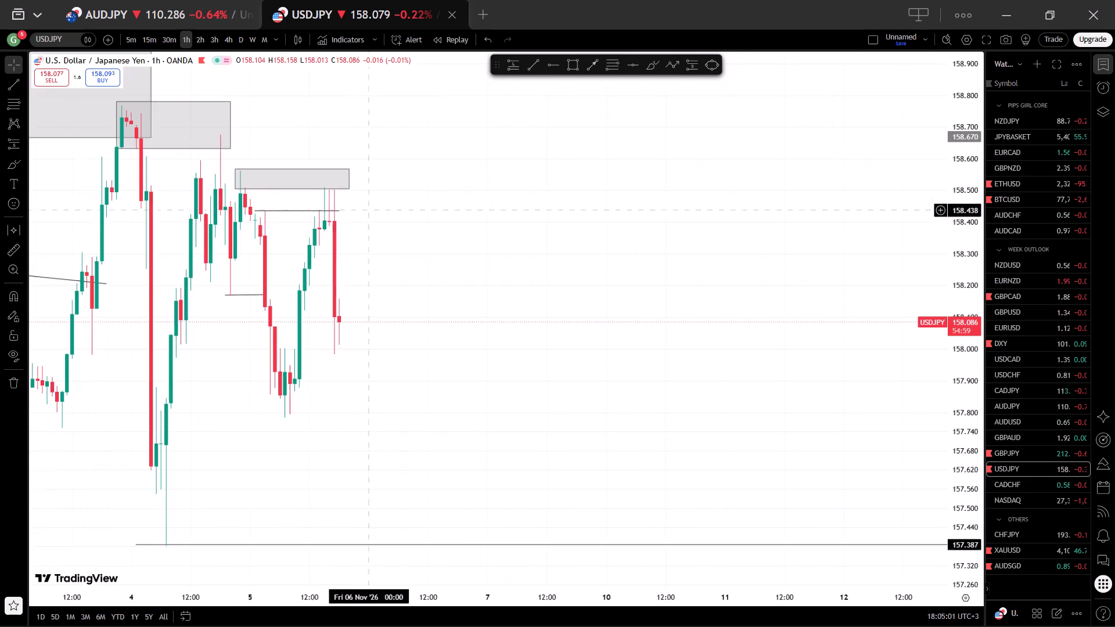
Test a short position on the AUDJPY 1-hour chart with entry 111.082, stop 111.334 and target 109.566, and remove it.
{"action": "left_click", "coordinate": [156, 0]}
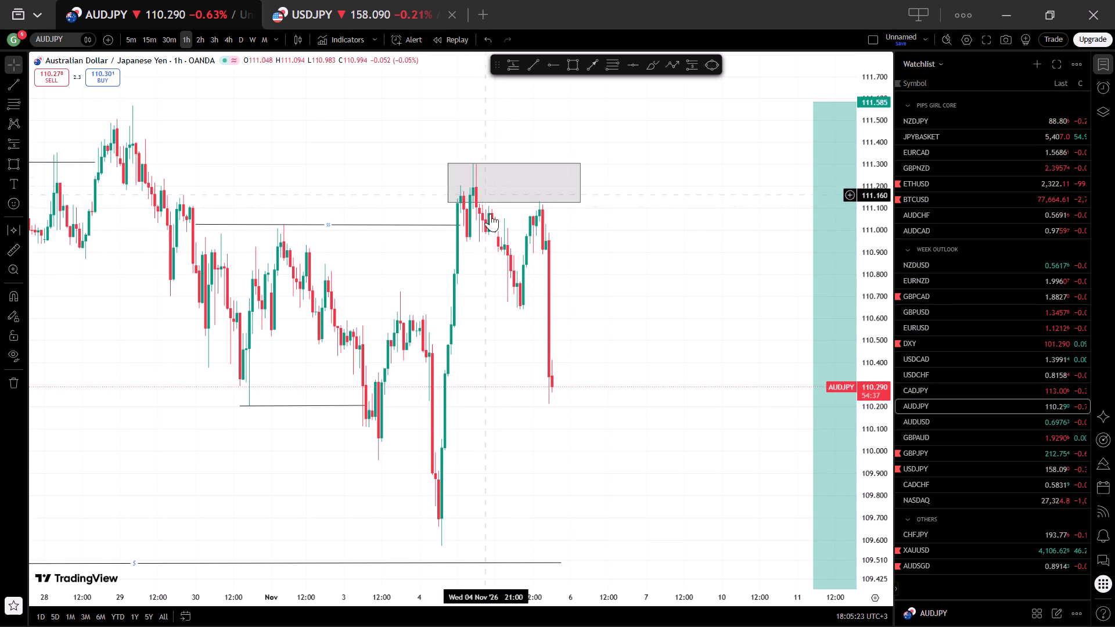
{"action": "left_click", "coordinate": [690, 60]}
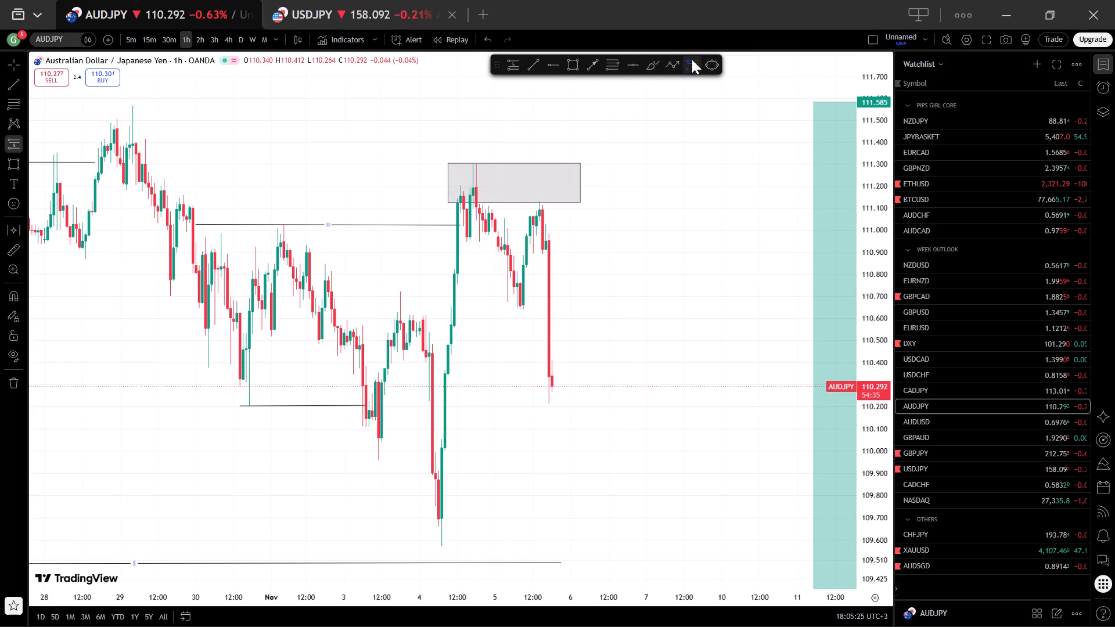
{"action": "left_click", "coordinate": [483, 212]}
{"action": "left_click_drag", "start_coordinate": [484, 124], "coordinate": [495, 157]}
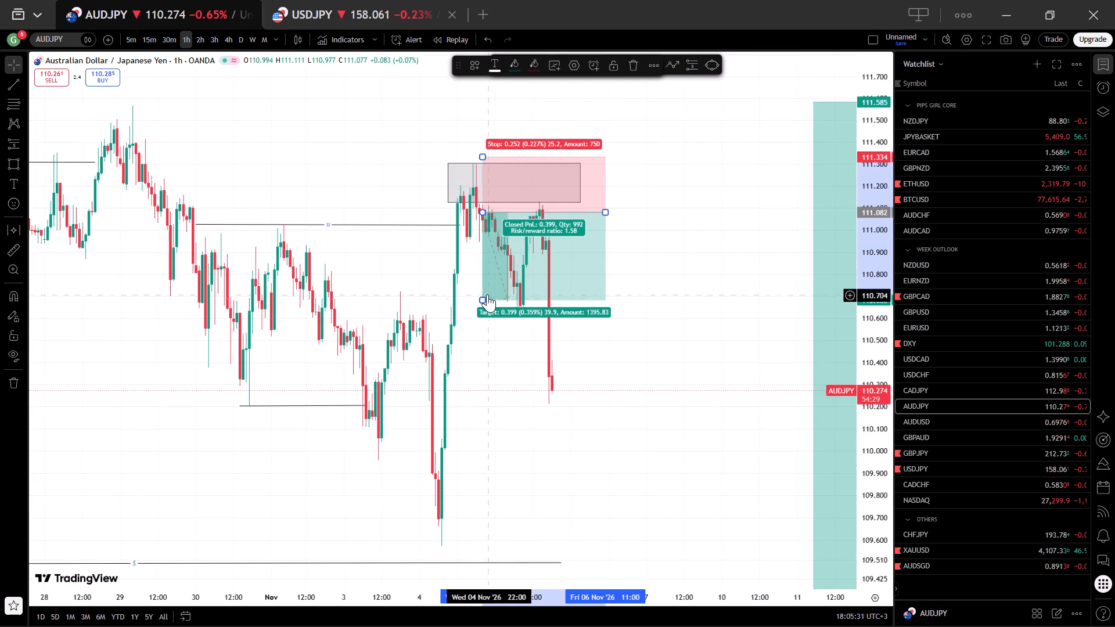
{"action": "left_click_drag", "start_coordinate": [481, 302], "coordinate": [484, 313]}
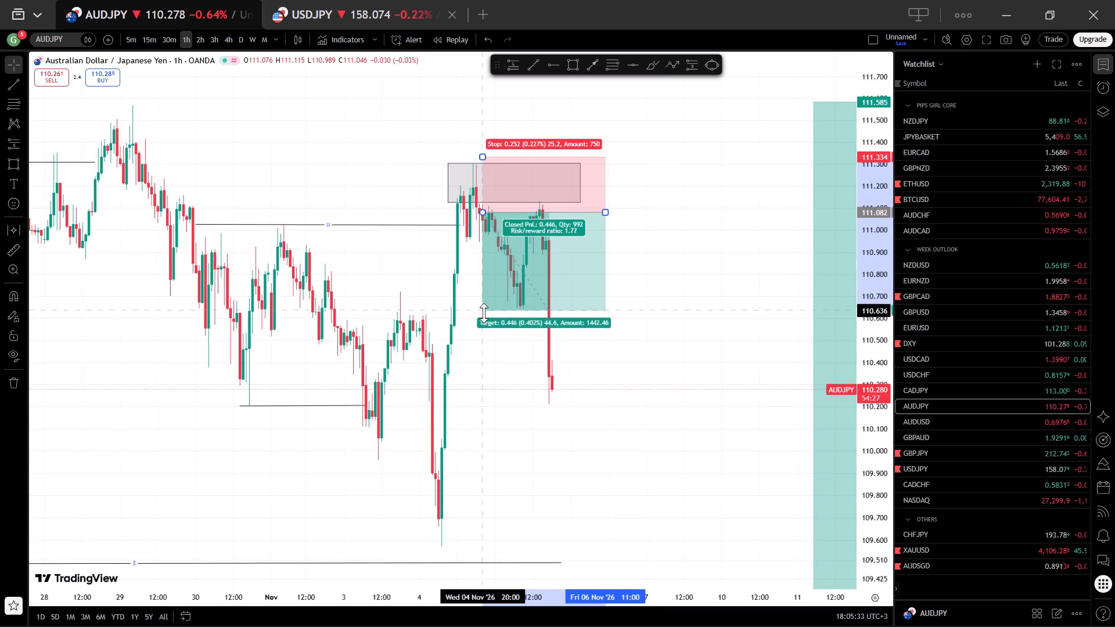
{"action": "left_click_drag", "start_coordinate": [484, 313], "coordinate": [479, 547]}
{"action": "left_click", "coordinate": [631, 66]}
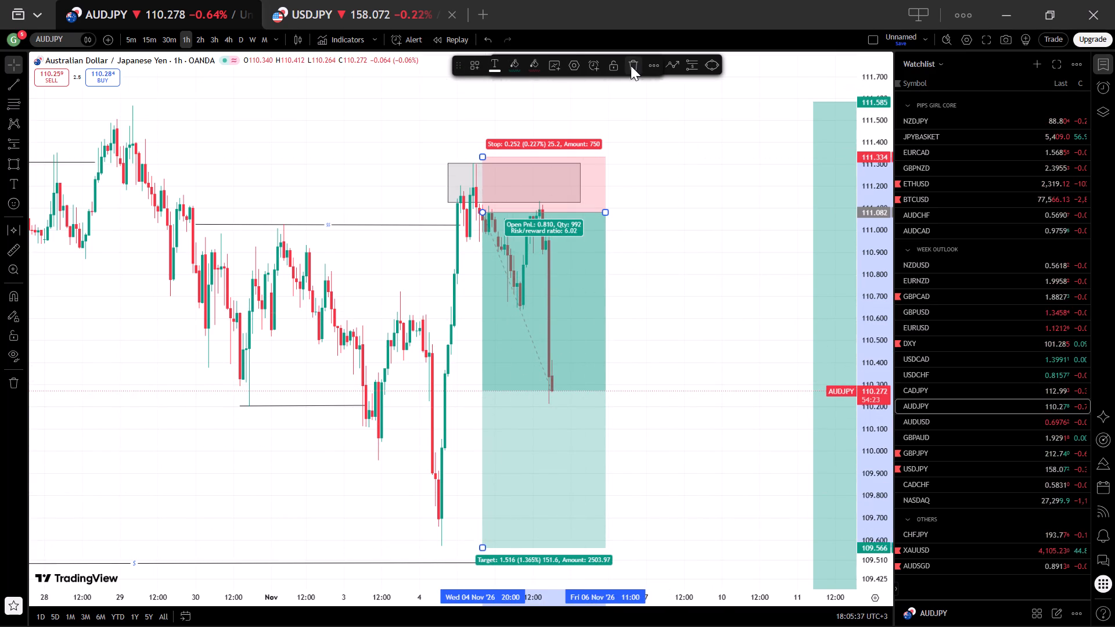
Compare the recent structure of AUDJPY and AUDUSD on their 1-hour charts.
{"action": "scroll", "coordinate": [761, 257], "scroll_direction": "down", "scroll_amount": 2}
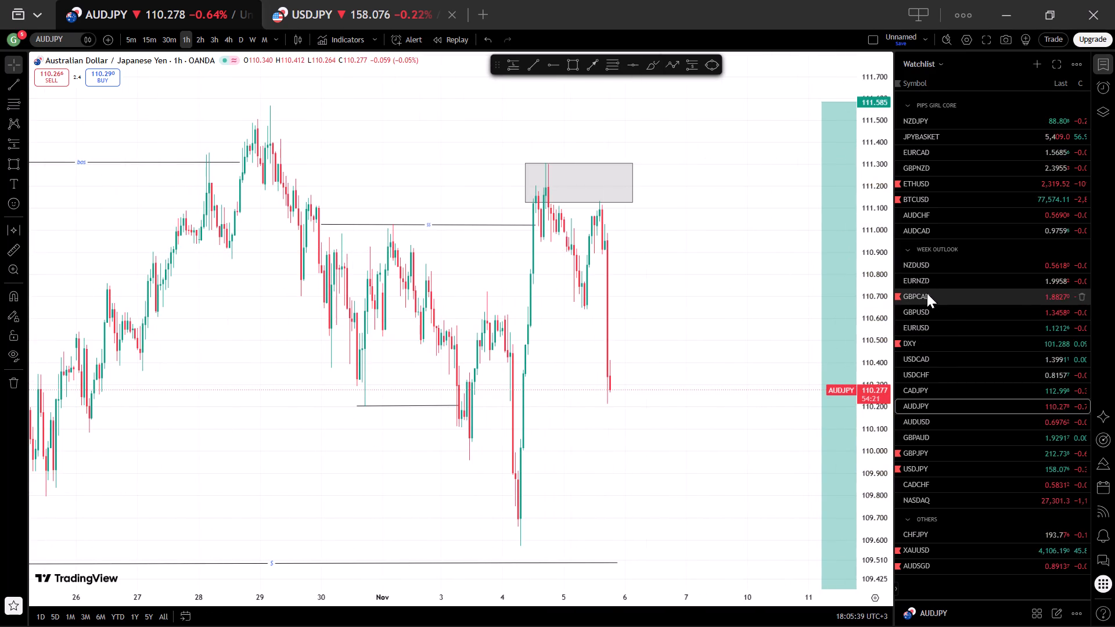
{"action": "left_click", "coordinate": [923, 421]}
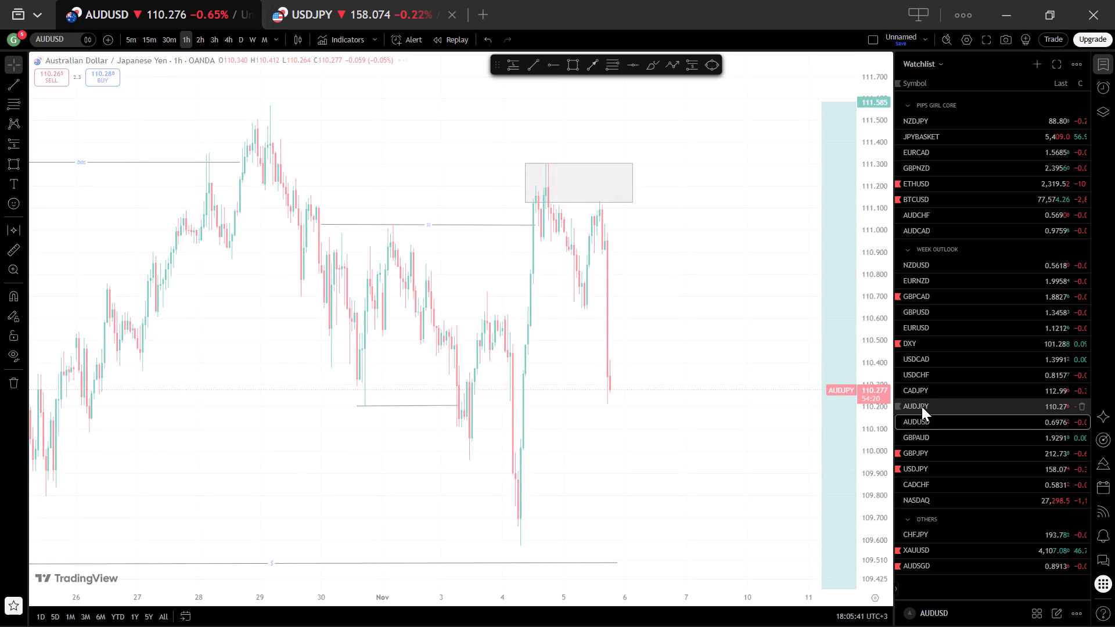
{"action": "scroll", "coordinate": [685, 392], "scroll_direction": "down", "scroll_amount": 4}
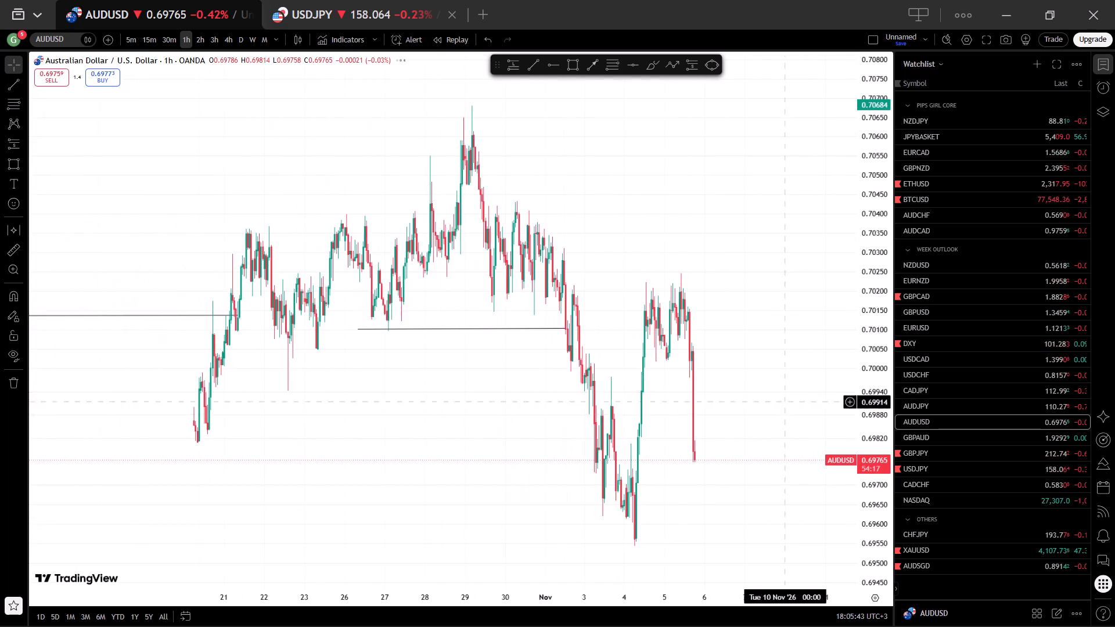
{"action": "scroll", "coordinate": [864, 439], "scroll_direction": "down", "scroll_amount": 5}
{"action": "left_click_drag", "start_coordinate": [789, 443], "coordinate": [767, 356]}
{"action": "scroll", "coordinate": [764, 343], "scroll_direction": "up", "scroll_amount": 2}
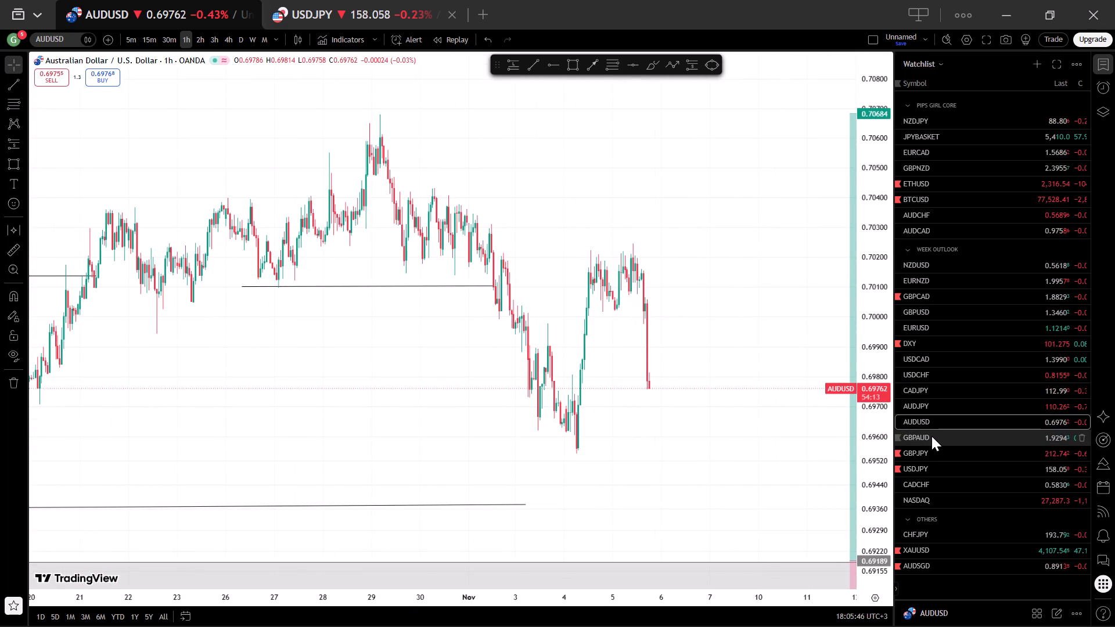
{"action": "left_click", "coordinate": [927, 408]}
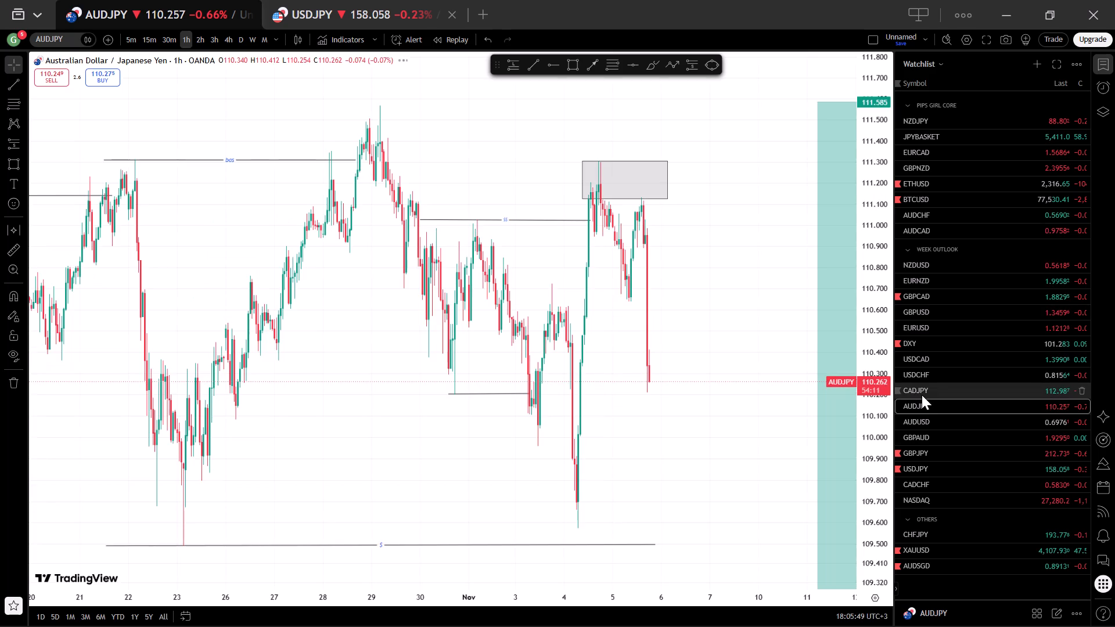
{"action": "scroll", "coordinate": [902, 379], "scroll_direction": "up", "scroll_amount": 3}
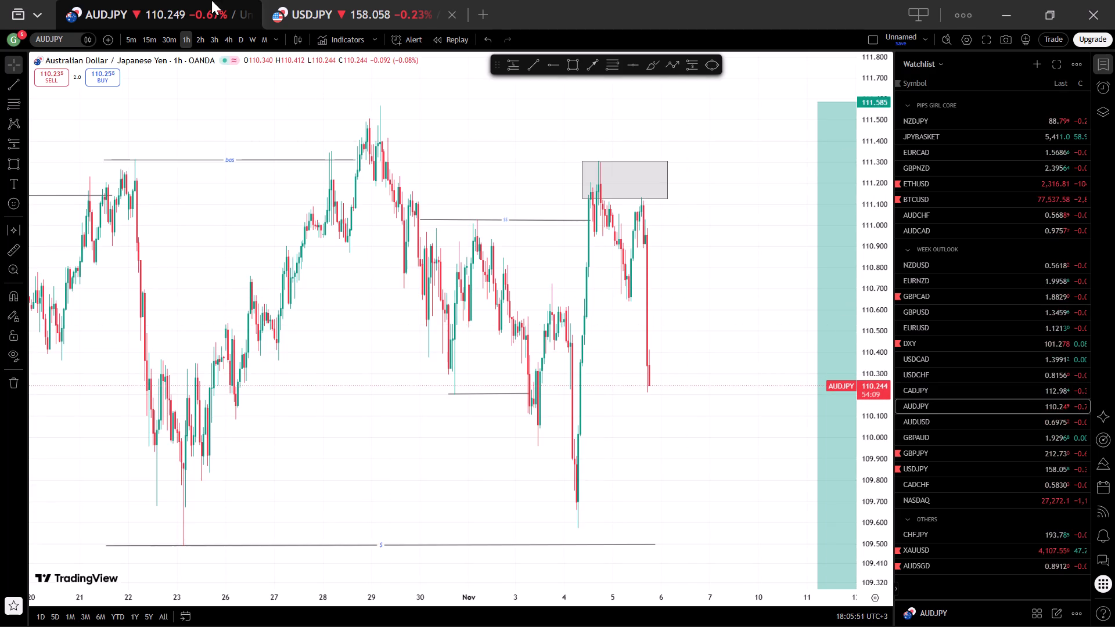
Examine the USDJPY 1-hour chart around the latest drop from the upper zones.
{"action": "left_click", "coordinate": [153, 0]}
{"action": "left_click", "coordinate": [320, 0]}
{"action": "scroll", "coordinate": [527, 272], "scroll_direction": "down", "scroll_amount": 2}
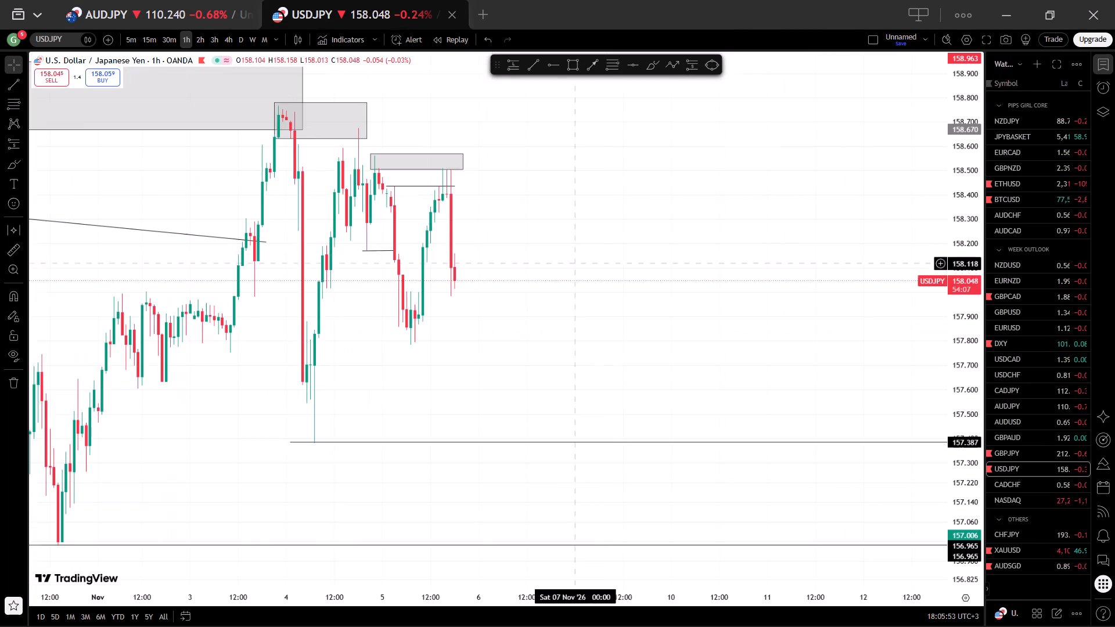
{"action": "scroll", "coordinate": [607, 246], "scroll_direction": "down", "scroll_amount": 2}
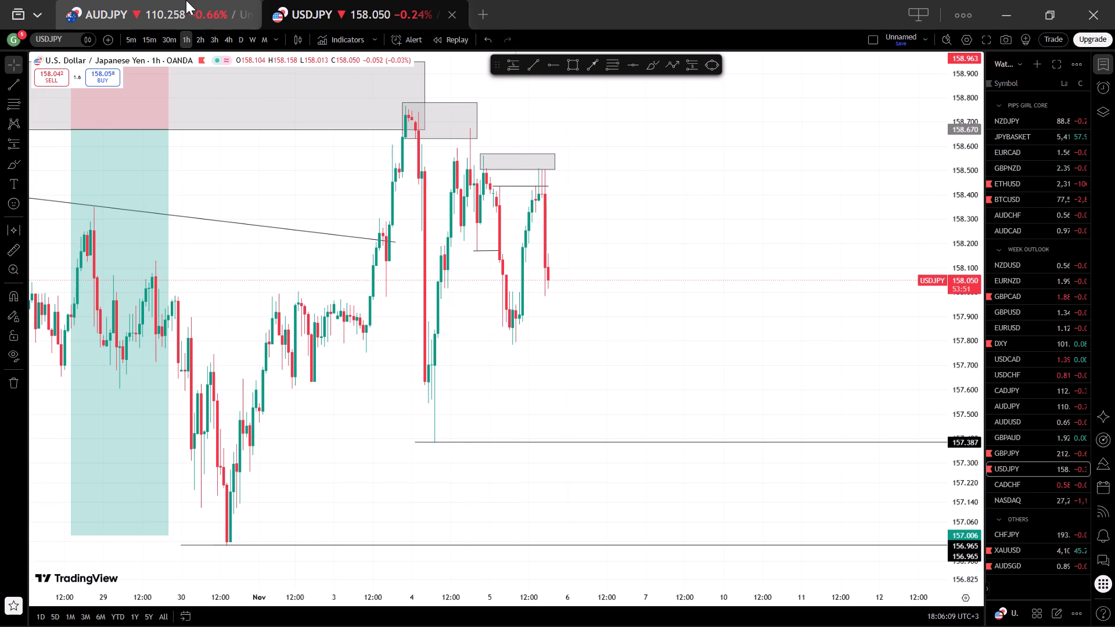
{"action": "scroll", "coordinate": [539, 346], "scroll_direction": "up", "scroll_amount": 2}
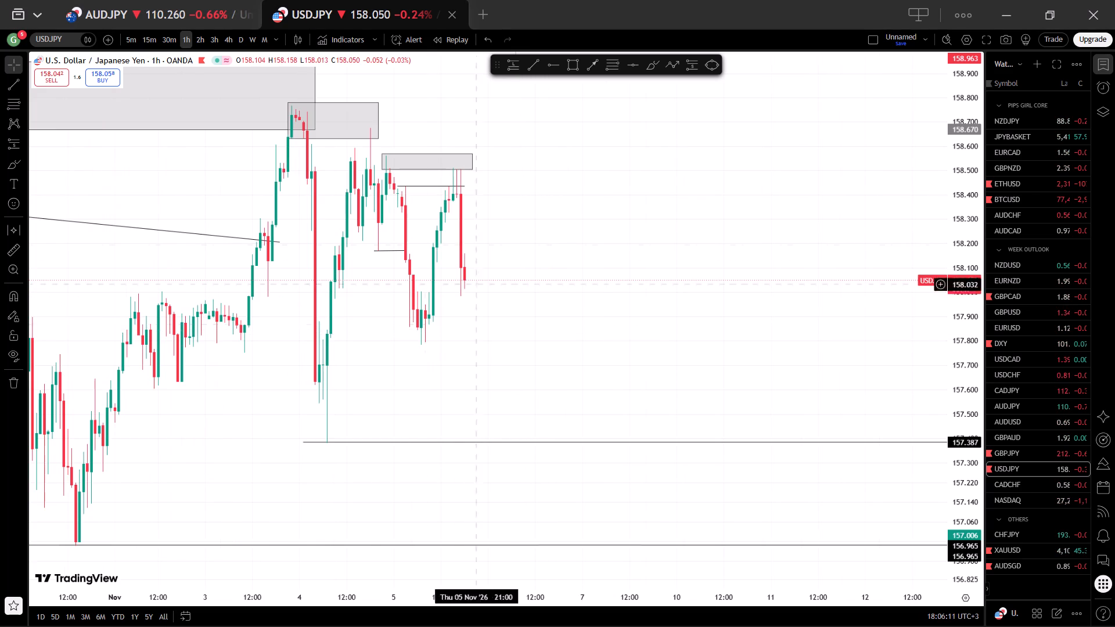
Examine AUDJPY on the 4-hour timeframe and compare its swings and zones with the USDJPY 1-hour chart.
{"action": "left_click", "coordinate": [154, 0]}
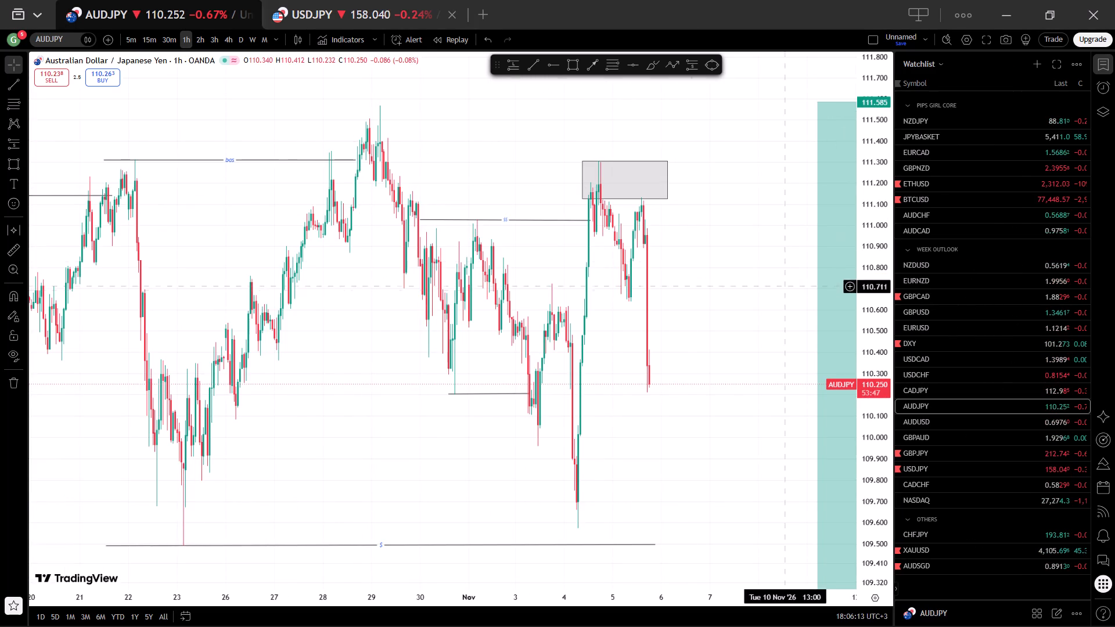
{"action": "left_click", "coordinate": [224, 44]}
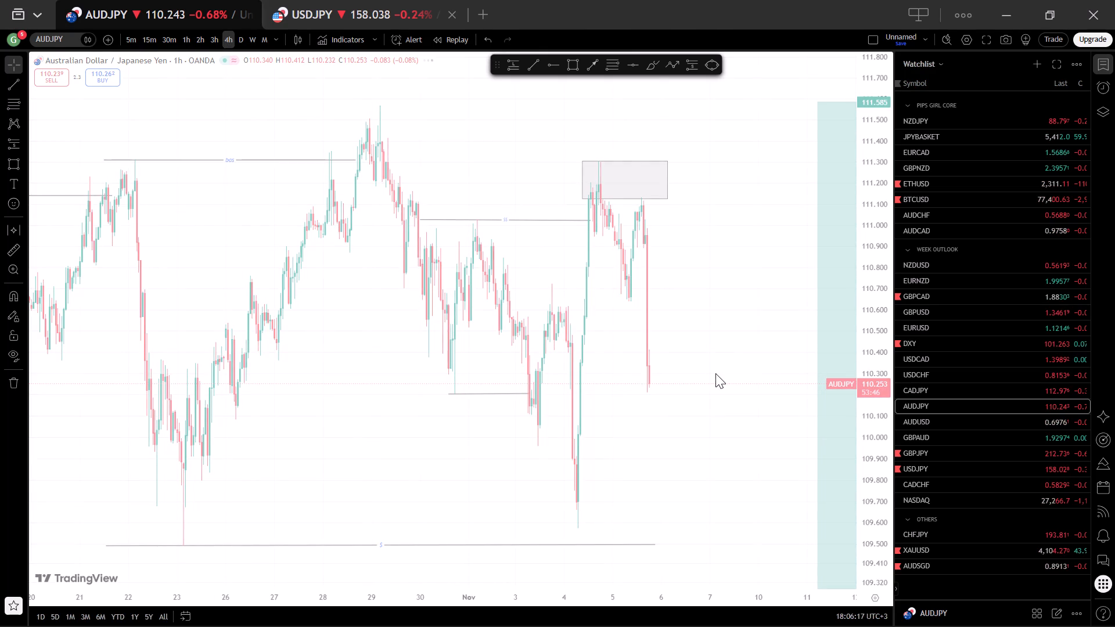
{"action": "scroll", "coordinate": [713, 376], "scroll_direction": "up", "scroll_amount": 5}
{"action": "scroll", "coordinate": [879, 431], "scroll_direction": "down", "scroll_amount": 10}
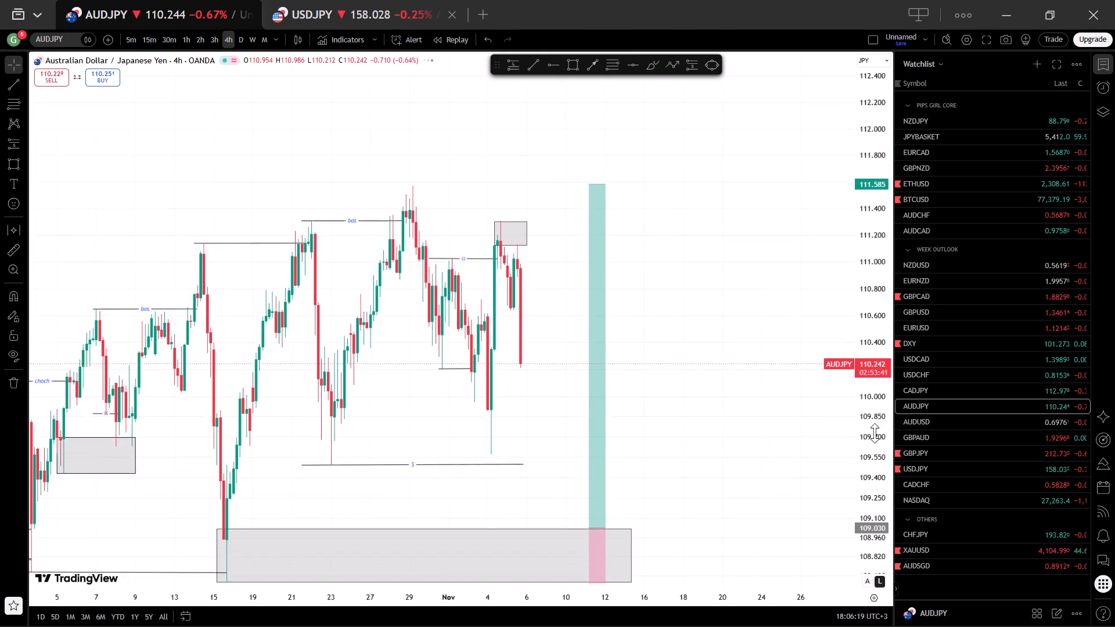
{"action": "scroll", "coordinate": [753, 409], "scroll_direction": "up", "scroll_amount": 3}
{"action": "left_click_drag", "start_coordinate": [682, 392], "coordinate": [754, 406]}
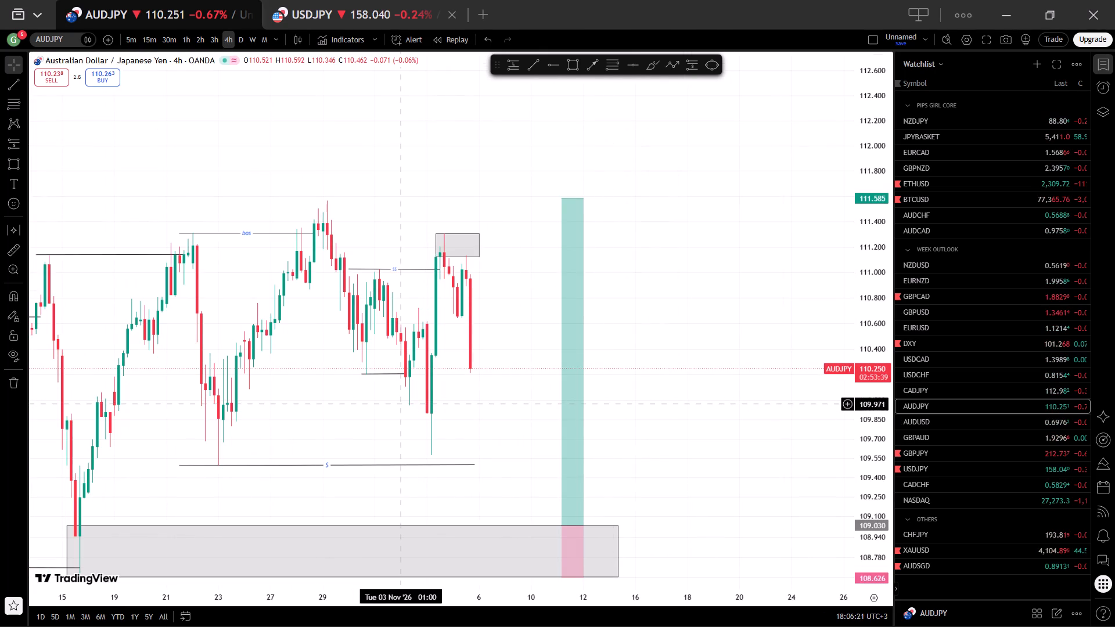
{"action": "scroll", "coordinate": [403, 409], "scroll_direction": "down", "scroll_amount": 2}
{"action": "scroll", "coordinate": [882, 440], "scroll_direction": "up", "scroll_amount": 3}
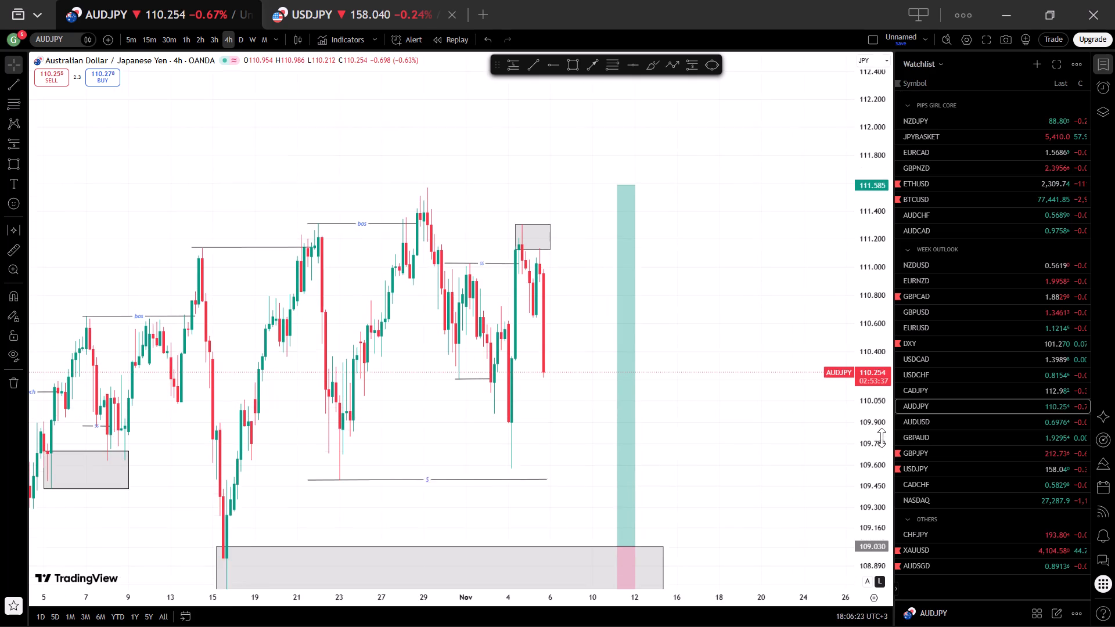
{"action": "scroll", "coordinate": [882, 438], "scroll_direction": "up", "scroll_amount": 1}
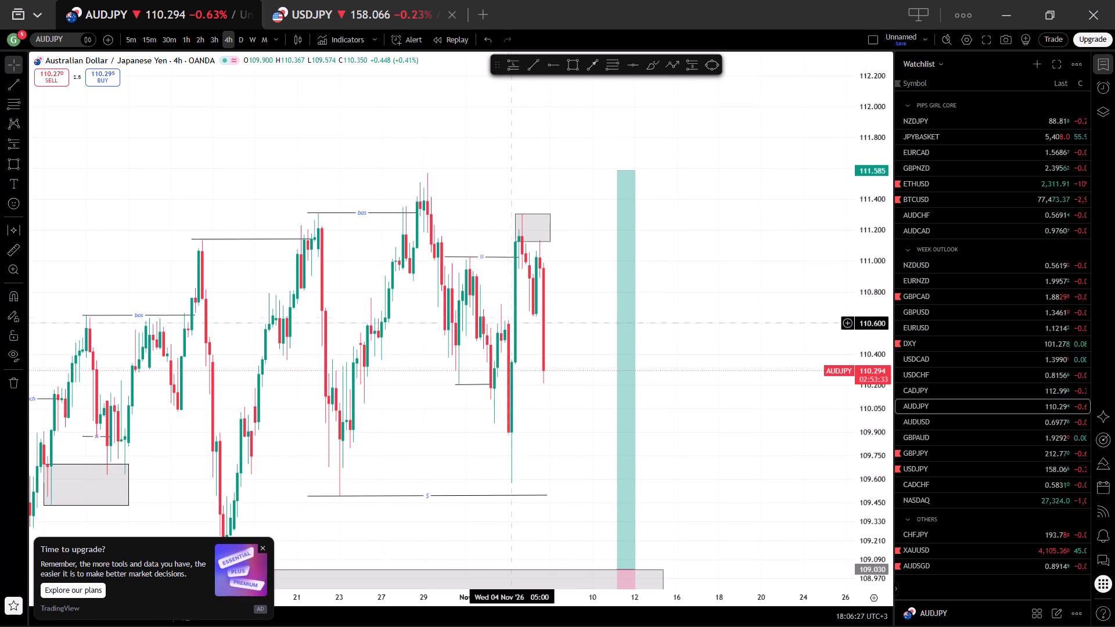
{"action": "left_click", "coordinate": [374, 0]}
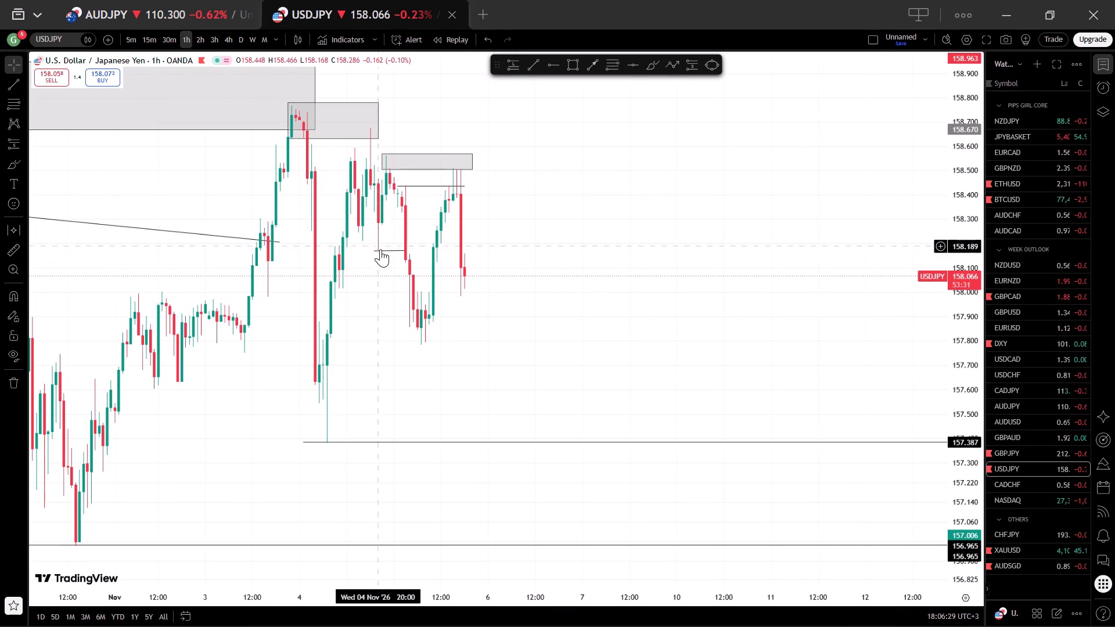
{"action": "scroll", "coordinate": [380, 249], "scroll_direction": "up", "scroll_amount": 1}
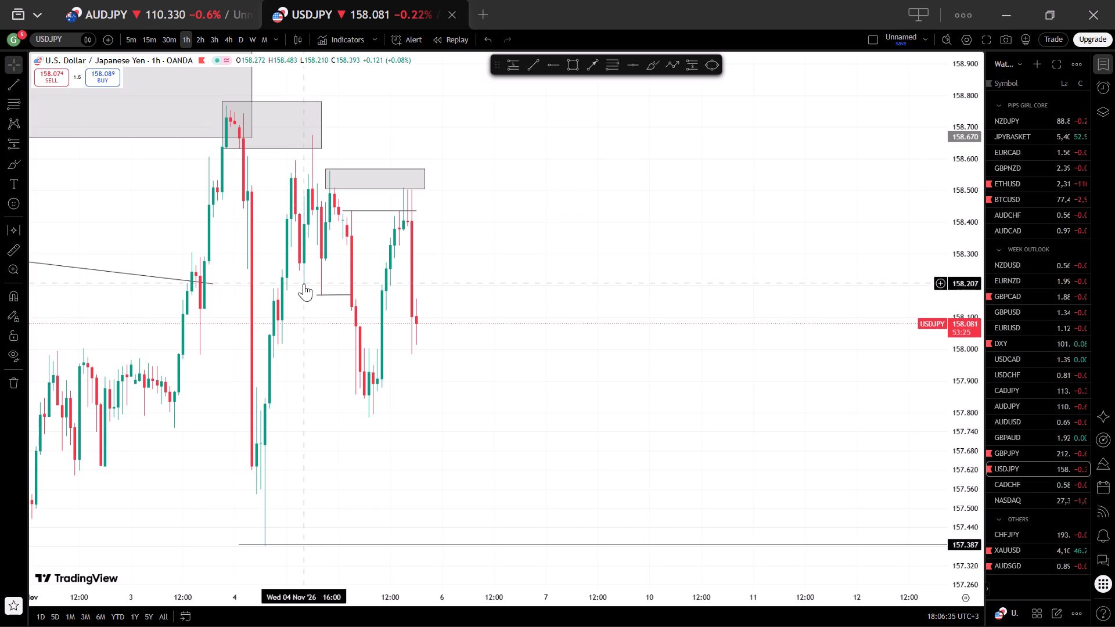
{"action": "left_click", "coordinate": [191, 0]}
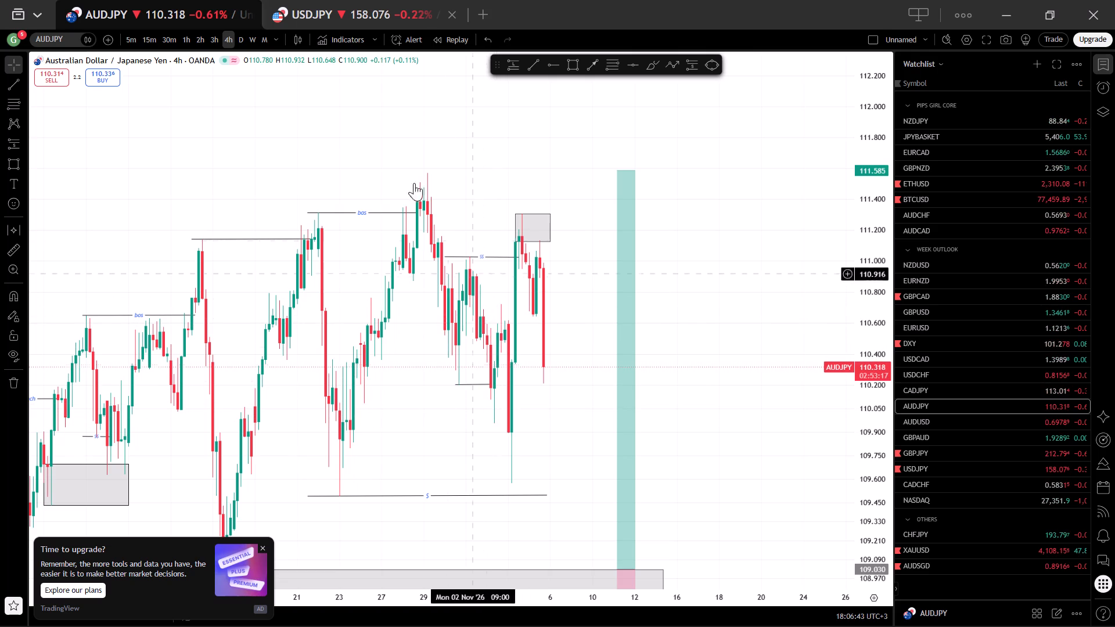
Move the small USDJPY zone rectangle up to the preceding swing high, spanning 158.612 to 158.676.
{"action": "left_click", "coordinate": [322, 0]}
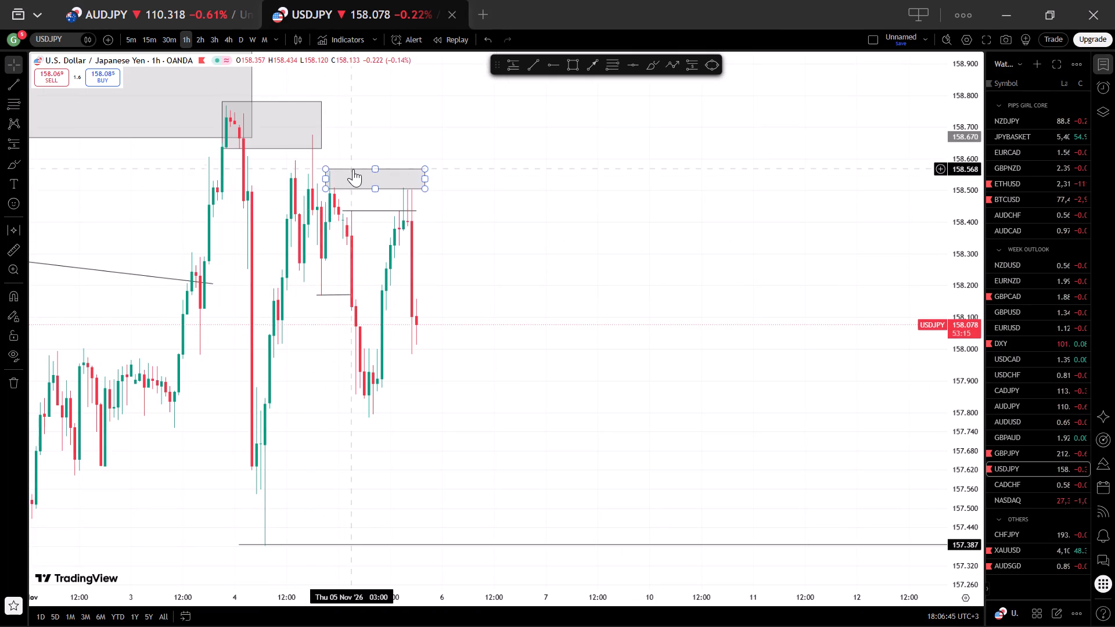
{"action": "left_click_drag", "start_coordinate": [354, 169], "coordinate": [334, 135]}
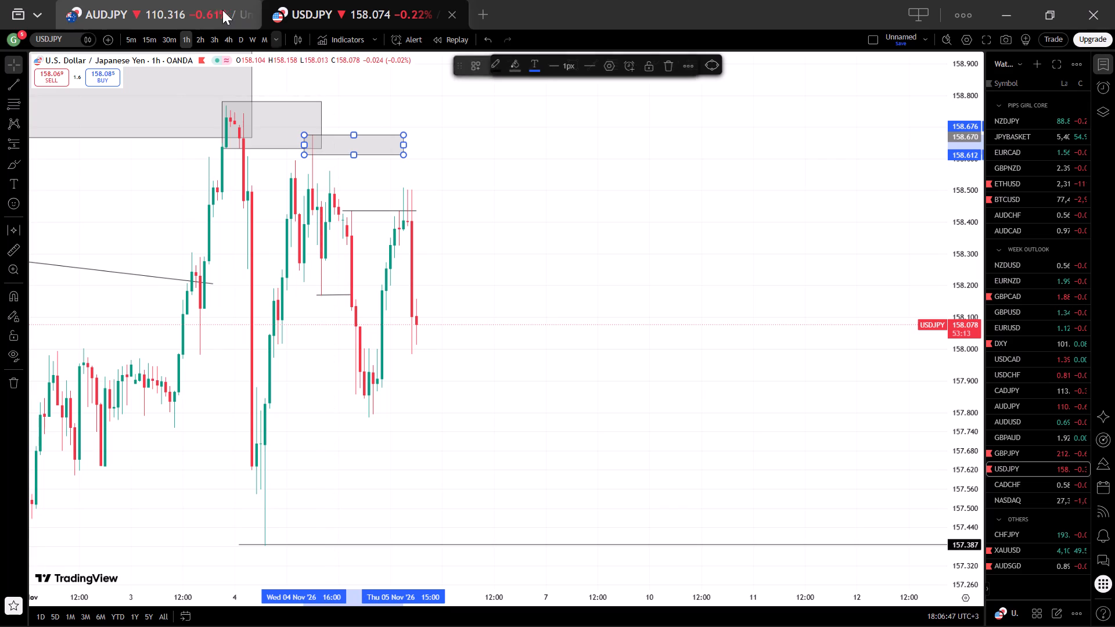
On the USDJPY 15-minute chart, lower the small zone's bottom edge to 158.573, extend it to 5 Nov 22:45, and trim its start toward the swing high.
{"action": "left_click", "coordinate": [163, 39]}
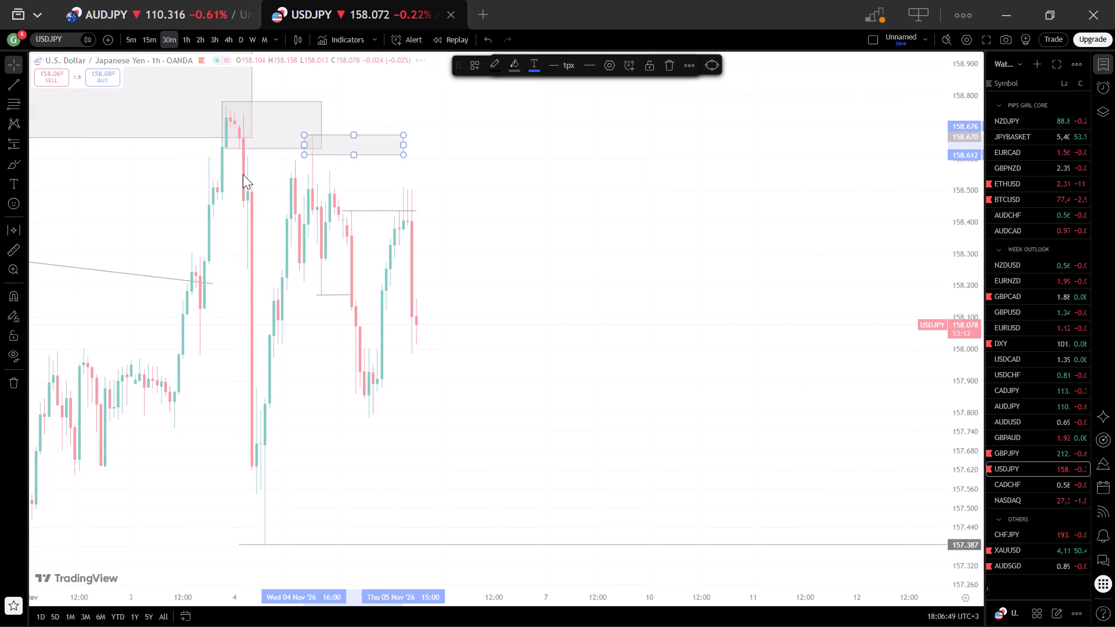
{"action": "left_click", "coordinate": [151, 41]}
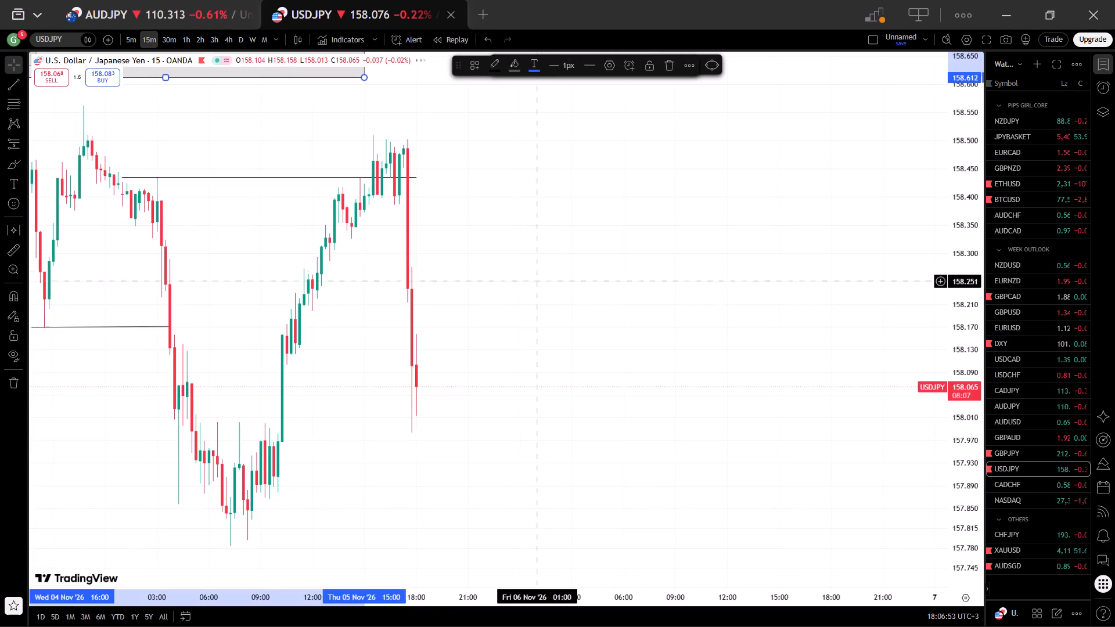
{"action": "left_click_drag", "start_coordinate": [525, 284], "coordinate": [813, 302]}
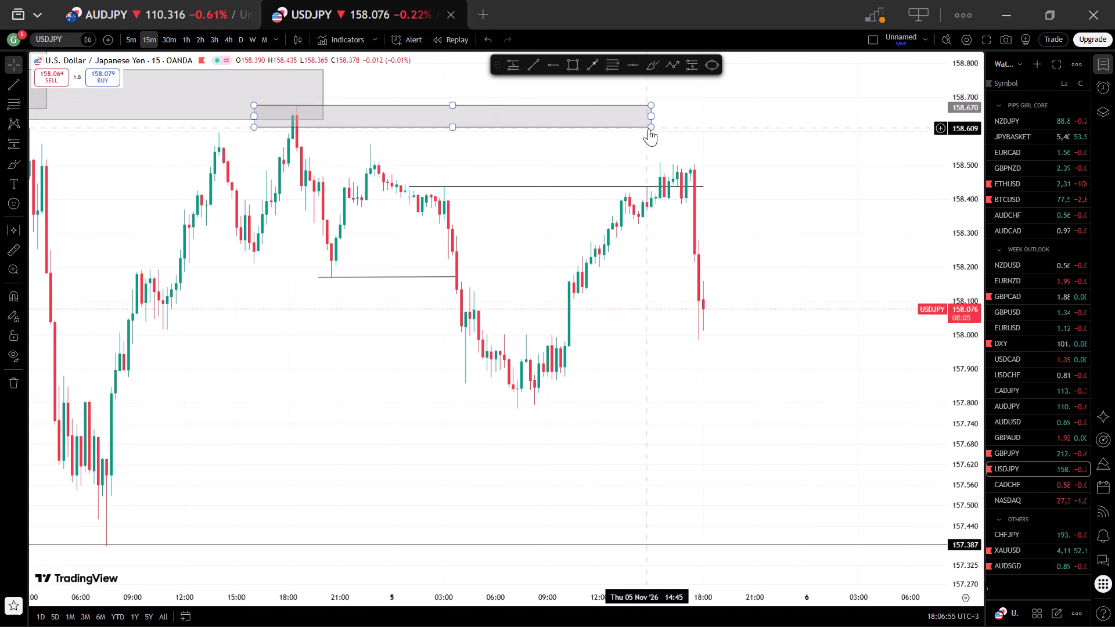
{"action": "left_click_drag", "start_coordinate": [649, 128], "coordinate": [717, 137]}
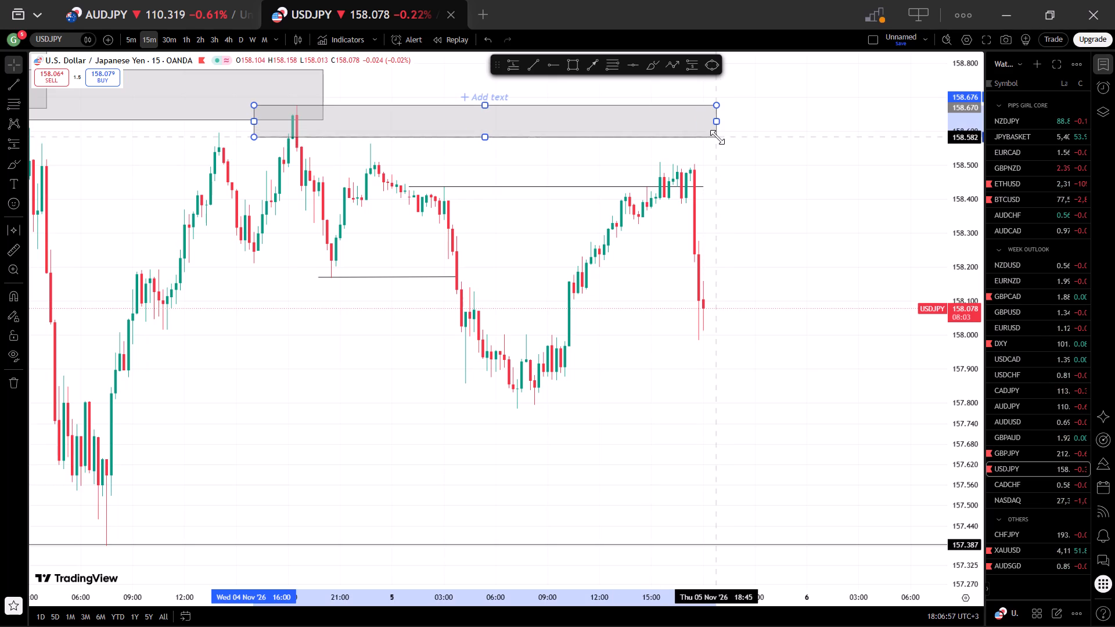
{"action": "left_click_drag", "start_coordinate": [717, 137], "coordinate": [786, 138]}
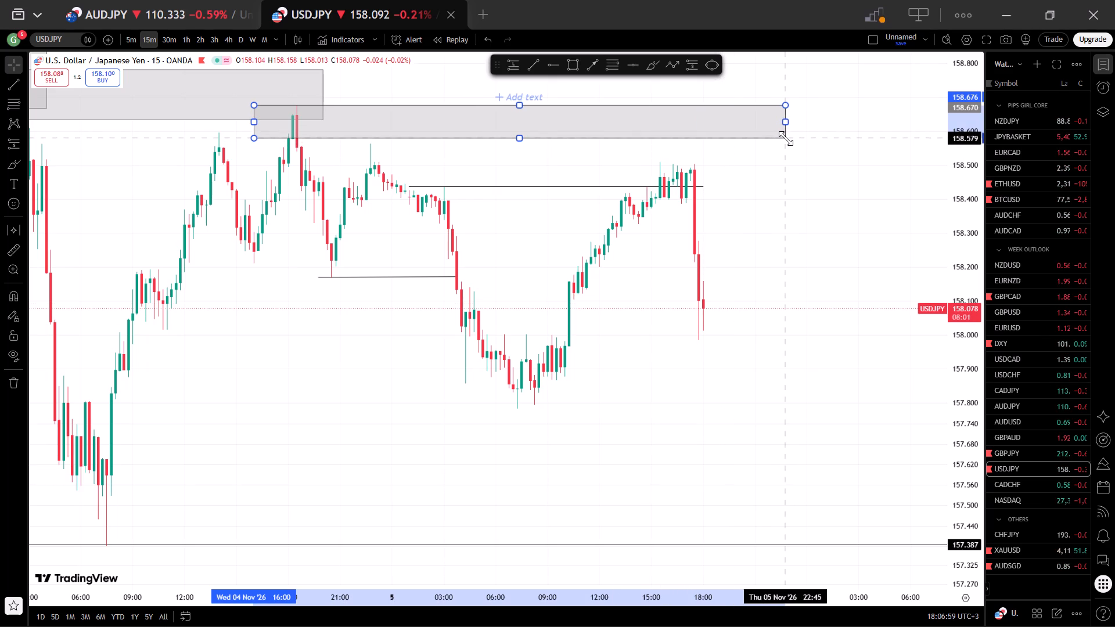
{"action": "left_click_drag", "start_coordinate": [786, 138], "coordinate": [786, 140]}
{"action": "left_click", "coordinate": [786, 140]}
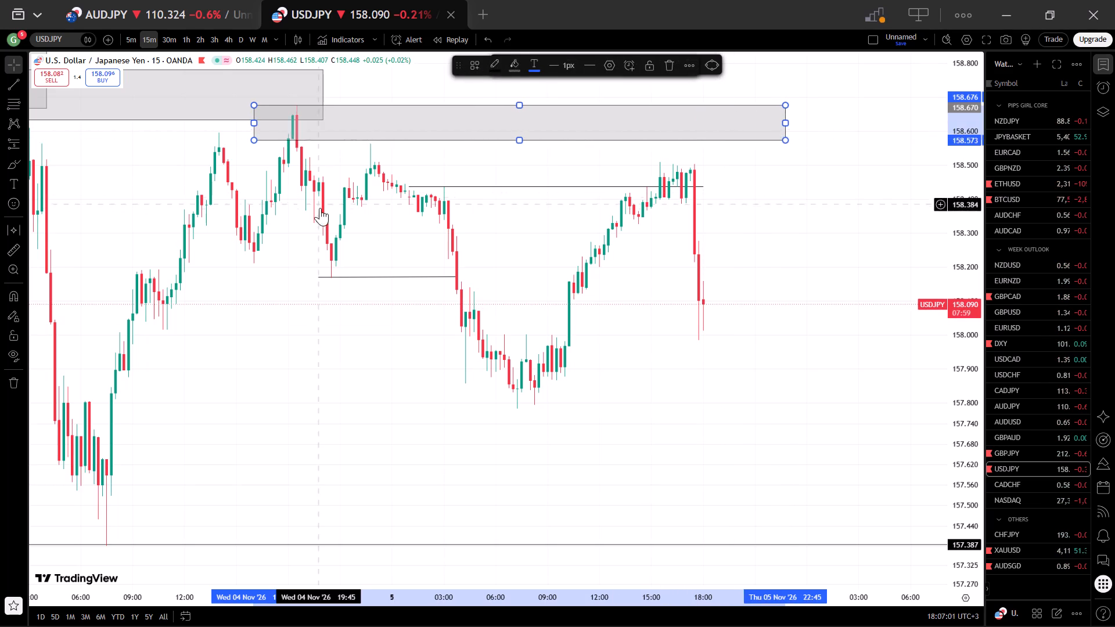
{"action": "left_click", "coordinate": [321, 215]}
{"action": "left_click_drag", "start_coordinate": [253, 124], "coordinate": [268, 131]}
{"action": "left_click", "coordinate": [395, 218]}
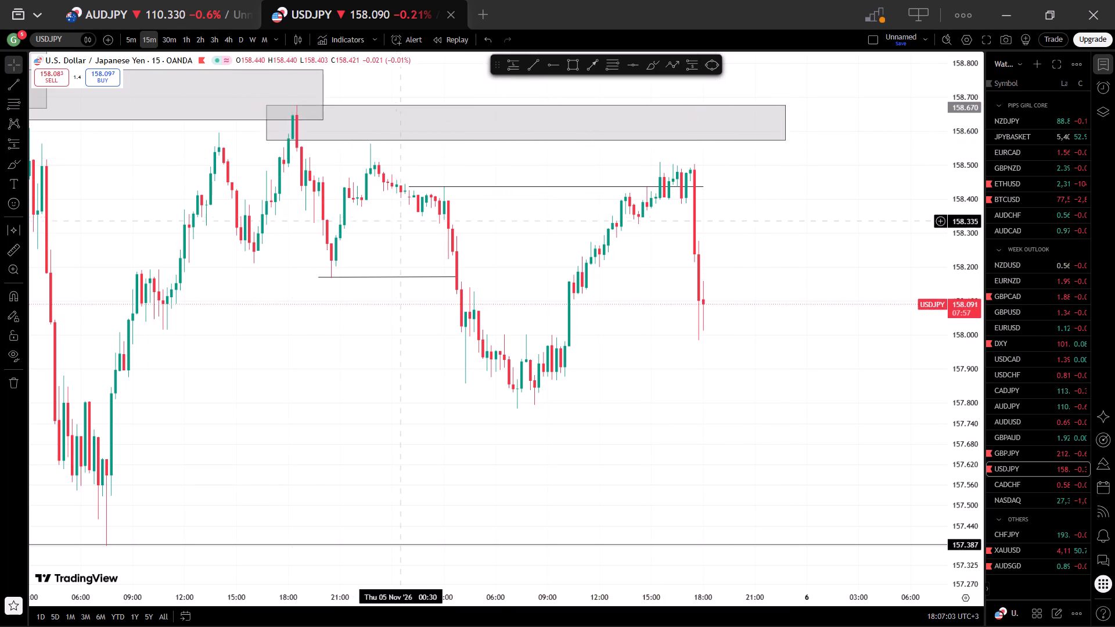
Examine the wider USDJPY swings and zones on the 15-minute and 30-minute charts.
{"action": "scroll", "coordinate": [400, 221], "scroll_direction": "down", "scroll_amount": 1}
{"action": "scroll", "coordinate": [506, 237], "scroll_direction": "down", "scroll_amount": 2}
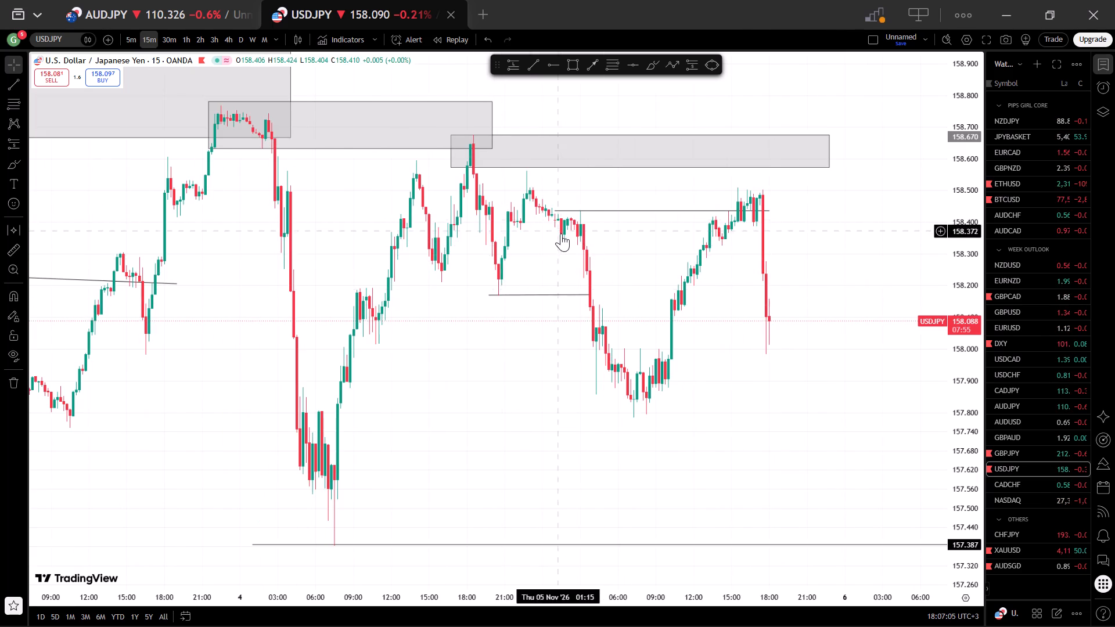
{"action": "scroll", "coordinate": [561, 233], "scroll_direction": "down", "scroll_amount": 1}
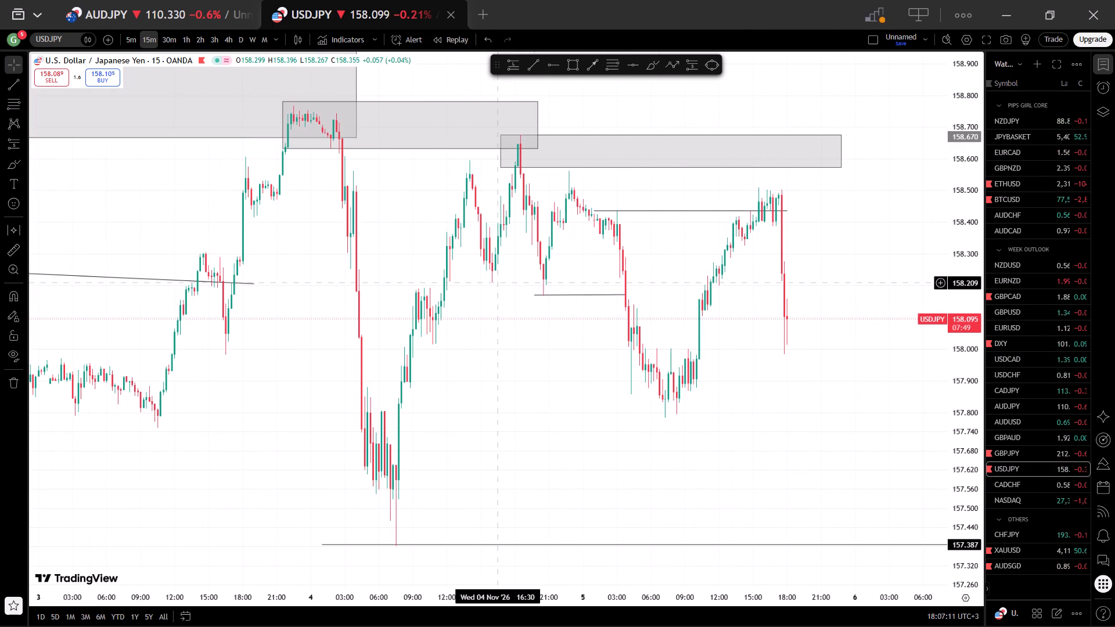
{"action": "scroll", "coordinate": [576, 201], "scroll_direction": "down", "scroll_amount": 1}
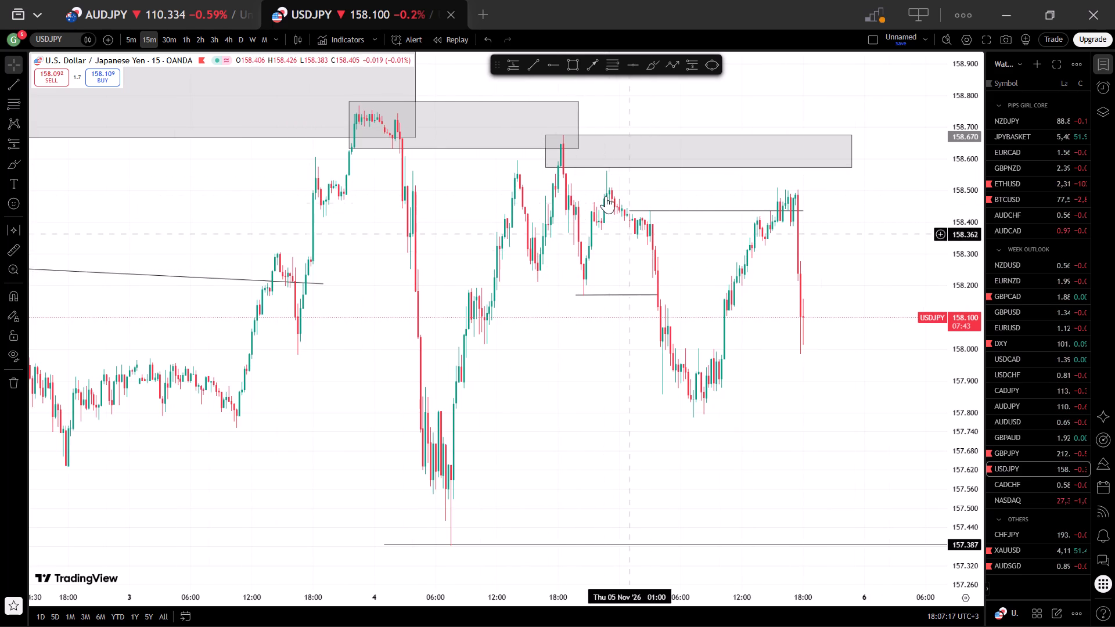
{"action": "left_click", "coordinate": [173, 37]}
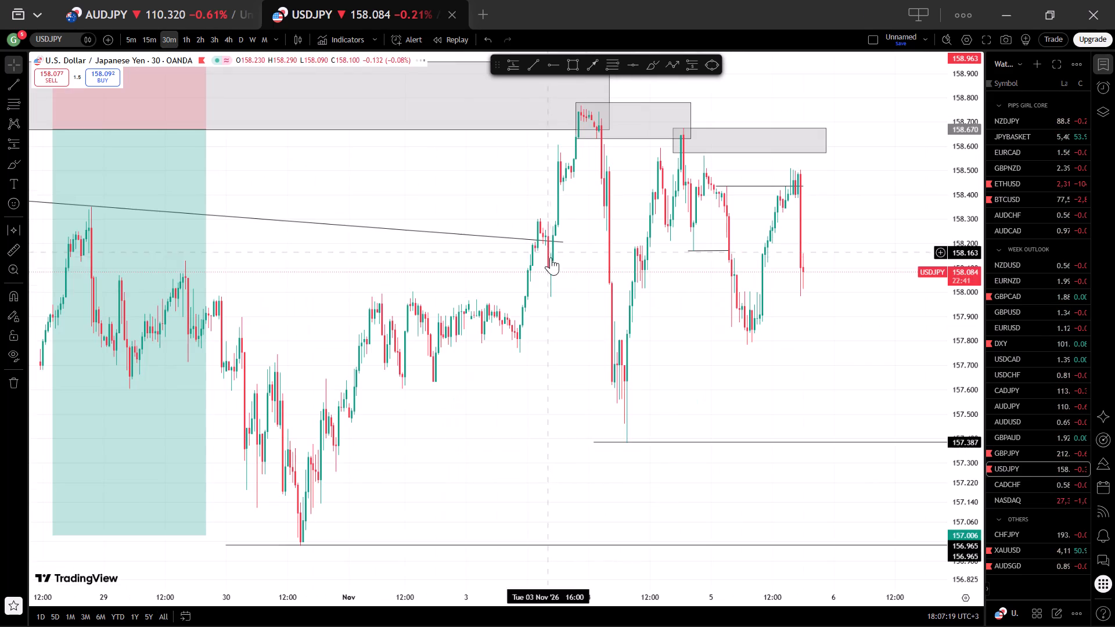
{"action": "left_click_drag", "start_coordinate": [711, 377], "coordinate": [395, 377]}
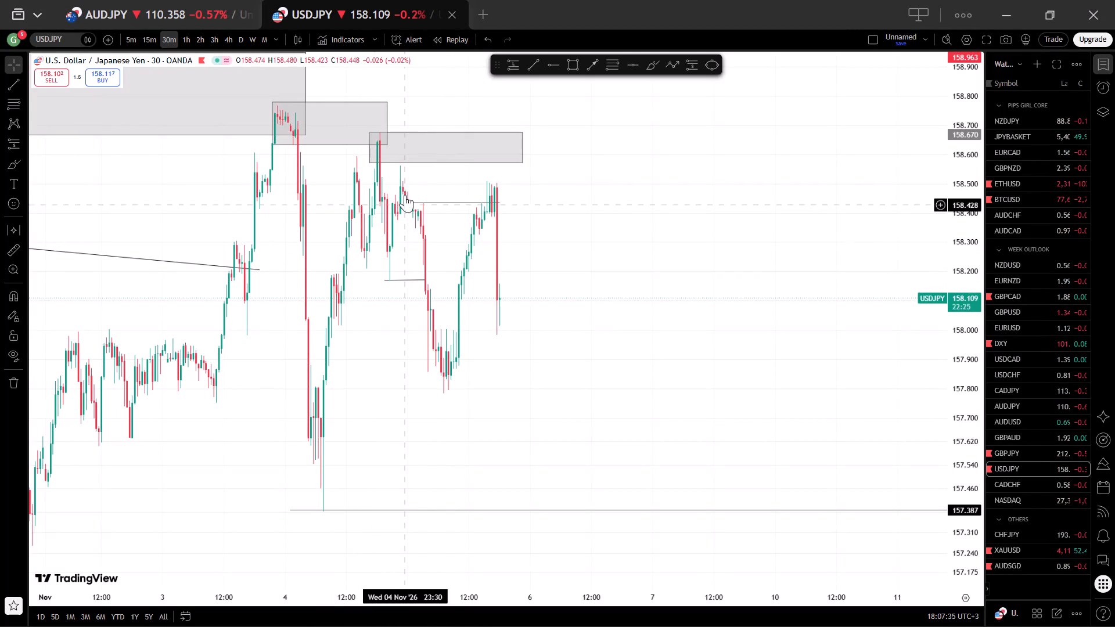
Shorten the start of the AUDJPY 4-hour labelled line near 111.02 slightly toward the swing high.
{"action": "left_click", "coordinate": [202, 0]}
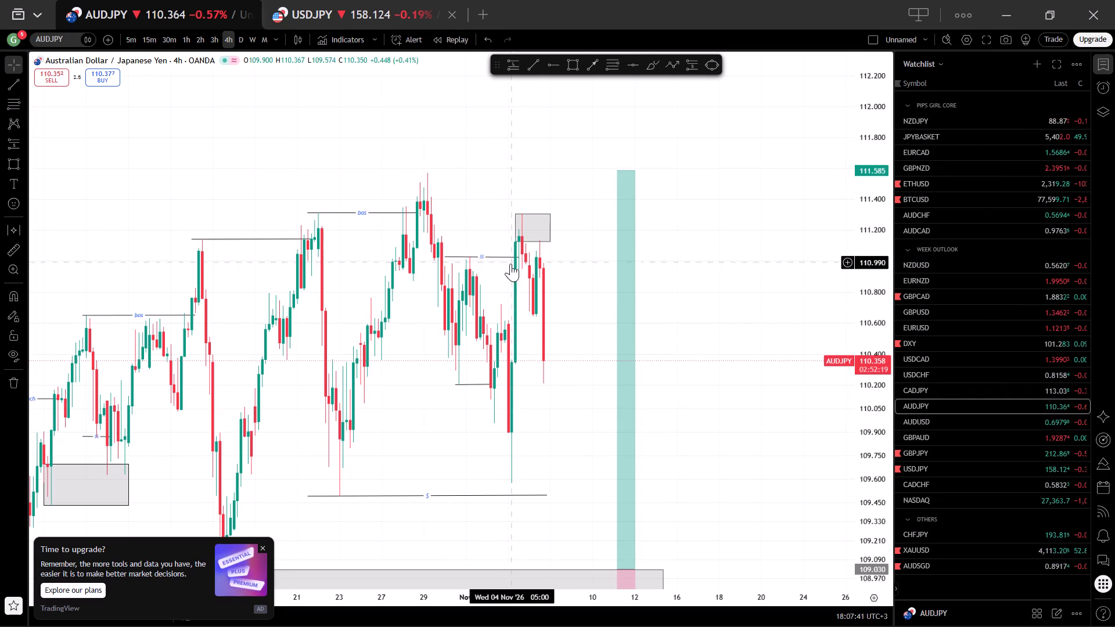
{"action": "left_click", "coordinate": [444, 255]}
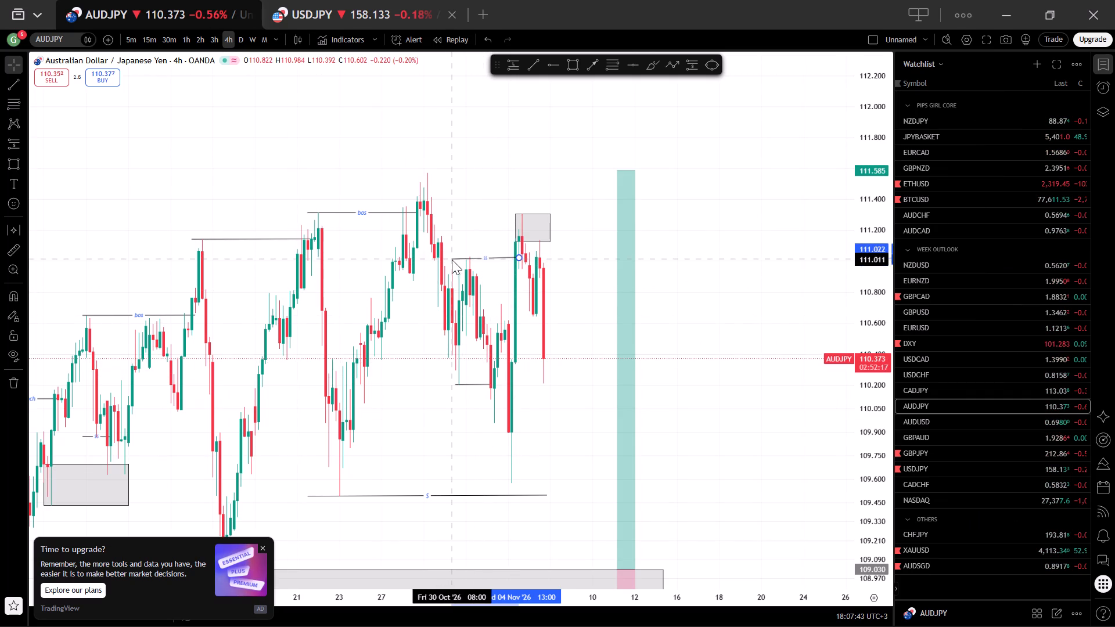
{"action": "left_click", "coordinate": [406, 407]}
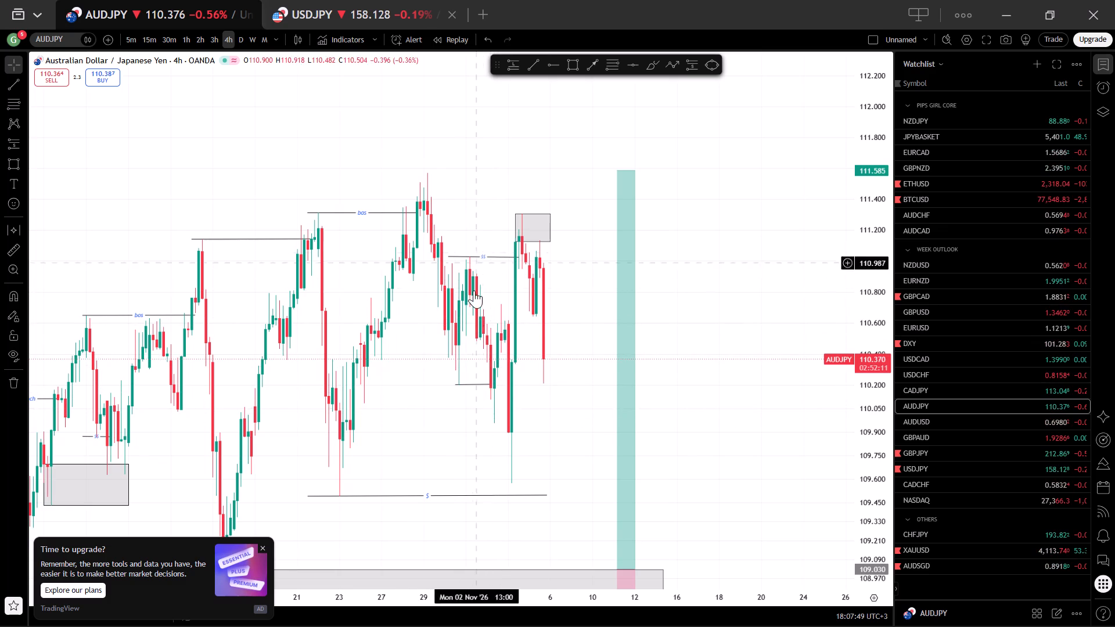
{"action": "left_click", "coordinate": [260, 548]}
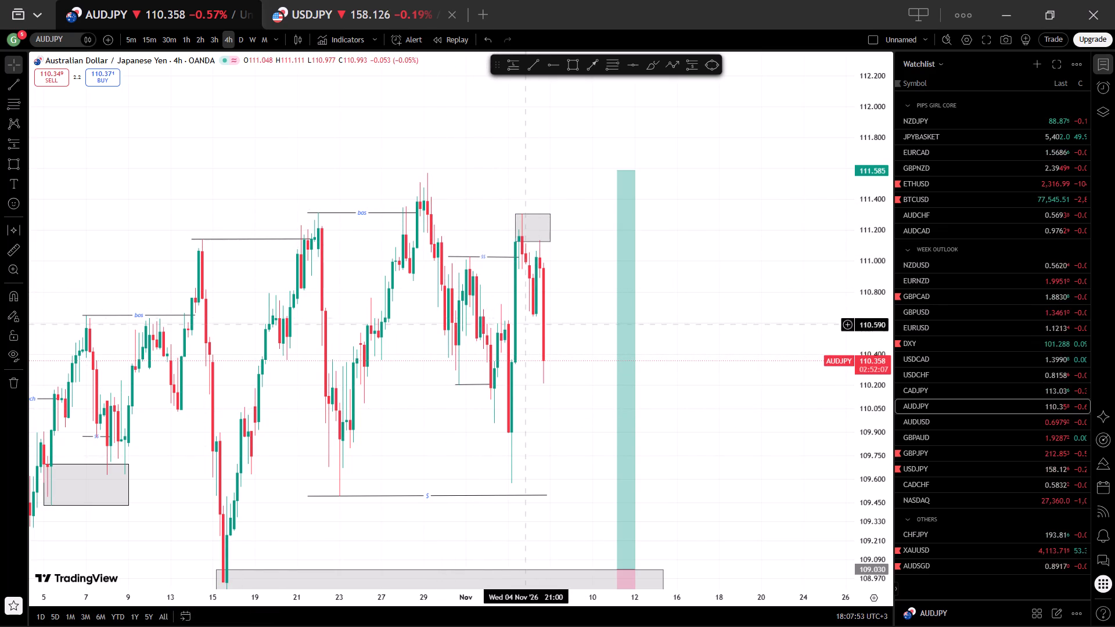
Return to the USDJPY 30-minute chart and review the latest drop against the upper zones.
{"action": "left_click", "coordinate": [357, 0]}
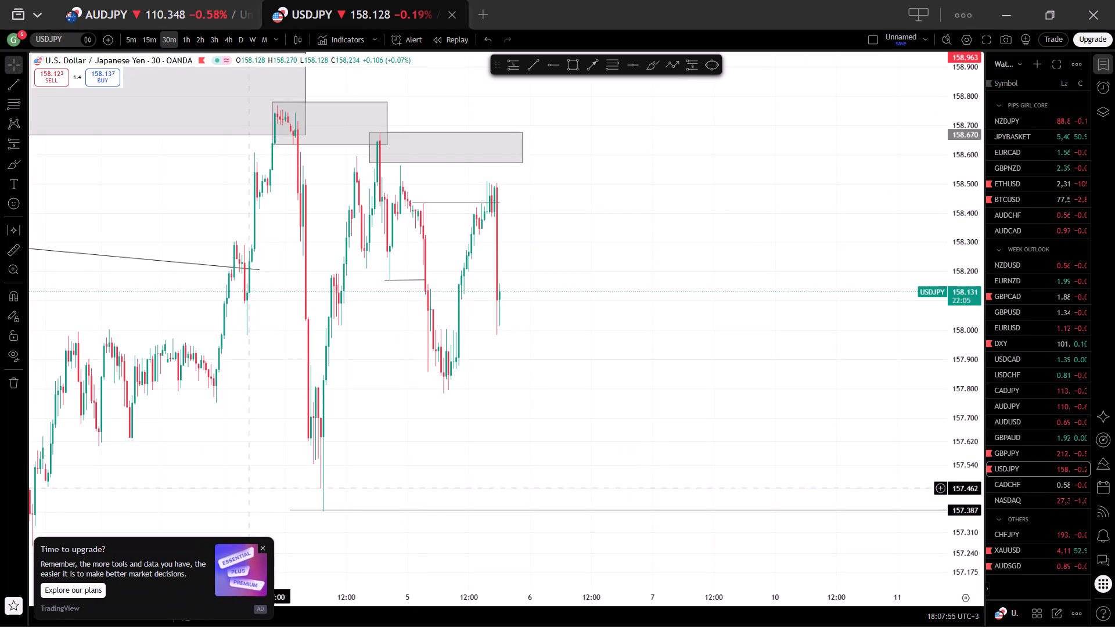
{"action": "left_click", "coordinate": [259, 547]}
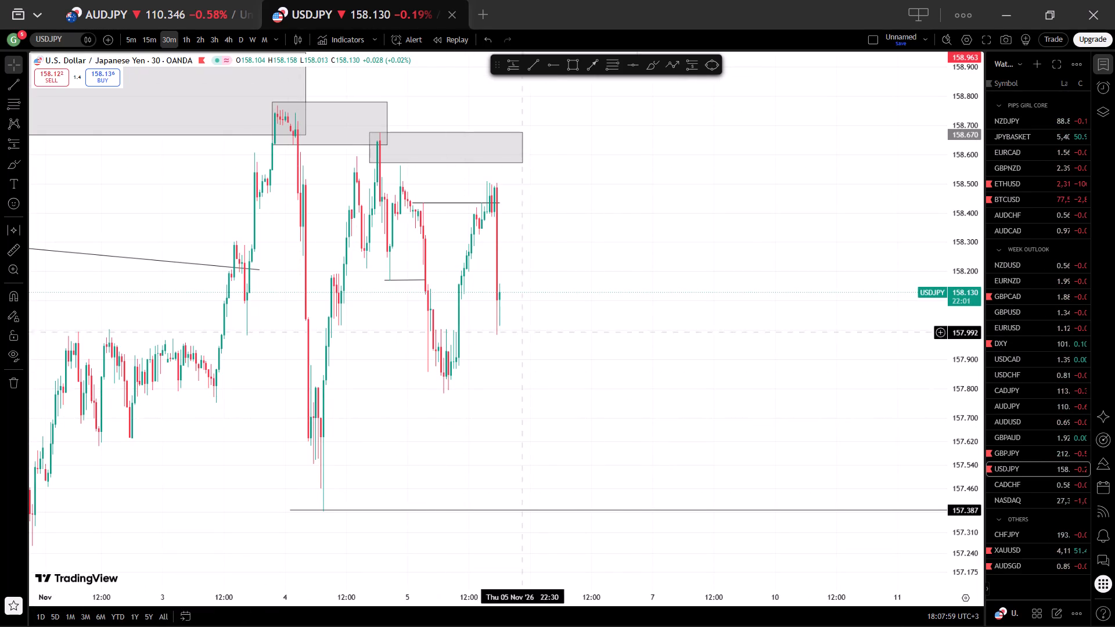
{"action": "left_click_drag", "start_coordinate": [576, 308], "coordinate": [634, 307]}
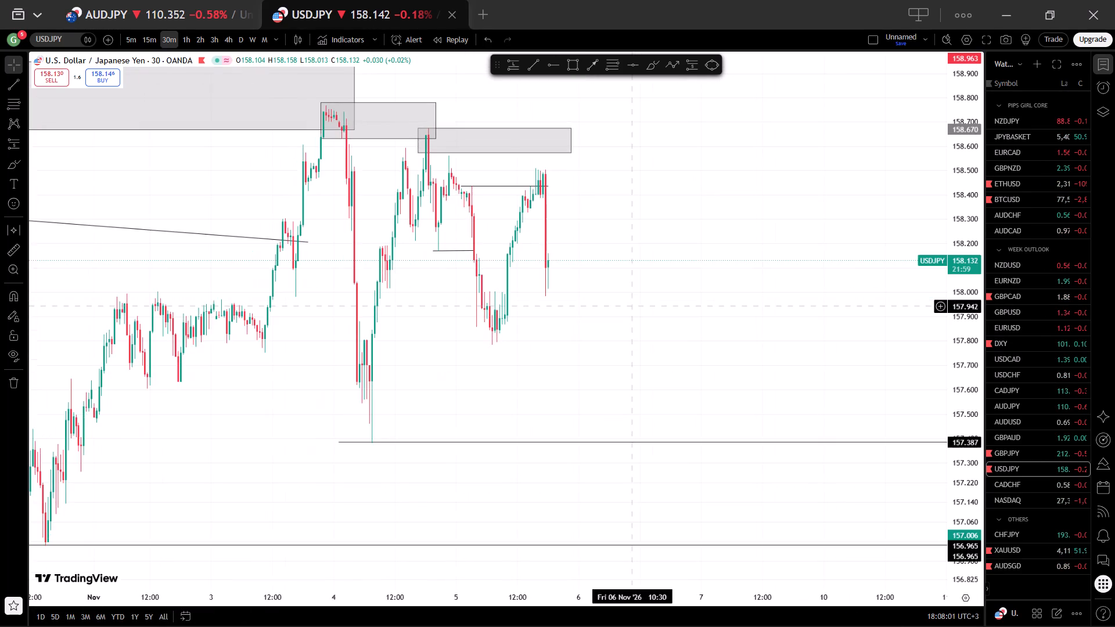
{"action": "scroll", "coordinate": [634, 307], "scroll_direction": "up", "scroll_amount": 1}
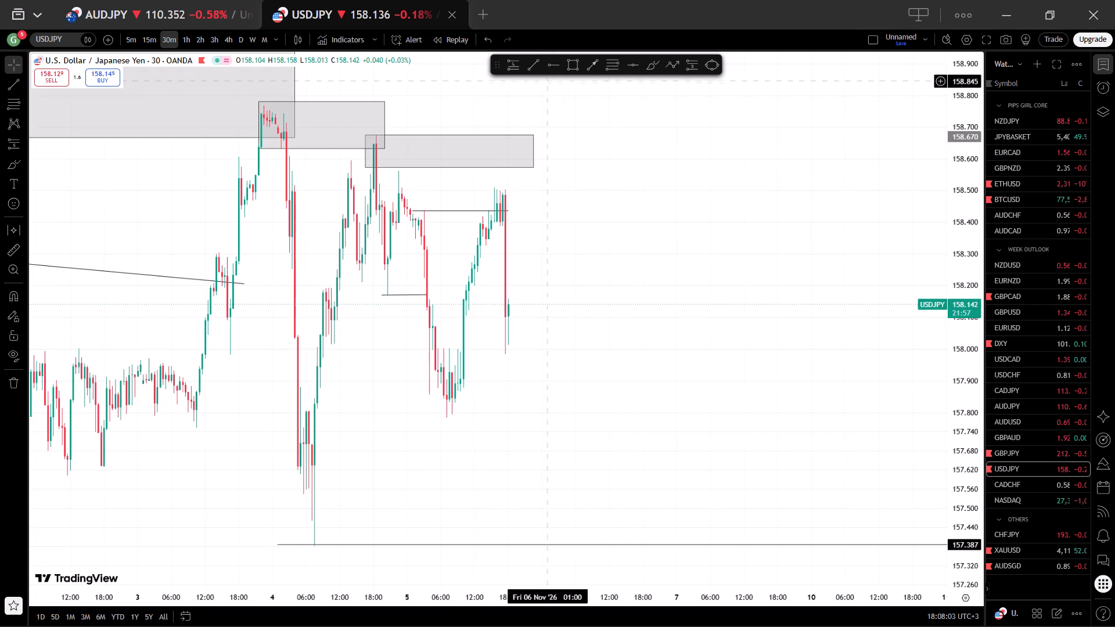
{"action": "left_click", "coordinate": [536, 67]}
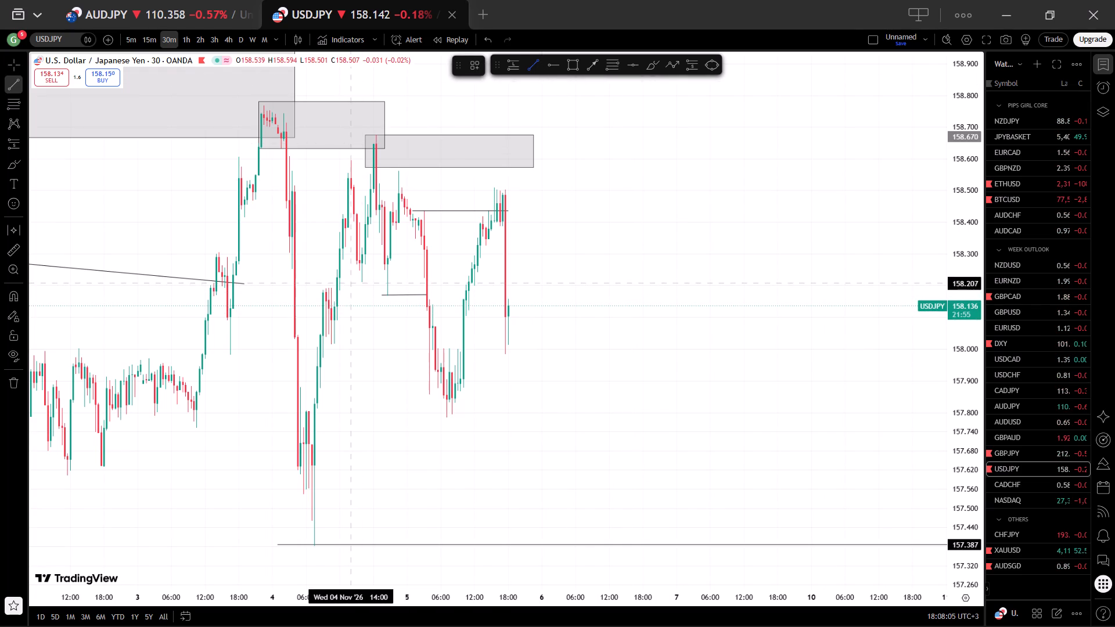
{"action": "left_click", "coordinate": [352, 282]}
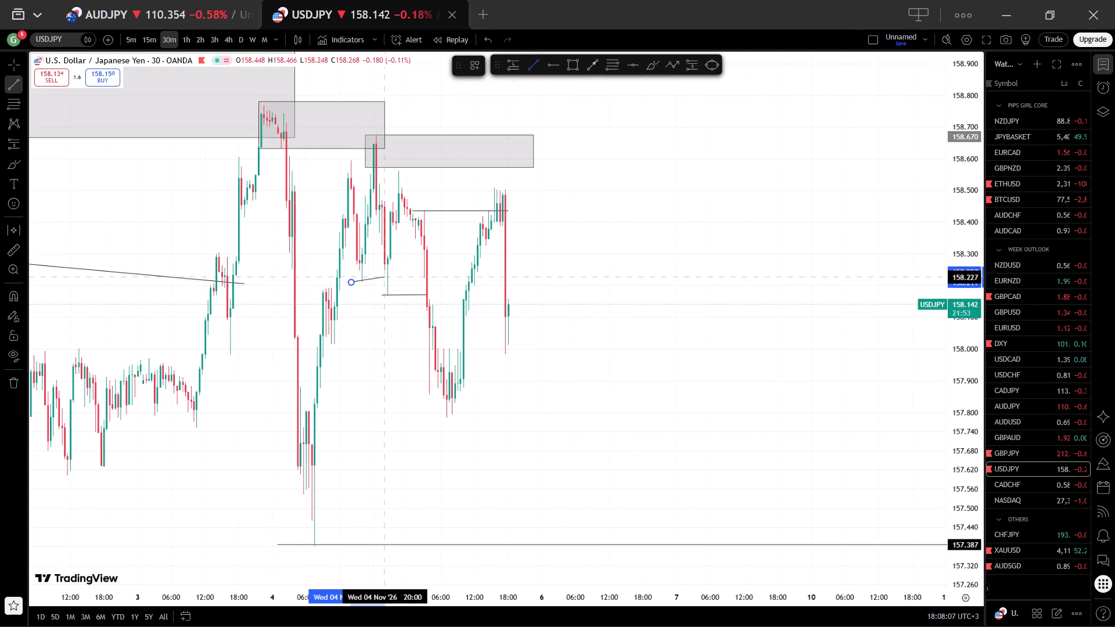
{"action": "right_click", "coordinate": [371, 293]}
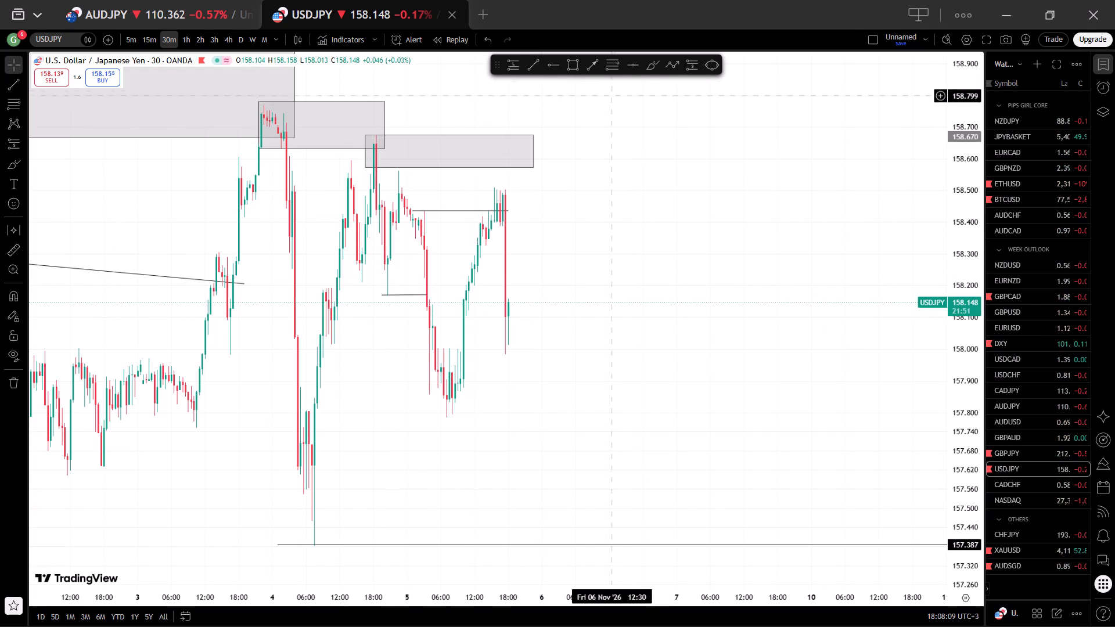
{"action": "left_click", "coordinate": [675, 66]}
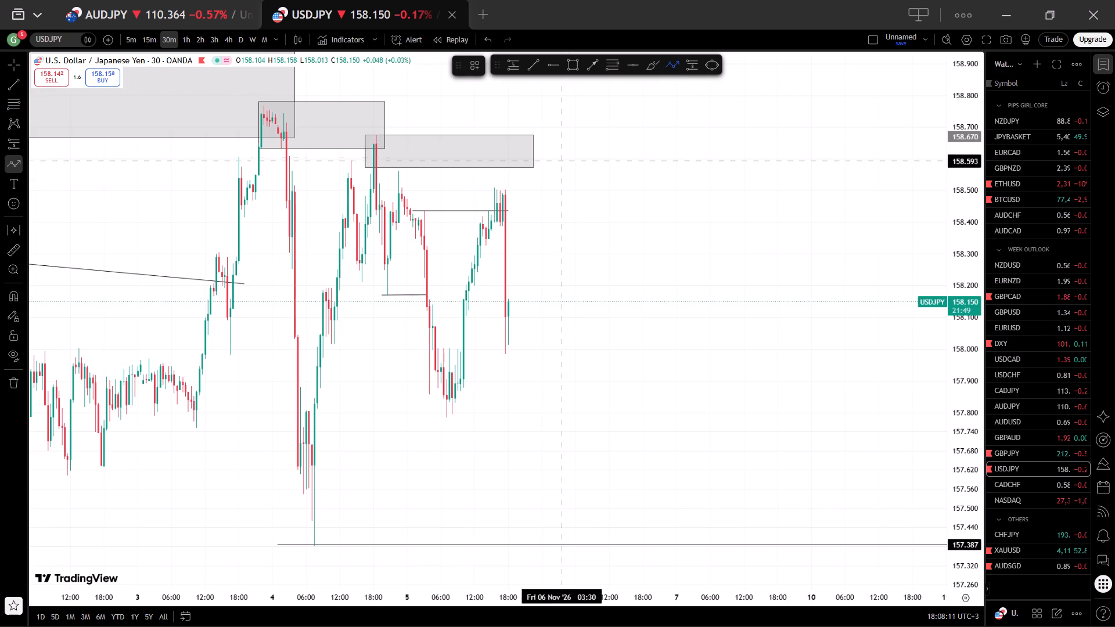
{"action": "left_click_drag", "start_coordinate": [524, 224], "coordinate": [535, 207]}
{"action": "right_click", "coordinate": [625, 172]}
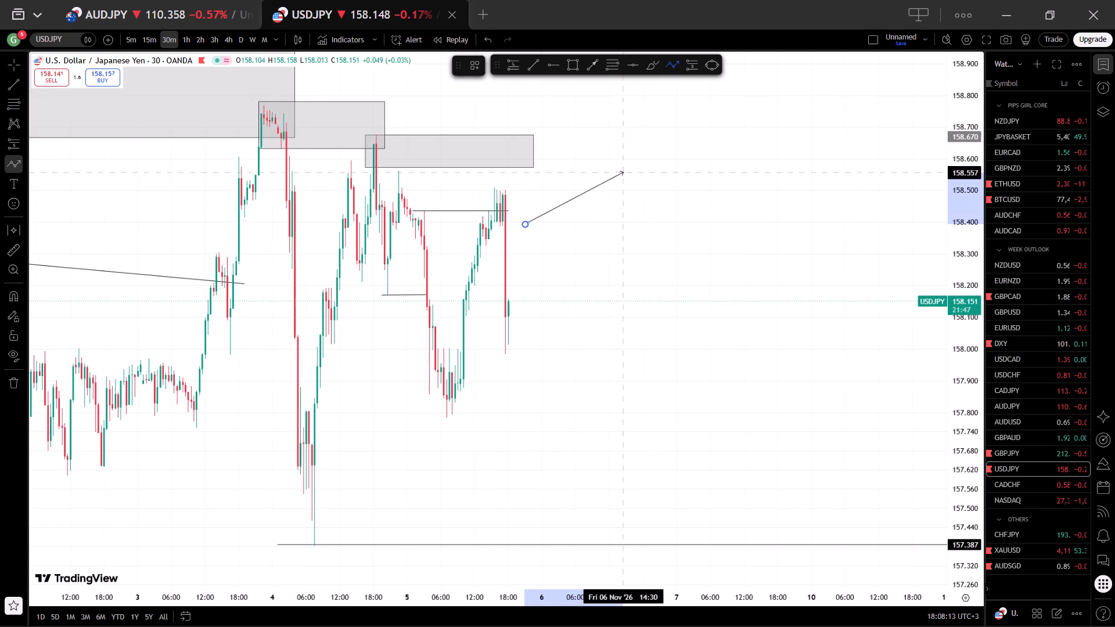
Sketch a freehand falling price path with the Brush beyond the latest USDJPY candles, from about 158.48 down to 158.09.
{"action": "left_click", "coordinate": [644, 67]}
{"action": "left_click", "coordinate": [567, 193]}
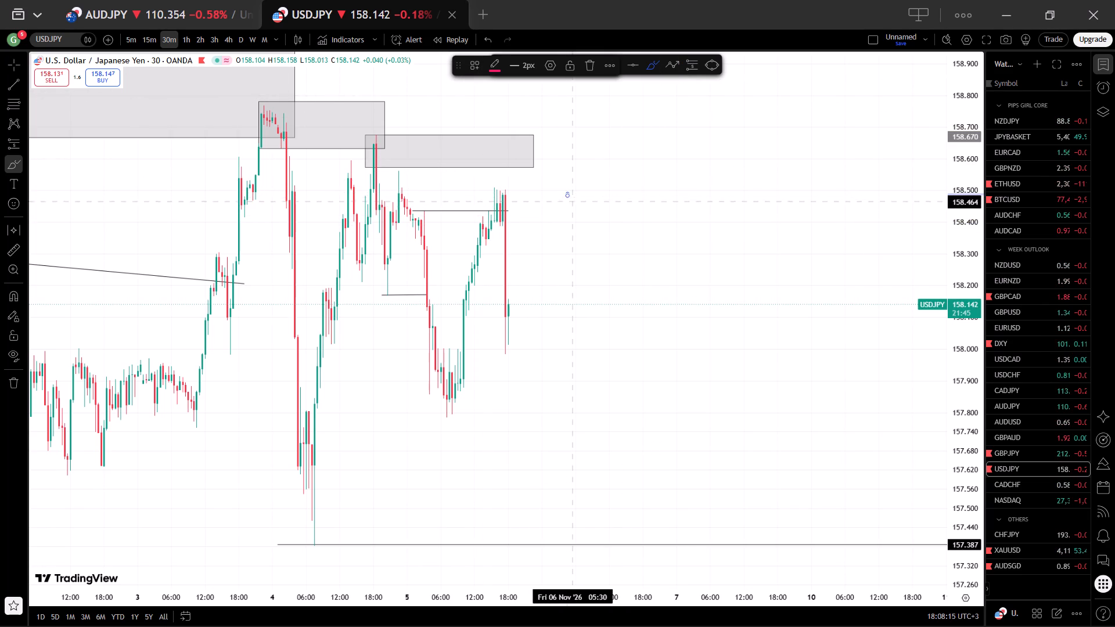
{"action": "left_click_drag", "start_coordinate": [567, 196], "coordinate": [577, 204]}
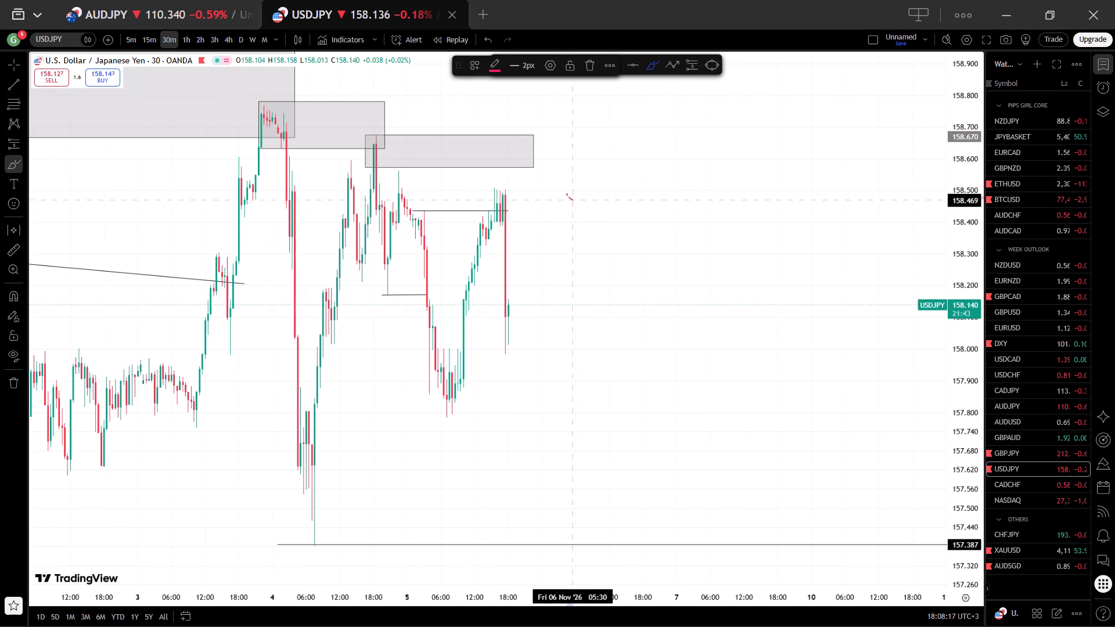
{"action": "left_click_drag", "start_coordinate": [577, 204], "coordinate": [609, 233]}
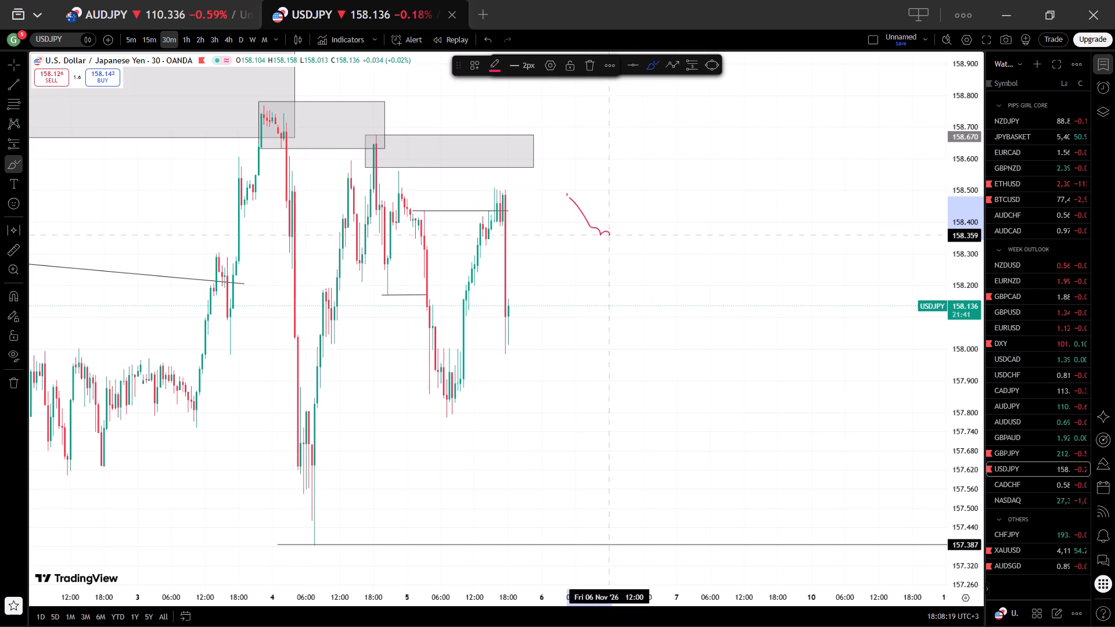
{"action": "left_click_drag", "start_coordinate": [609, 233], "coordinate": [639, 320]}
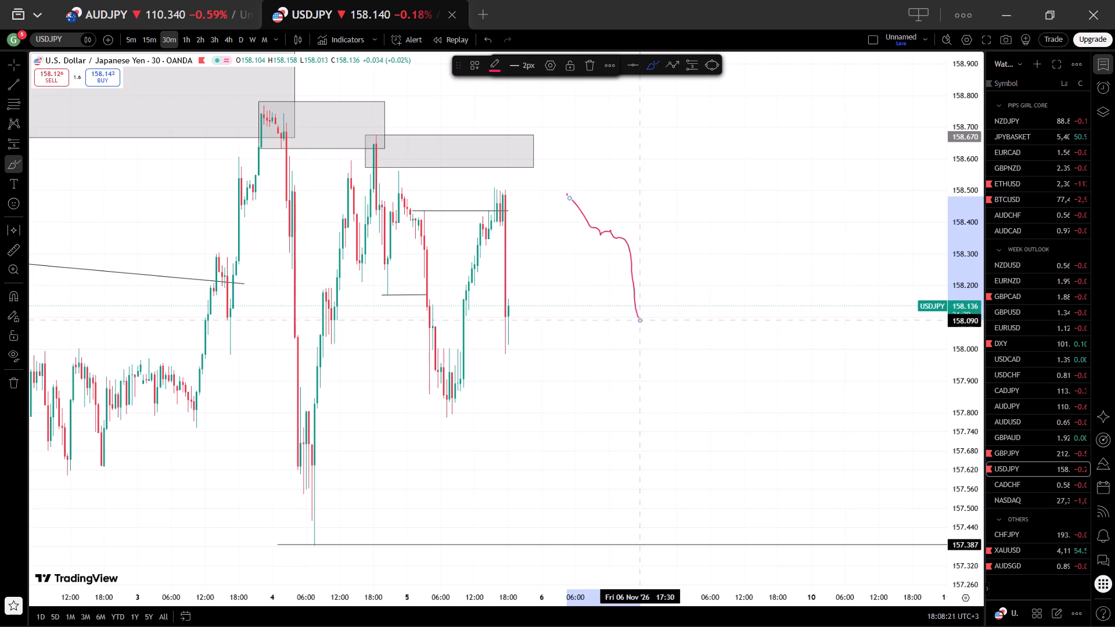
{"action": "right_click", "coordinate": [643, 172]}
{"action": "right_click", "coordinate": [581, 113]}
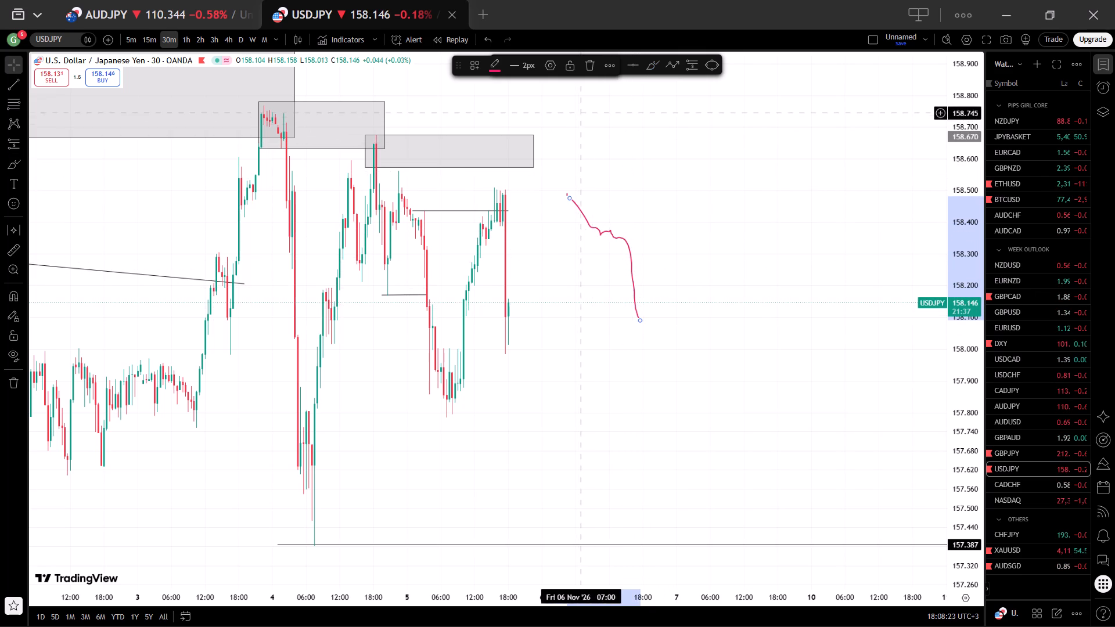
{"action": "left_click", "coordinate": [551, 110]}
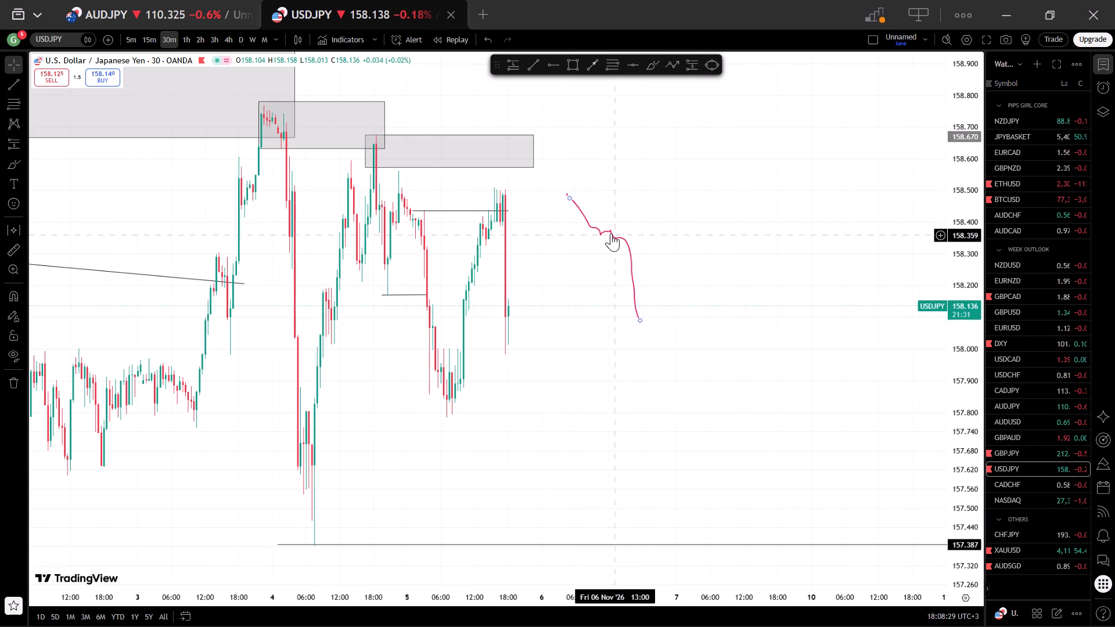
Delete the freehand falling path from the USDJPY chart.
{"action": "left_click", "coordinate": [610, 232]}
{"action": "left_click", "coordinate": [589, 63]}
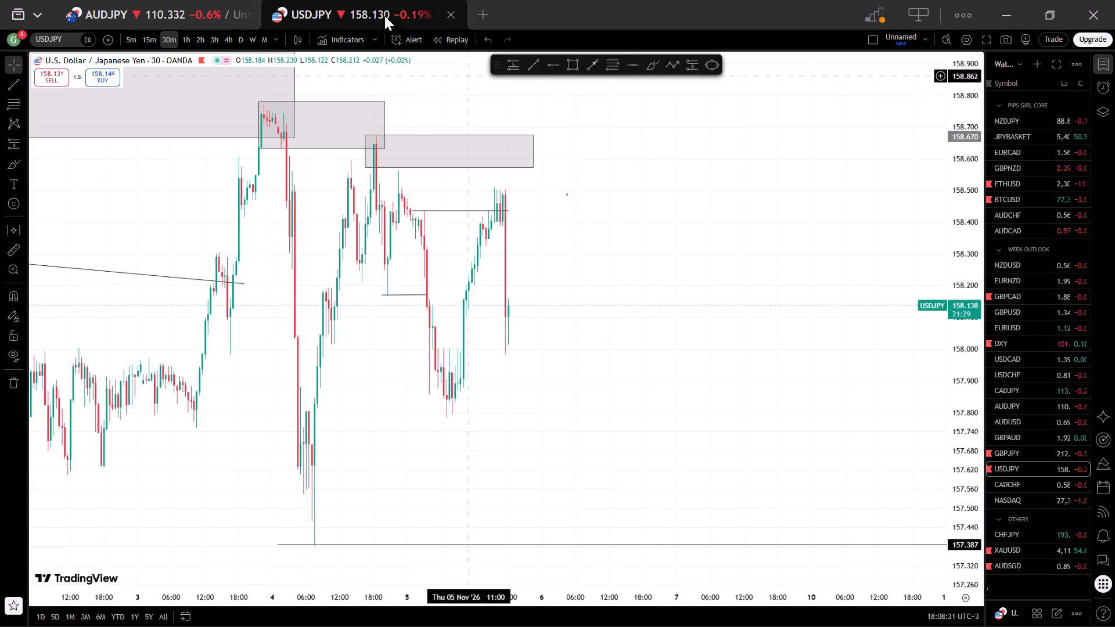
Change the USDJPY 30-minute chart type to Line.
{"action": "left_click", "coordinate": [298, 37]}
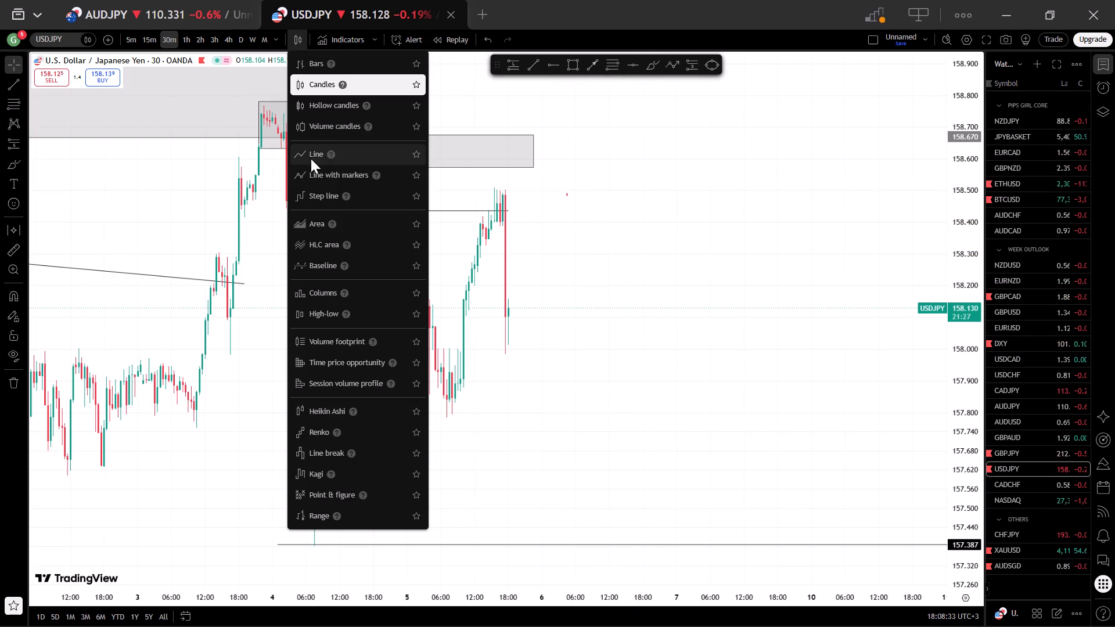
{"action": "left_click", "coordinate": [311, 158]}
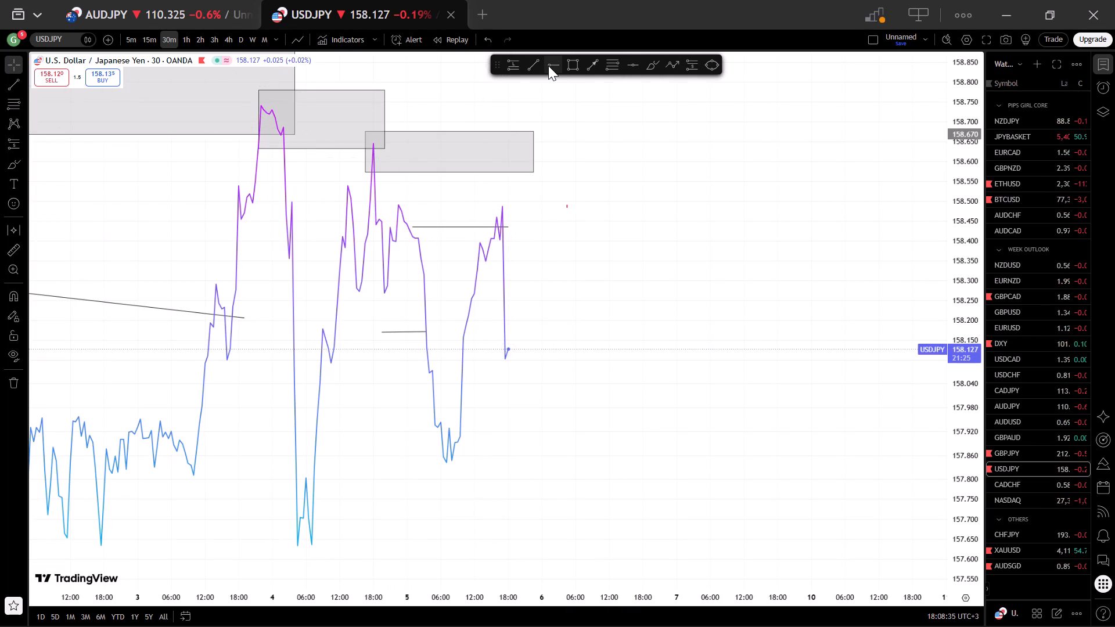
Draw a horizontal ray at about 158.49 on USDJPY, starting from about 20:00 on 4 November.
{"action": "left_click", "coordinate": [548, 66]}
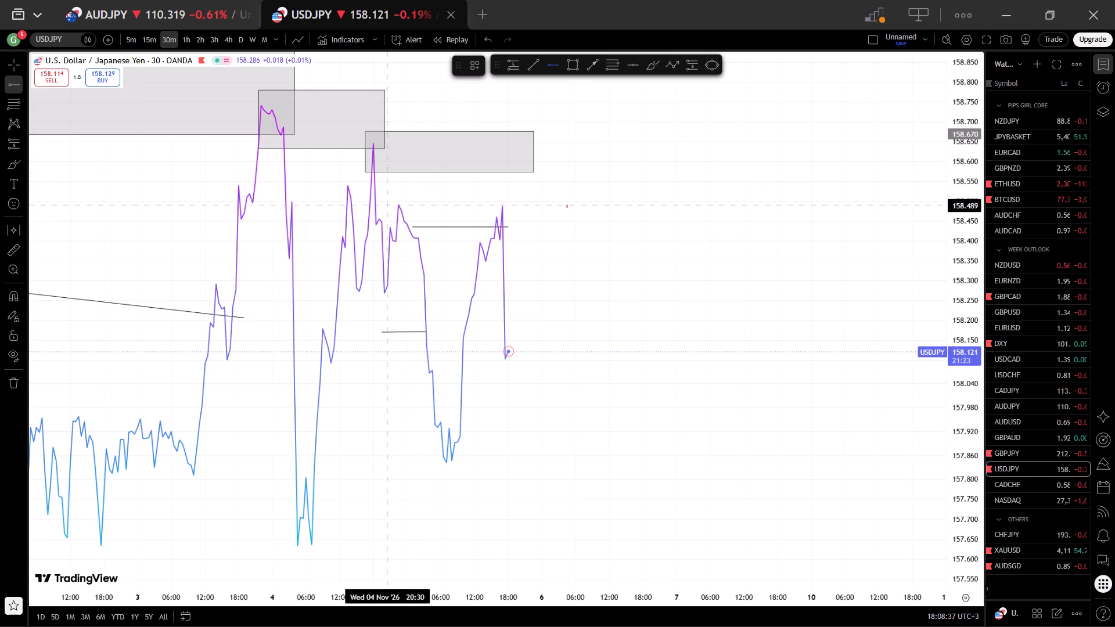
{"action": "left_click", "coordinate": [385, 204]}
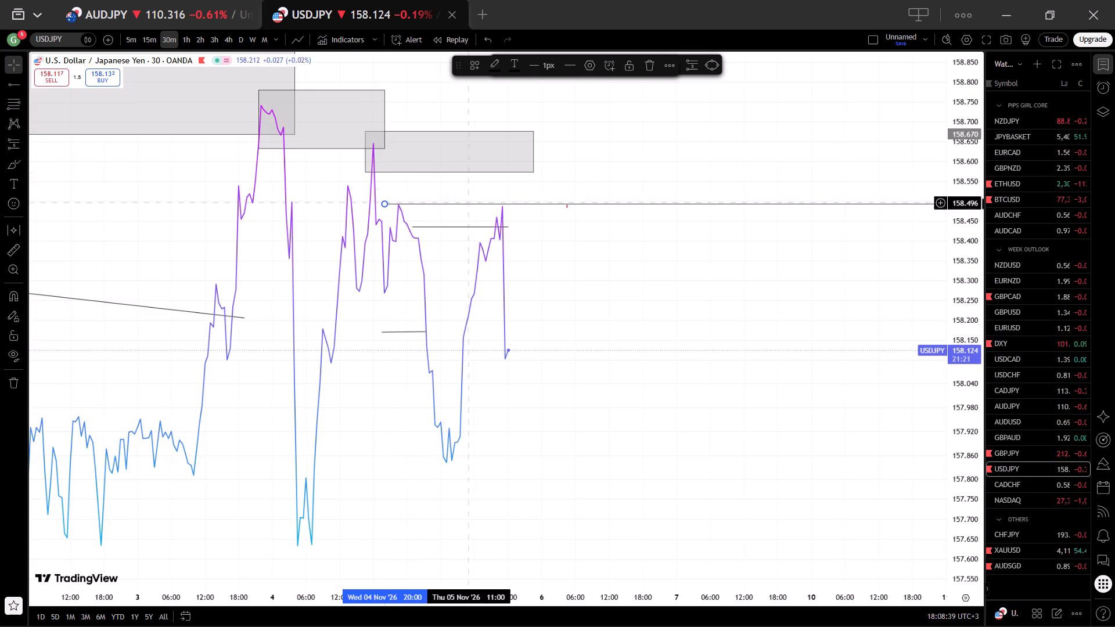
Change the USDJPY 30-minute chart type to Candles.
{"action": "left_click", "coordinate": [289, 35]}
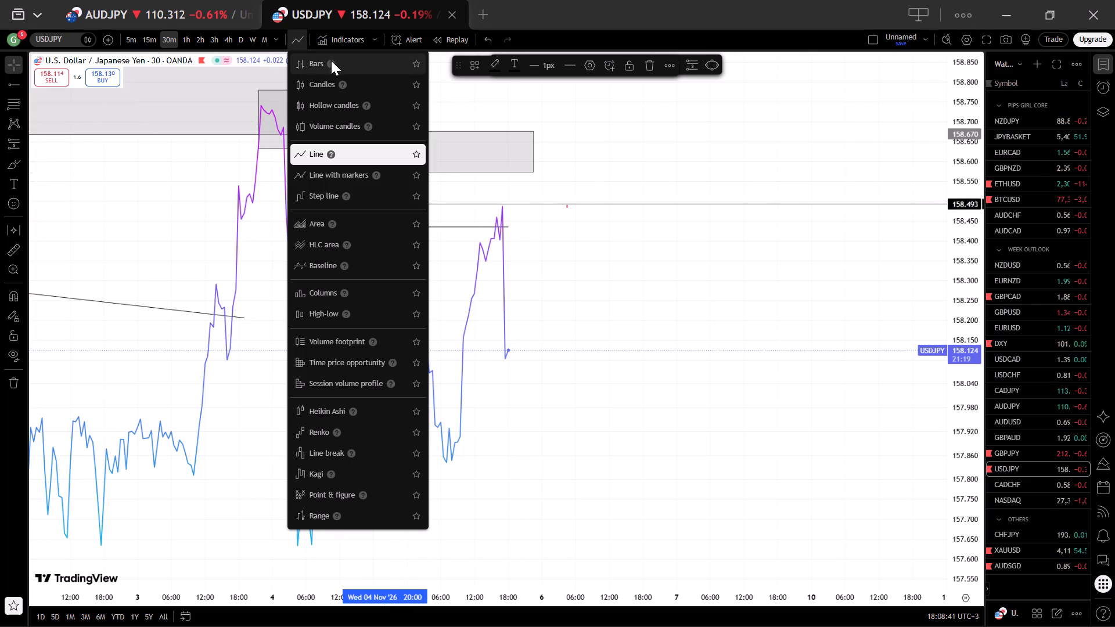
{"action": "left_click", "coordinate": [316, 81]}
{"action": "left_click", "coordinate": [596, 244]}
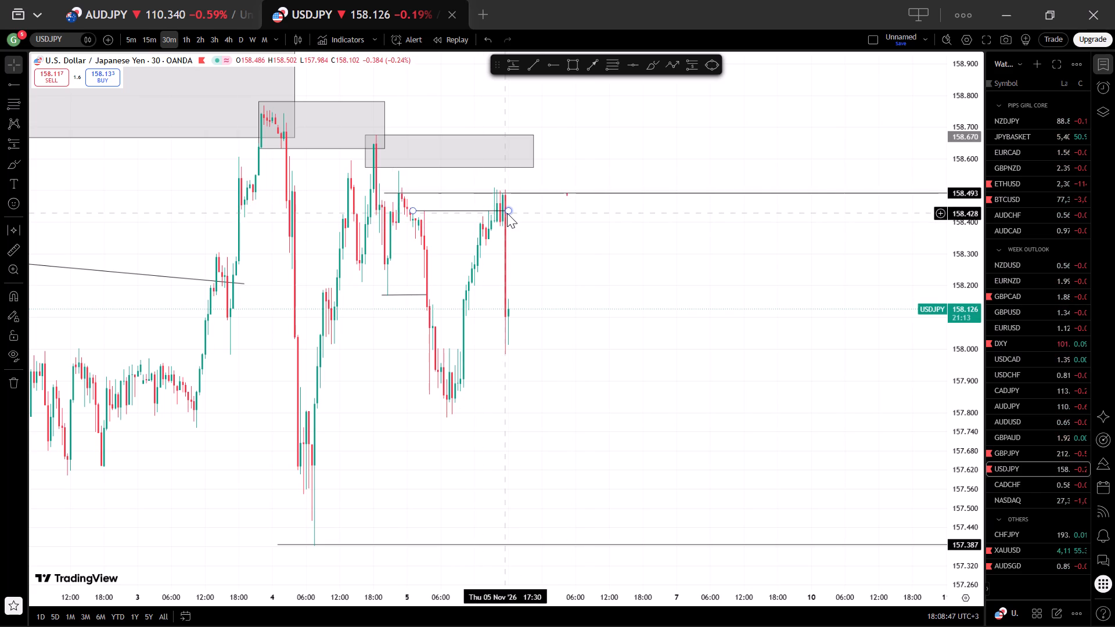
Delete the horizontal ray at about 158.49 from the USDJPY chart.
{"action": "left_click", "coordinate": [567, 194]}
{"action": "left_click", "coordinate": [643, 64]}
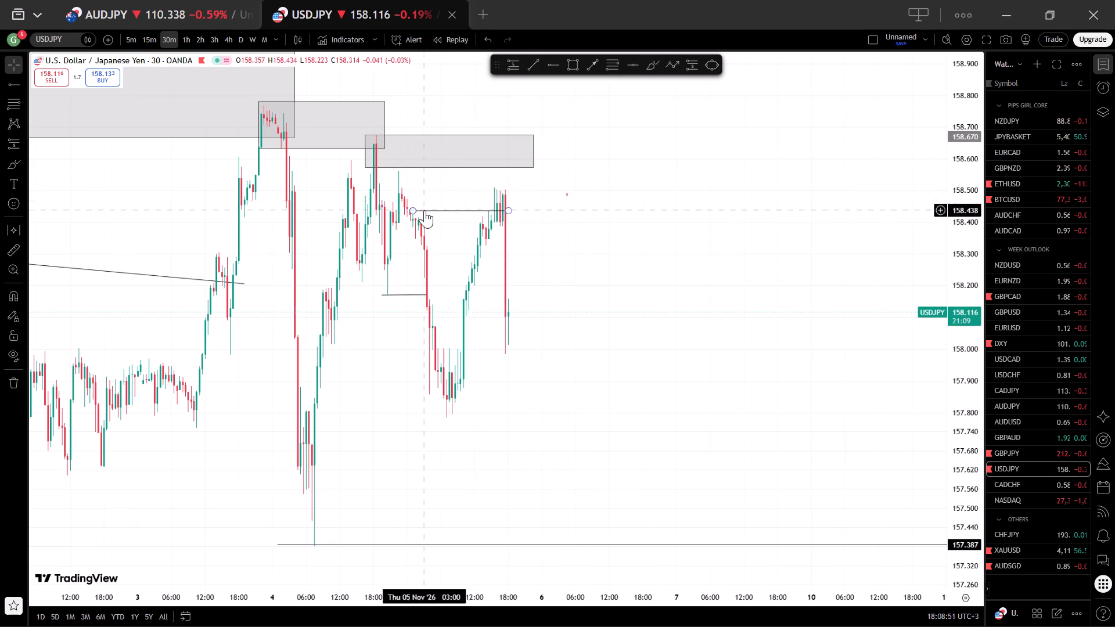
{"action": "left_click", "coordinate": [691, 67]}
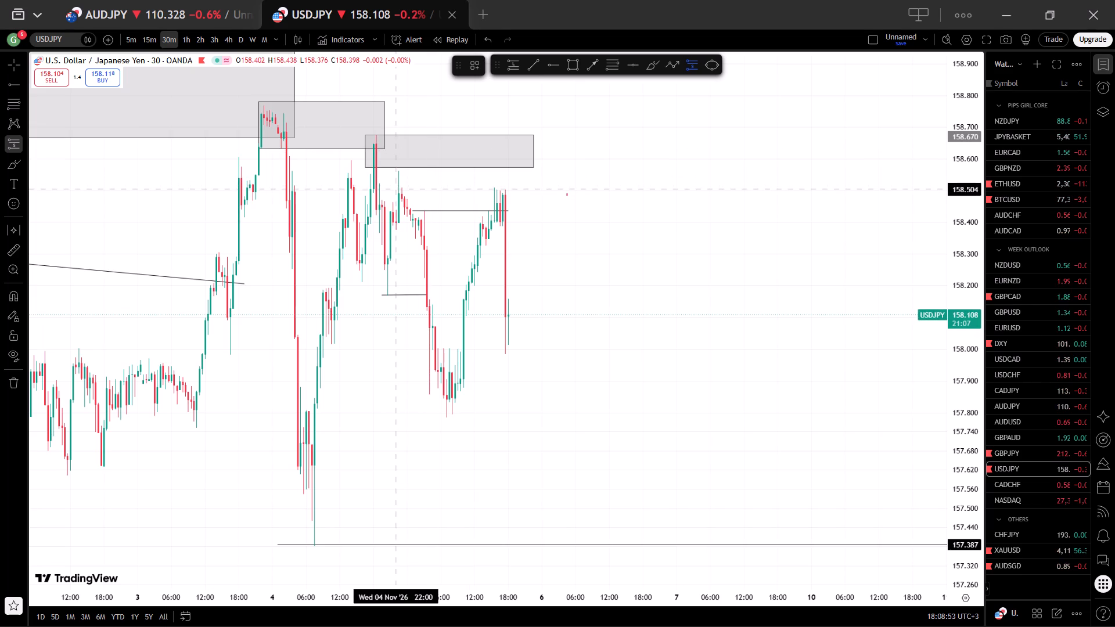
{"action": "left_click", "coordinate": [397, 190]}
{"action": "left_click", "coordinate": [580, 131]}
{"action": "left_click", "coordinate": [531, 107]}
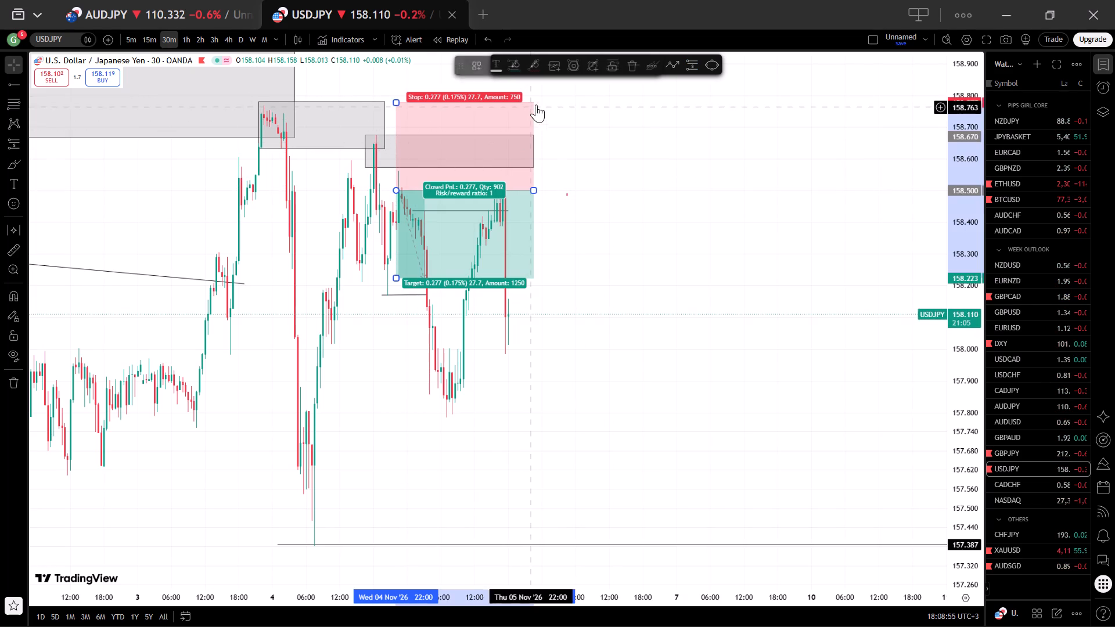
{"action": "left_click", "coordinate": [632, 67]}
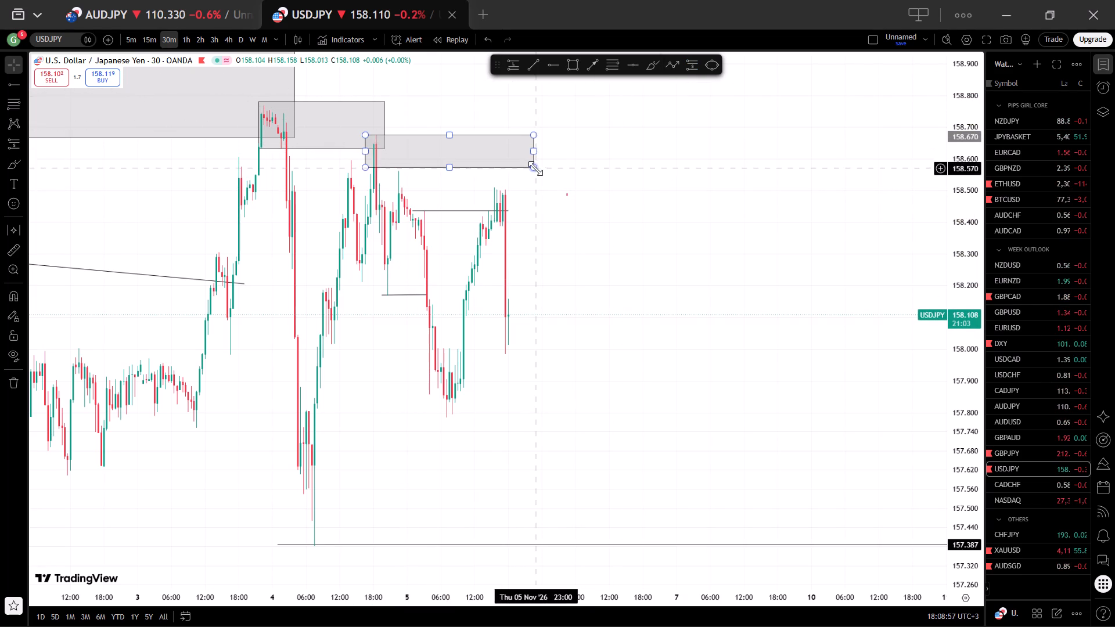
Reshape the latest USDJPY supply zone to span about 158.50 to 158.60, extending its end to 00:30 on 6 November.
{"action": "left_click_drag", "start_coordinate": [535, 168], "coordinate": [544, 189]}
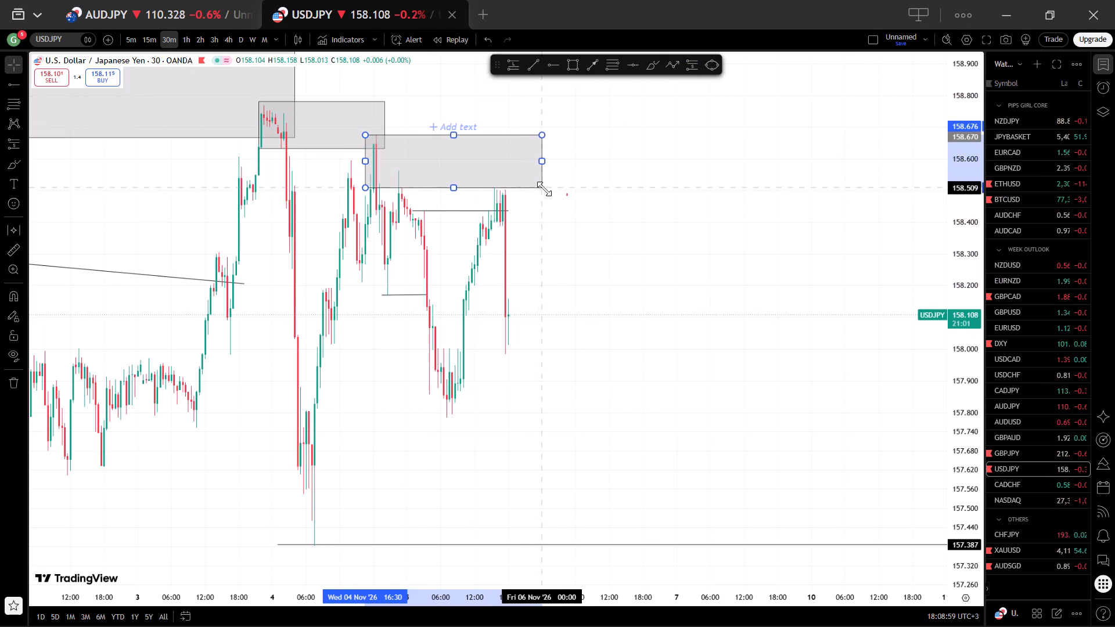
{"action": "left_click_drag", "start_coordinate": [544, 189], "coordinate": [546, 191]}
{"action": "left_click", "coordinate": [510, 170]}
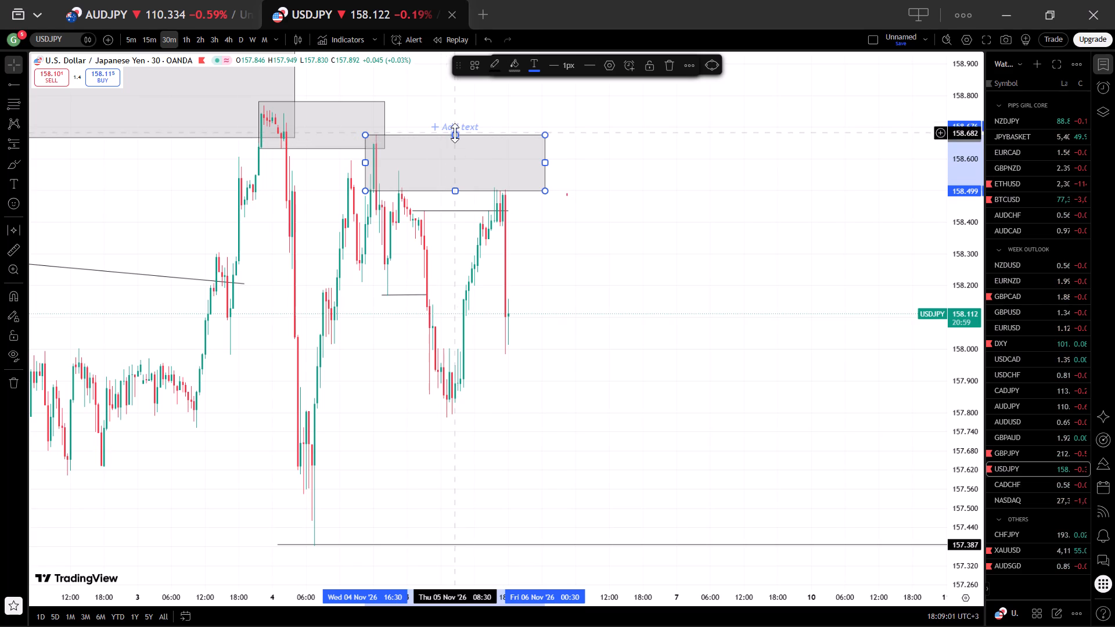
{"action": "left_click_drag", "start_coordinate": [455, 133], "coordinate": [465, 160]}
{"action": "left_click", "coordinate": [612, 164]}
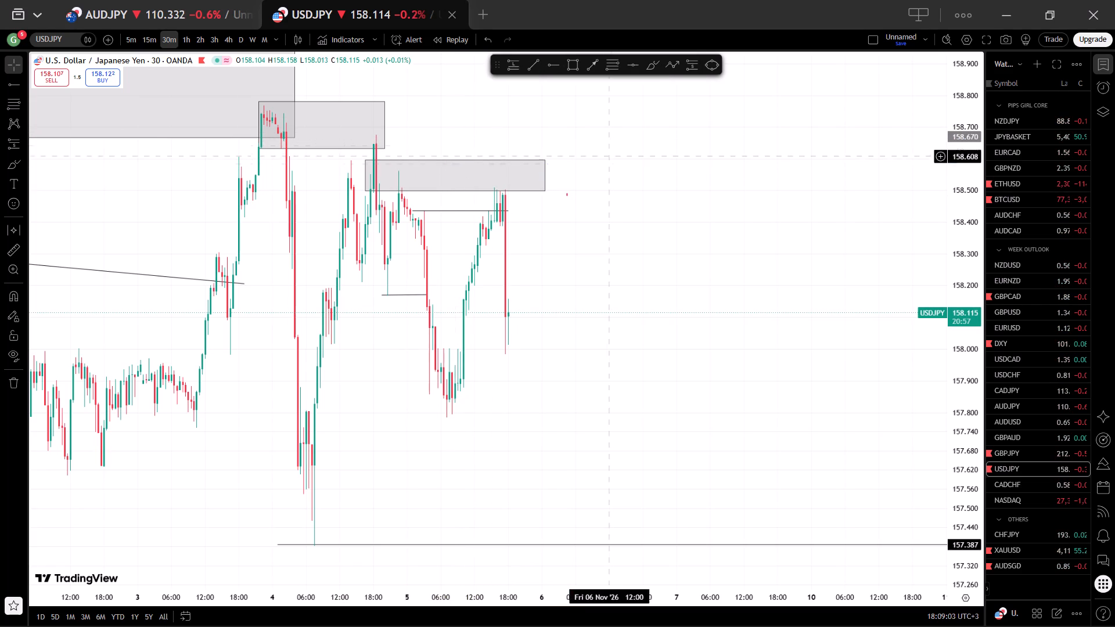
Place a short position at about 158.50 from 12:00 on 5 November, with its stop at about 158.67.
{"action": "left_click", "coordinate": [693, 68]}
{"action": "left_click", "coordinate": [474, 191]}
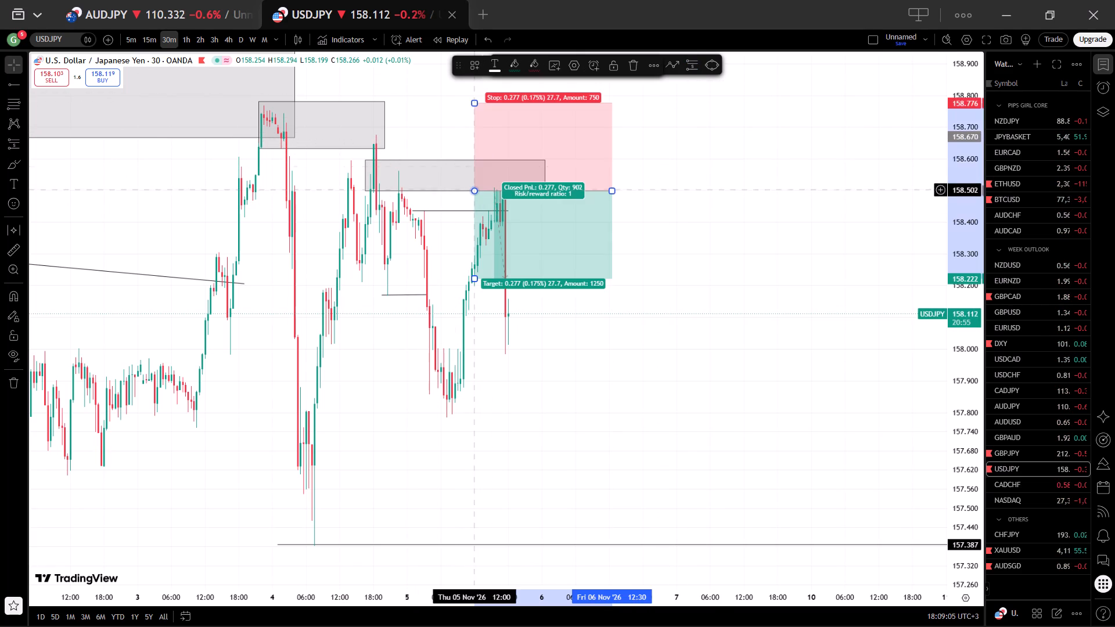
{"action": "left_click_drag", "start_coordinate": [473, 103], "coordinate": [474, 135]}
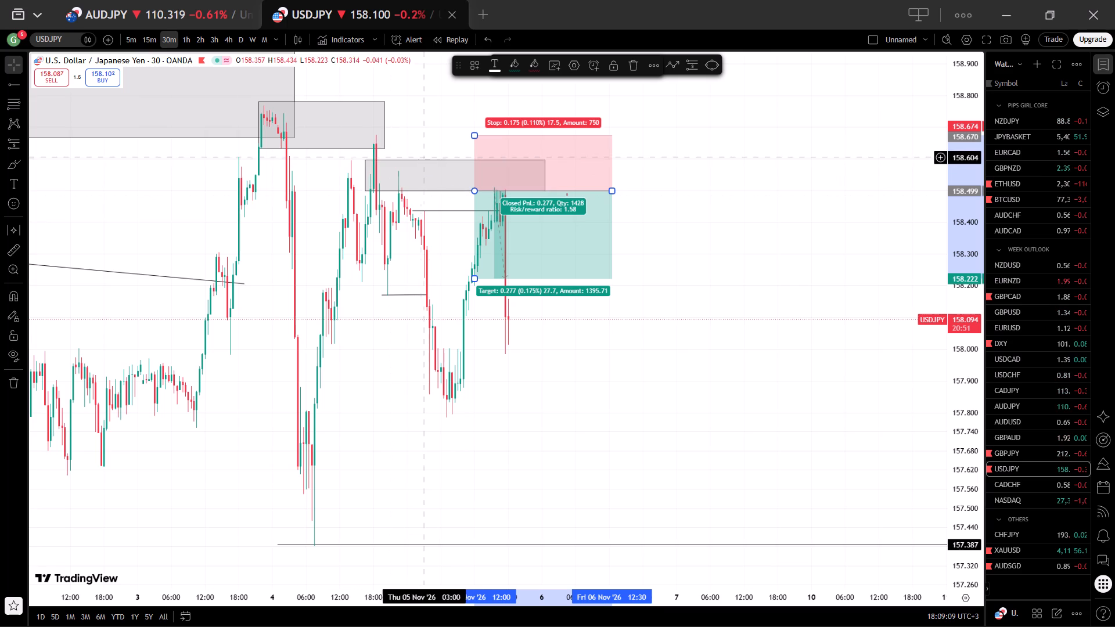
Raise the top of the latest USDJPY supply zone to about 158.67, level with the short position's stop.
{"action": "left_click_drag", "start_coordinate": [455, 159], "coordinate": [445, 138]}
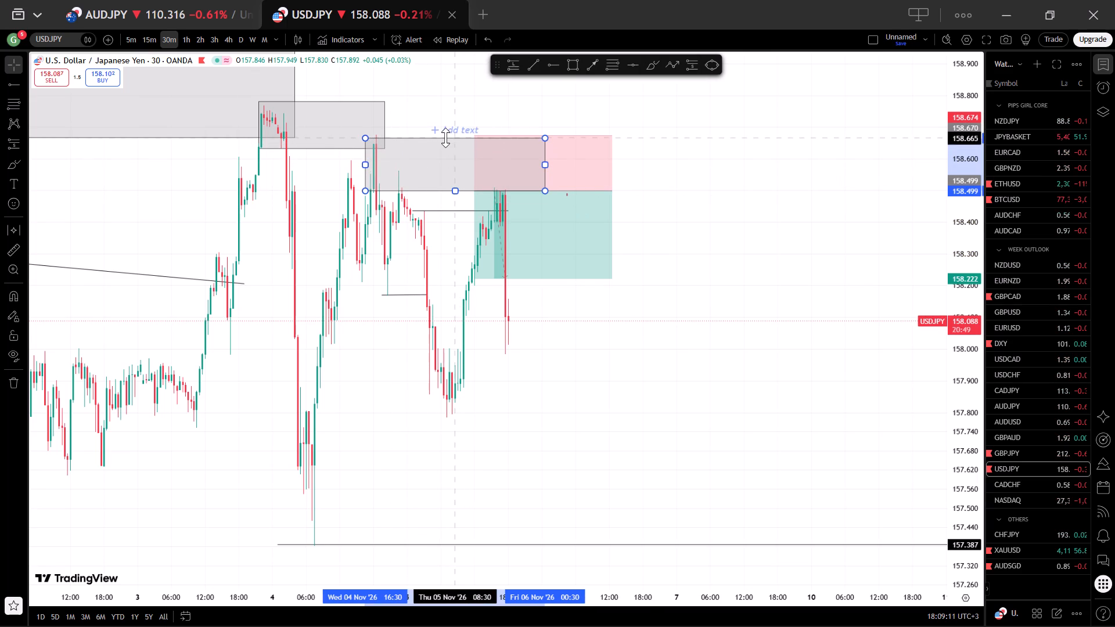
{"action": "left_click_drag", "start_coordinate": [445, 138], "coordinate": [446, 135]}
{"action": "left_click", "coordinate": [560, 299]}
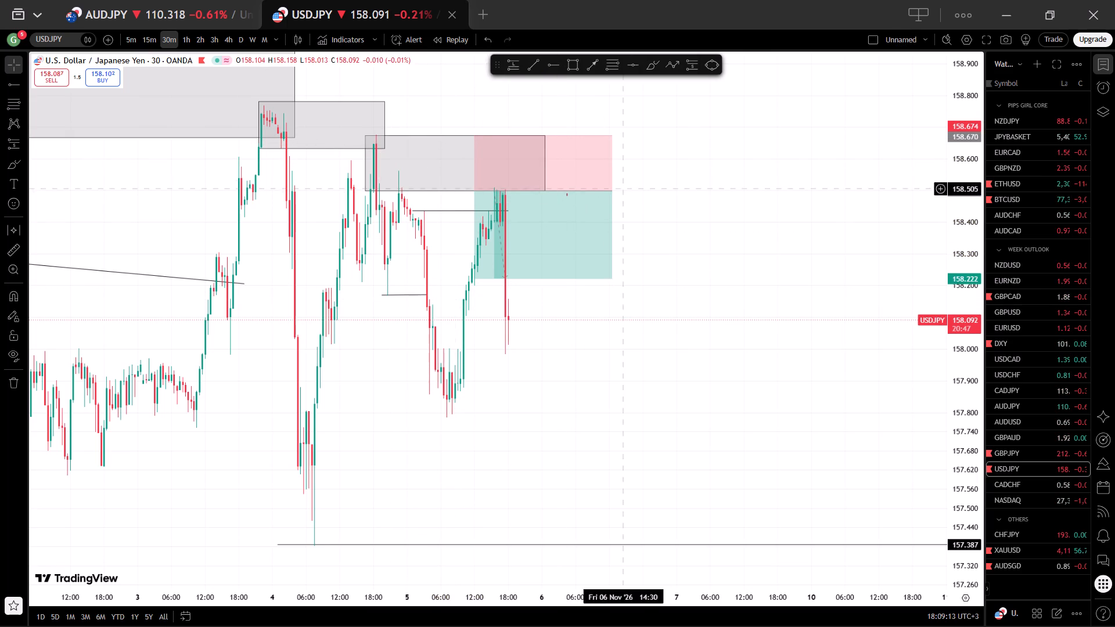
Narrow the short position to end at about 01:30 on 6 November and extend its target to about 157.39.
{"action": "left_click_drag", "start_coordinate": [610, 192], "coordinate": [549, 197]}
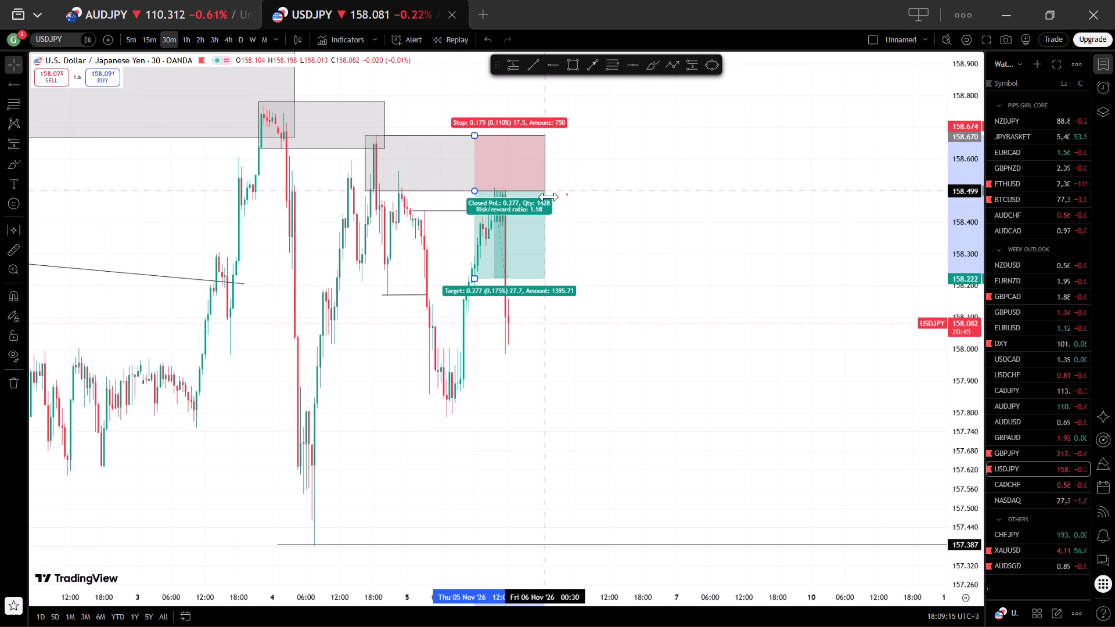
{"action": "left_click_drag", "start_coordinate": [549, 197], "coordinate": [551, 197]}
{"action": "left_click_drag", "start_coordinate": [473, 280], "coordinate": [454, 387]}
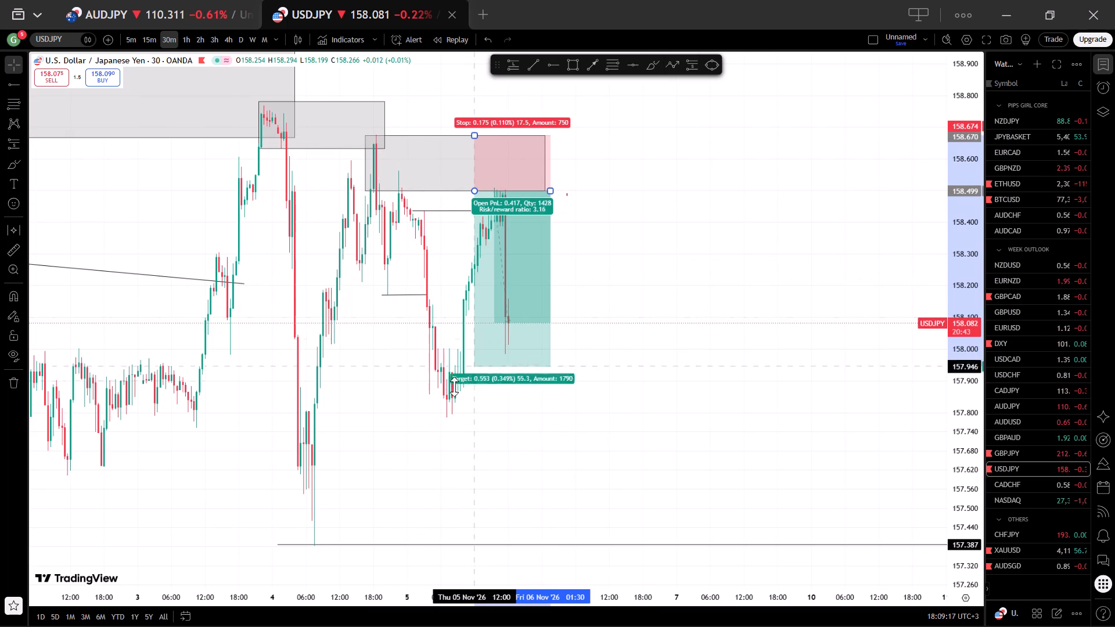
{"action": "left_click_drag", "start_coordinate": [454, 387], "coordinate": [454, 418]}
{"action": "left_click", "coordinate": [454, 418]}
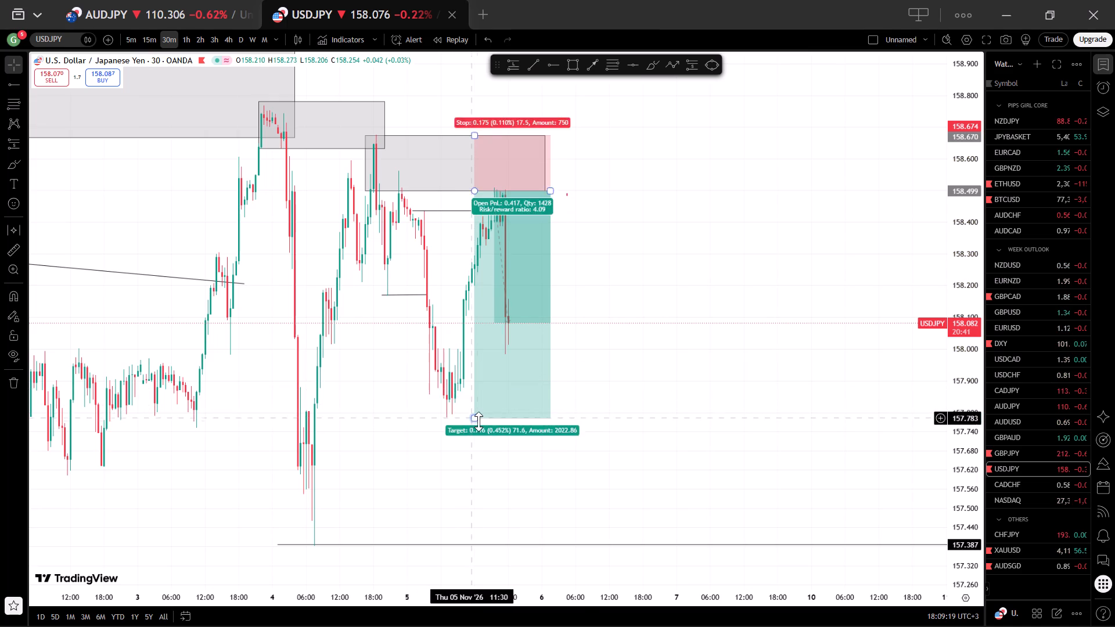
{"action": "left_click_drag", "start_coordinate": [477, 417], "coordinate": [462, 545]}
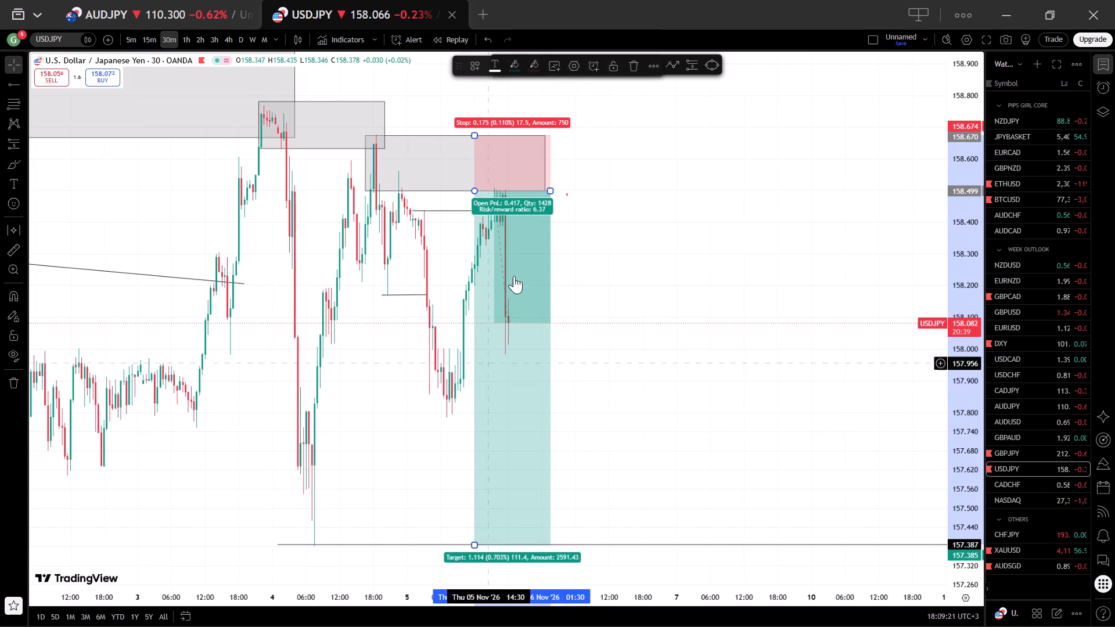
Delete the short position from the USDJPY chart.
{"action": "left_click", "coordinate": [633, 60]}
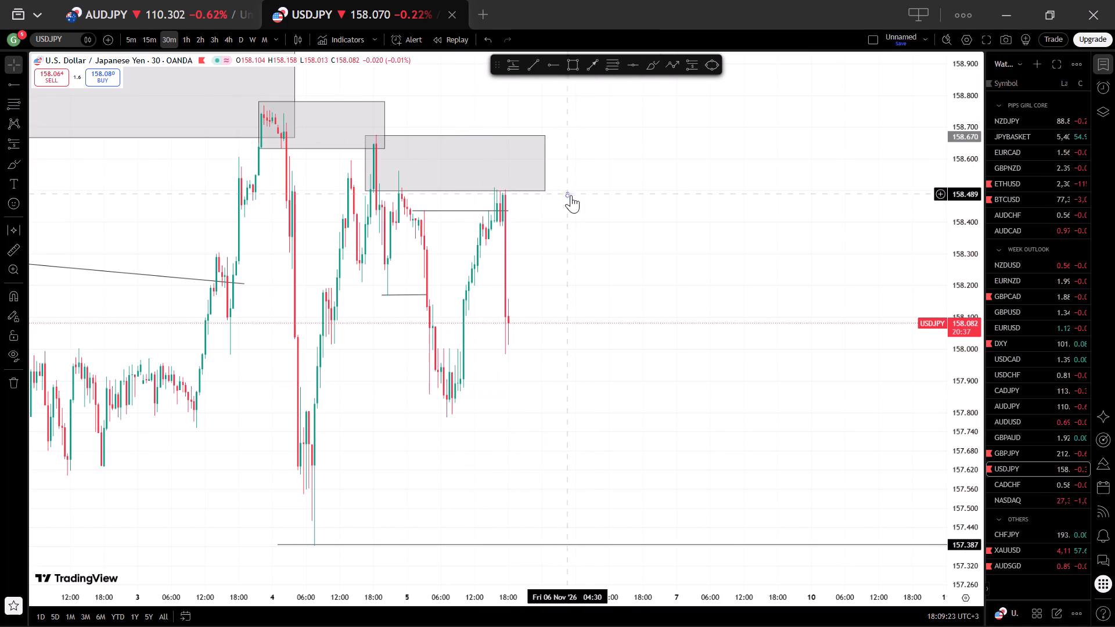
Delete the stray brush dot near 158.49 beyond the latest USDJPY candles.
{"action": "left_click", "coordinate": [567, 196]}
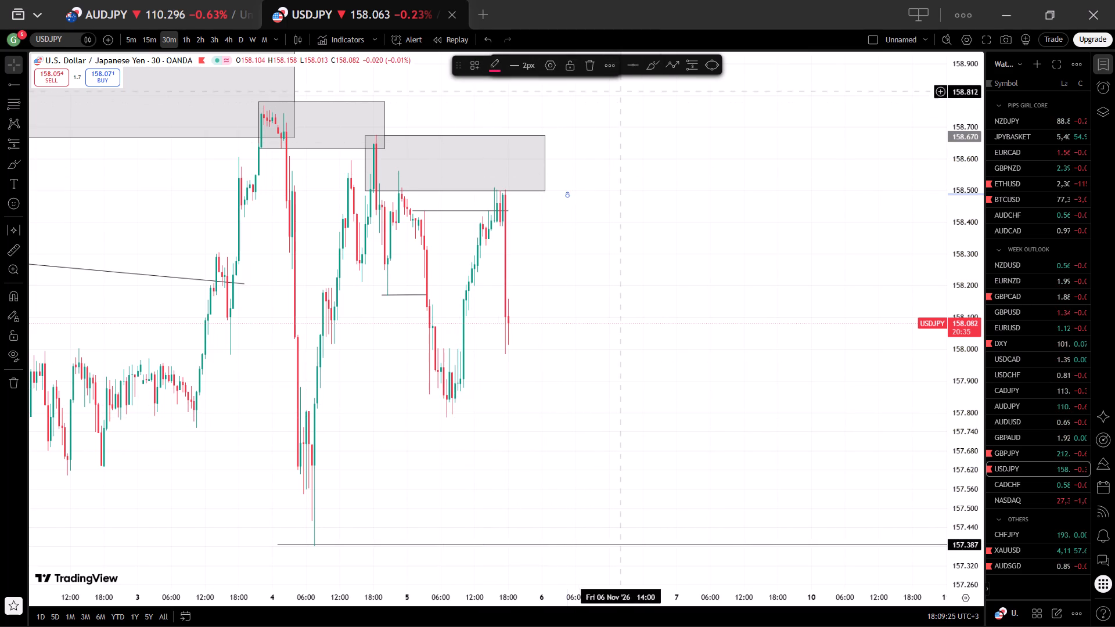
{"action": "left_click", "coordinate": [591, 66]}
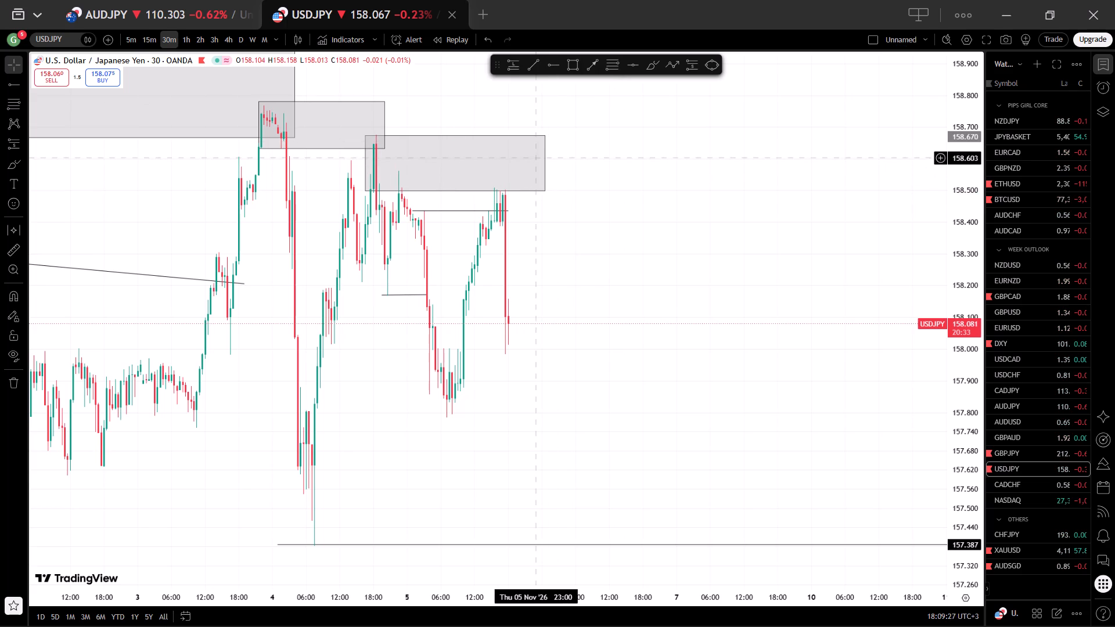
Review the AUDJPY 4-hour chart and compare it with the AUDUSD 4-hour zones and structure.
{"action": "left_click", "coordinate": [221, 0]}
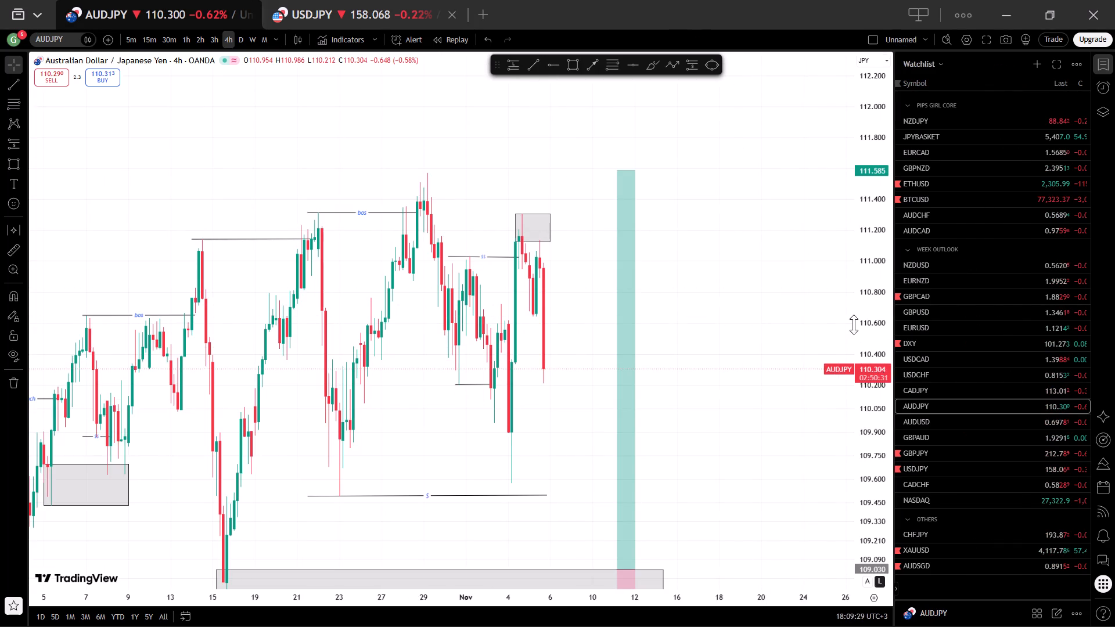
{"action": "scroll", "coordinate": [713, 272], "scroll_direction": "down", "scroll_amount": 3}
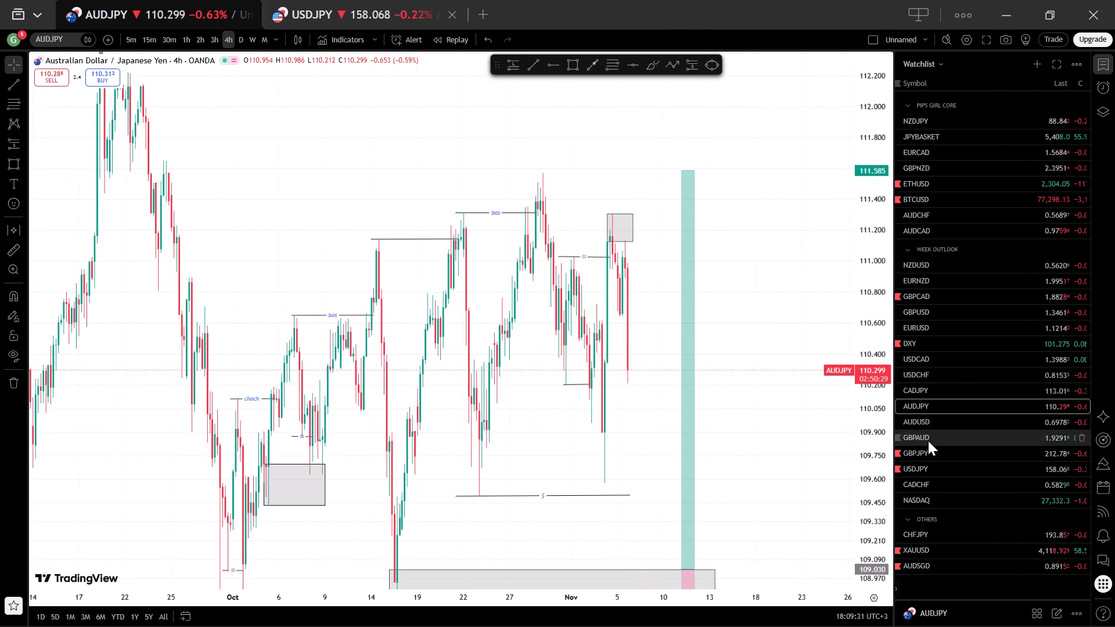
{"action": "left_click", "coordinate": [925, 423]}
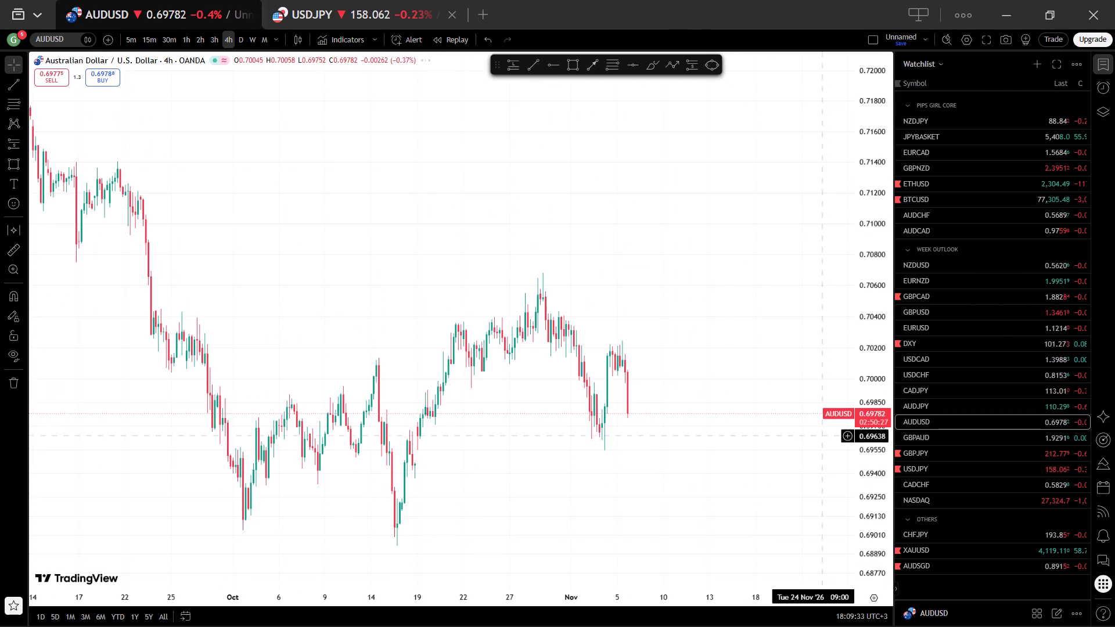
{"action": "left_click_drag", "start_coordinate": [796, 438], "coordinate": [787, 316]}
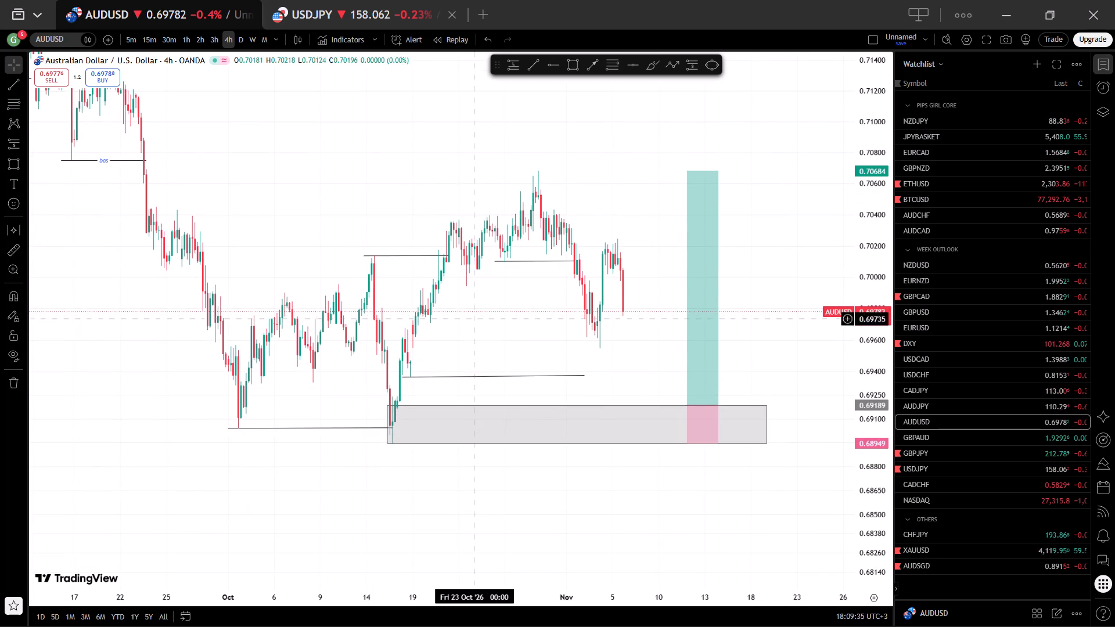
{"action": "scroll", "coordinate": [487, 269], "scroll_direction": "down", "scroll_amount": 1}
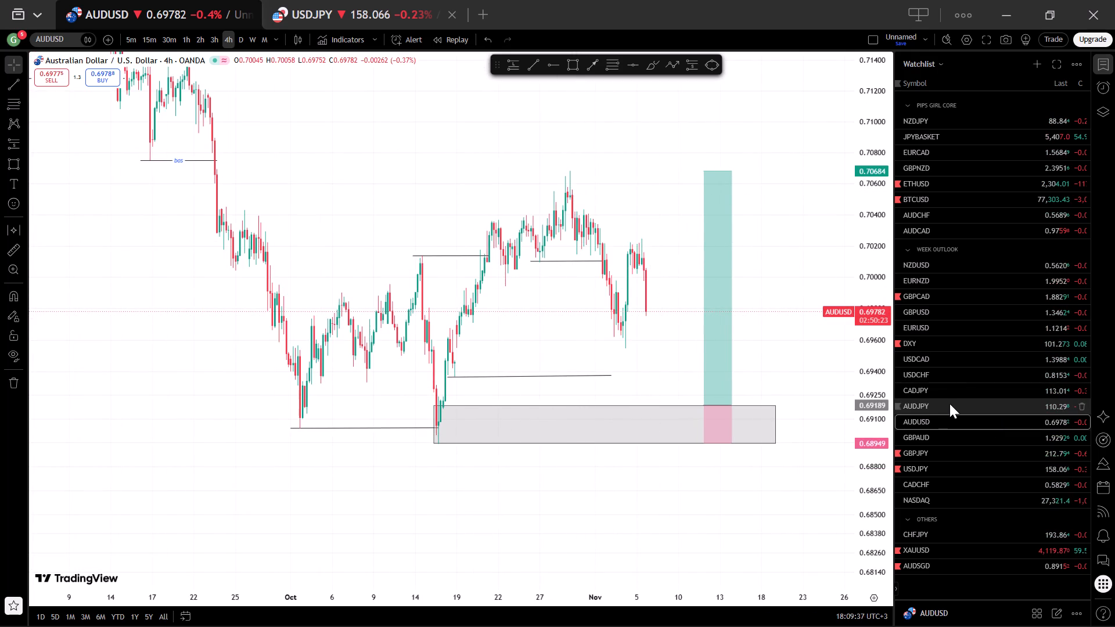
Return to AUDJPY and examine its recent structure on the 4-hour and 1-hour timeframes.
{"action": "left_click", "coordinate": [949, 403]}
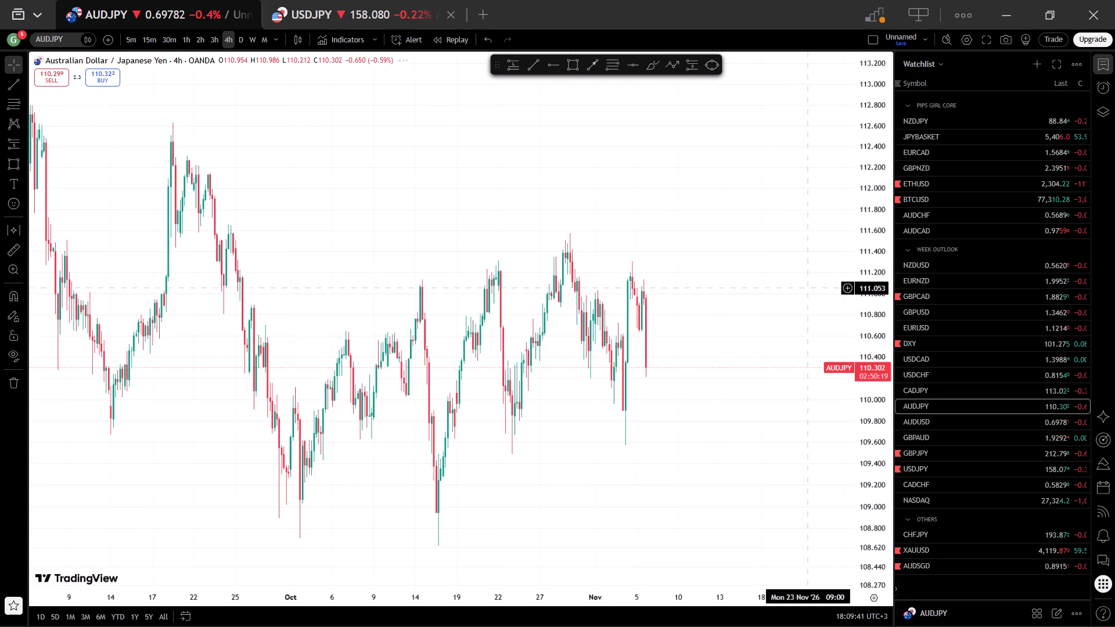
{"action": "scroll", "coordinate": [799, 352], "scroll_direction": "up", "scroll_amount": 2}
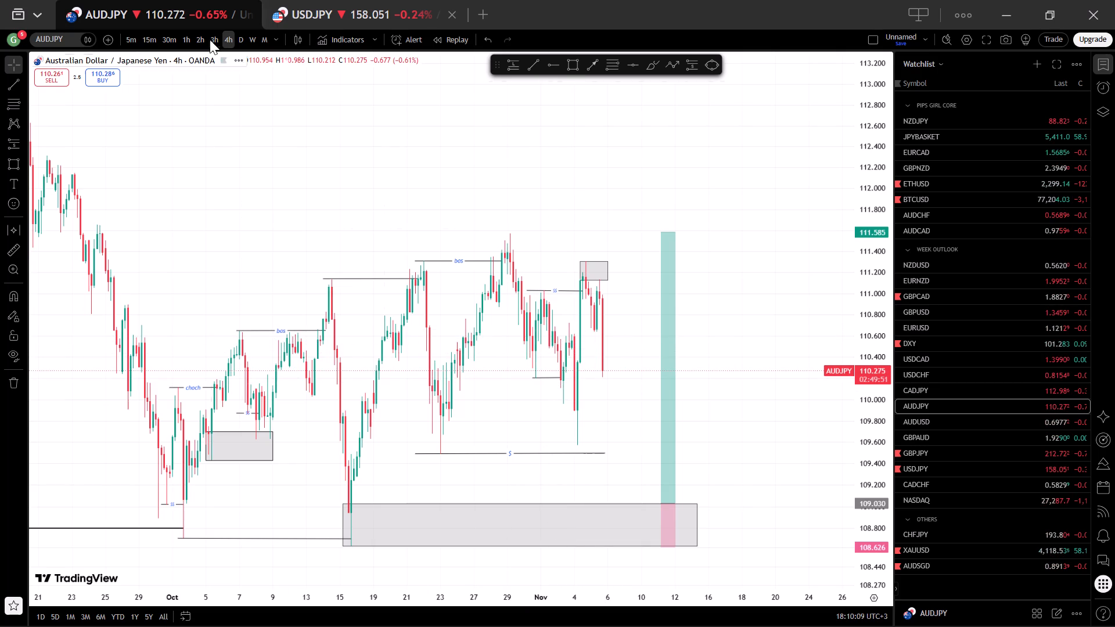
{"action": "left_click", "coordinate": [189, 41]}
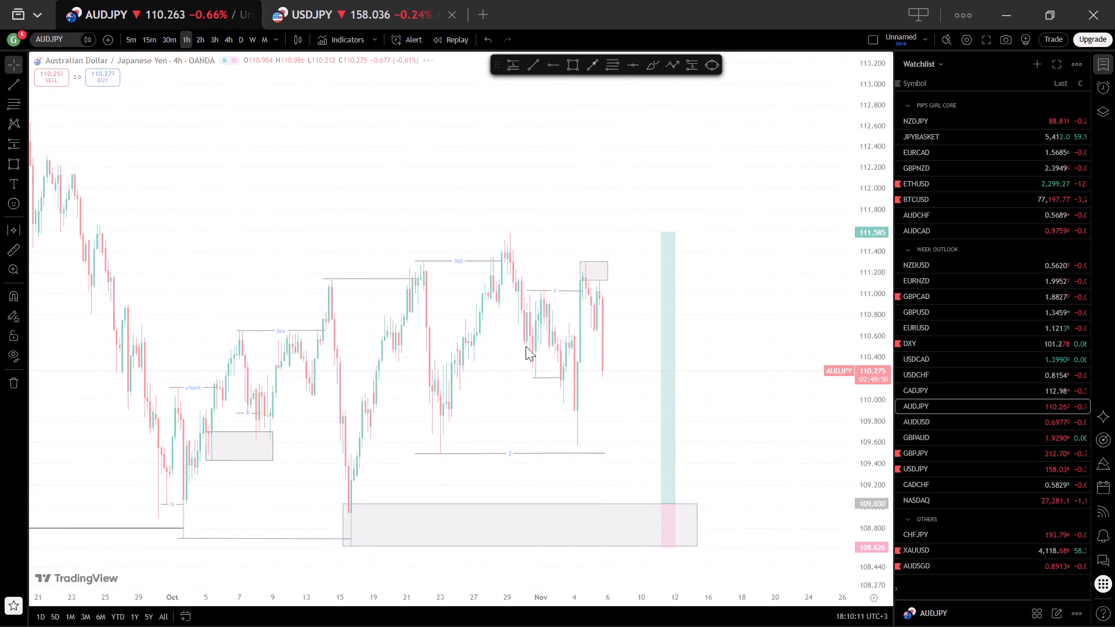
{"action": "scroll", "coordinate": [627, 327], "scroll_direction": "down", "scroll_amount": 2}
{"action": "scroll", "coordinate": [865, 395], "scroll_direction": "up", "scroll_amount": 4}
{"action": "scroll", "coordinate": [754, 380], "scroll_direction": "down", "scroll_amount": 1}
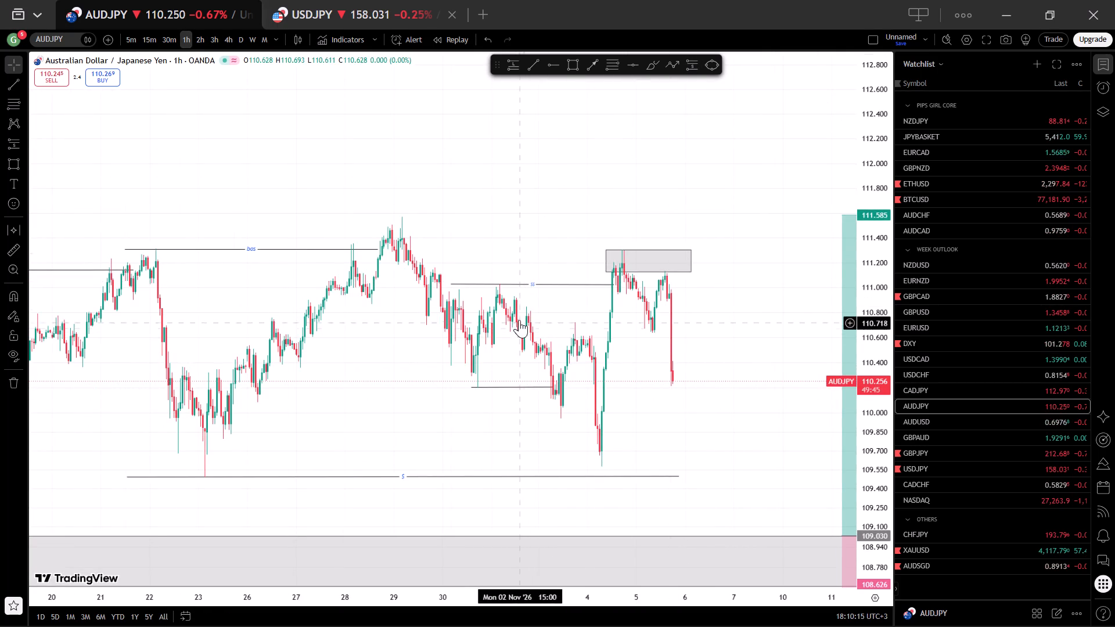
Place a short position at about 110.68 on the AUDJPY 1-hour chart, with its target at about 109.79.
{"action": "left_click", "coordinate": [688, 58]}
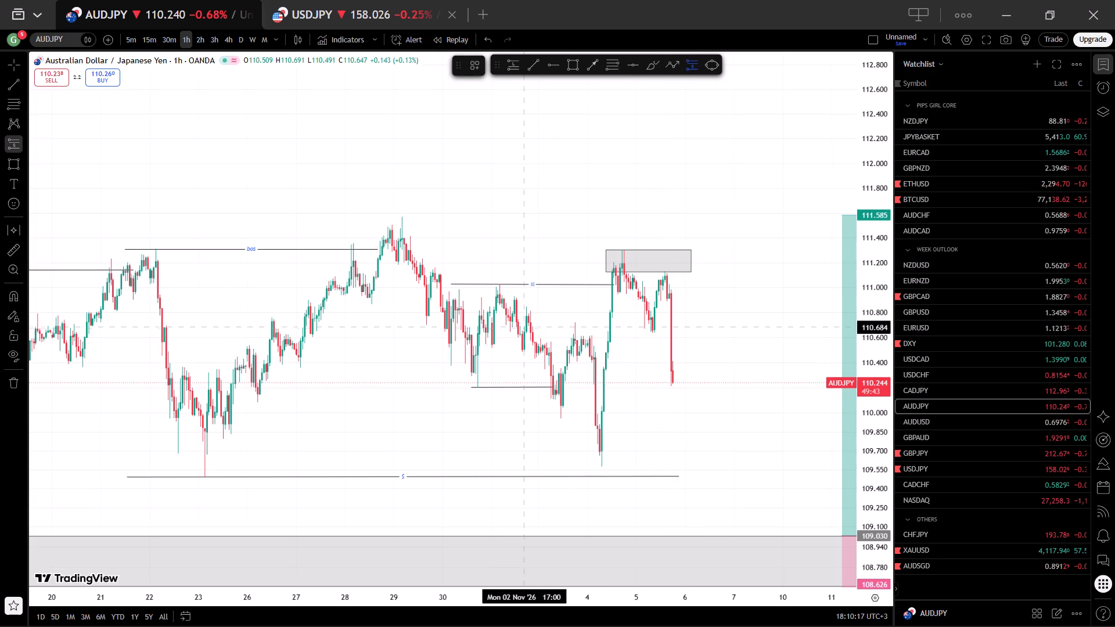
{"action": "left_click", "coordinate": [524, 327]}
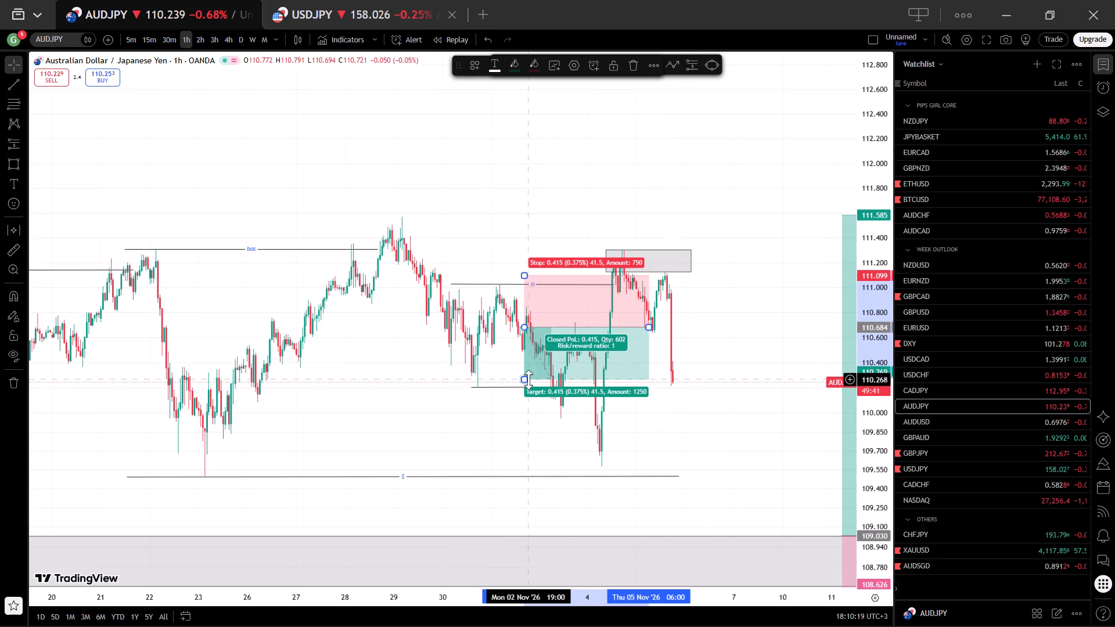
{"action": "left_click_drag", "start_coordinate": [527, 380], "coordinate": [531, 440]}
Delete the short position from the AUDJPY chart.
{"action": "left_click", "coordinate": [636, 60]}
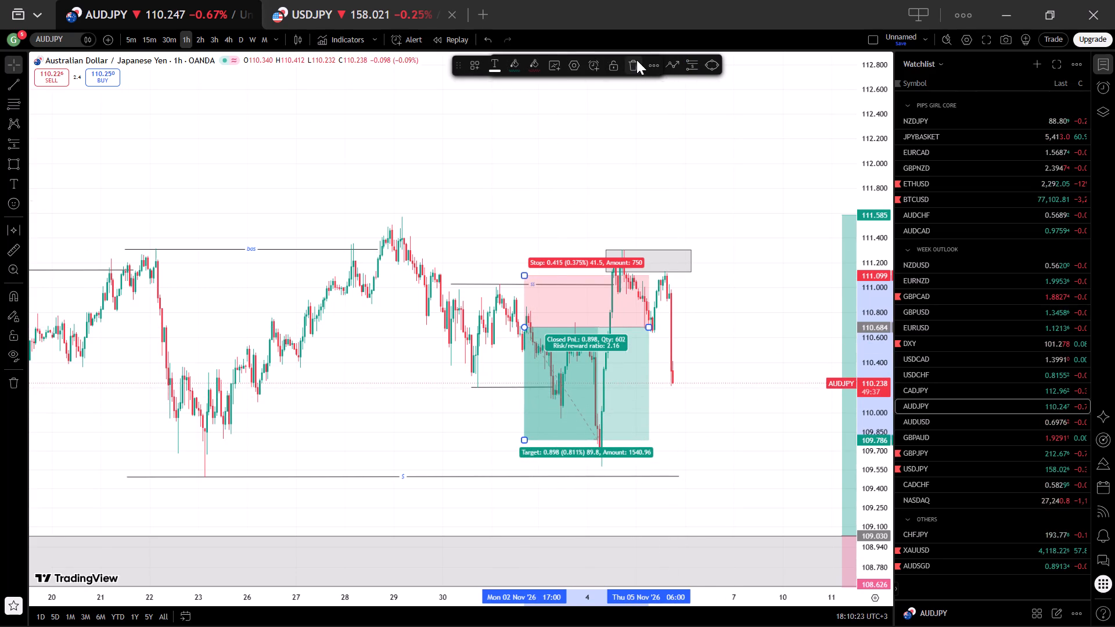
Check the USDJPY chart briefly and return to the AUDJPY 1-hour chart.
{"action": "left_click", "coordinate": [328, 0]}
{"action": "left_click", "coordinate": [199, 0]}
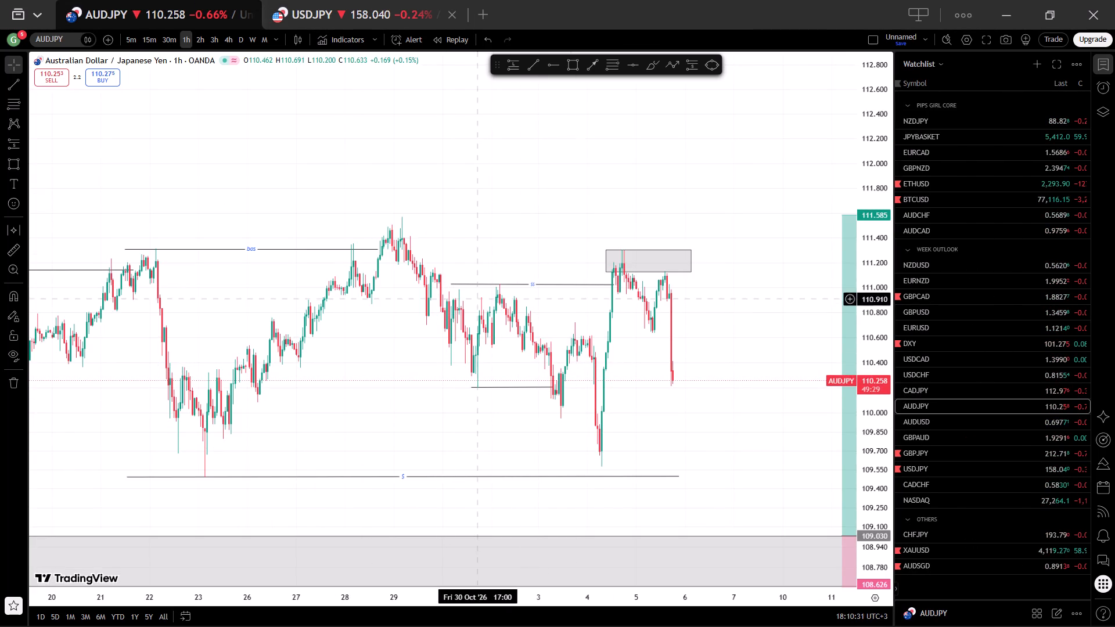
Examine AUDJPY's recent structure on the 4-hour timeframe.
{"action": "left_click", "coordinate": [229, 33]}
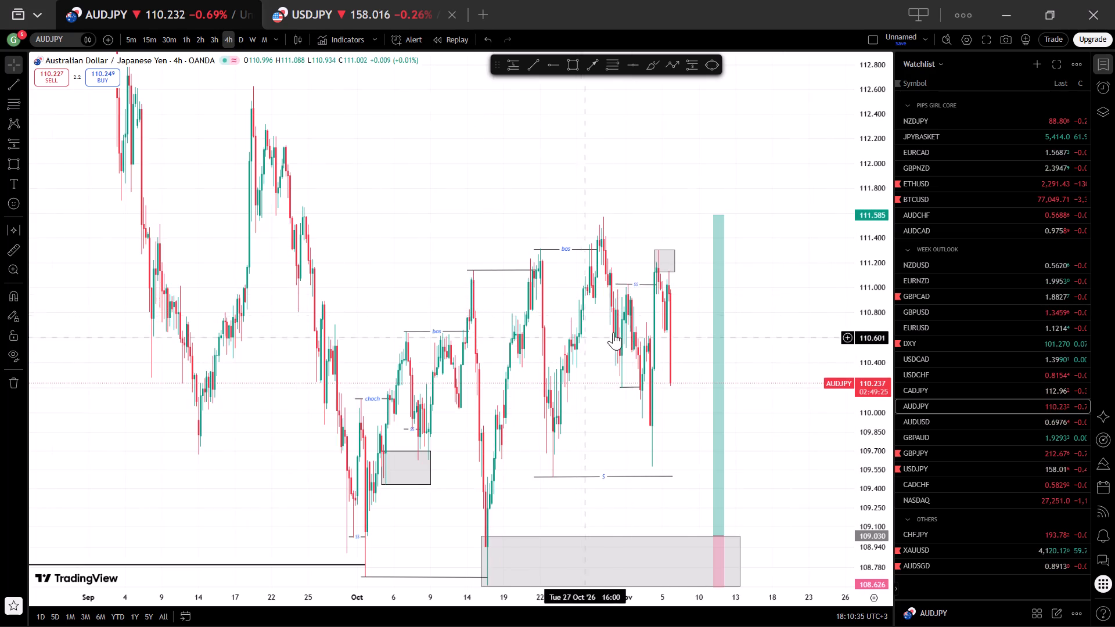
{"action": "scroll", "coordinate": [613, 332], "scroll_direction": "up", "scroll_amount": 3}
Open JPYBASKET in place of the USDJPY chart and examine its recent structure on the 4-hour timeframe.
{"action": "left_click", "coordinate": [395, 0]}
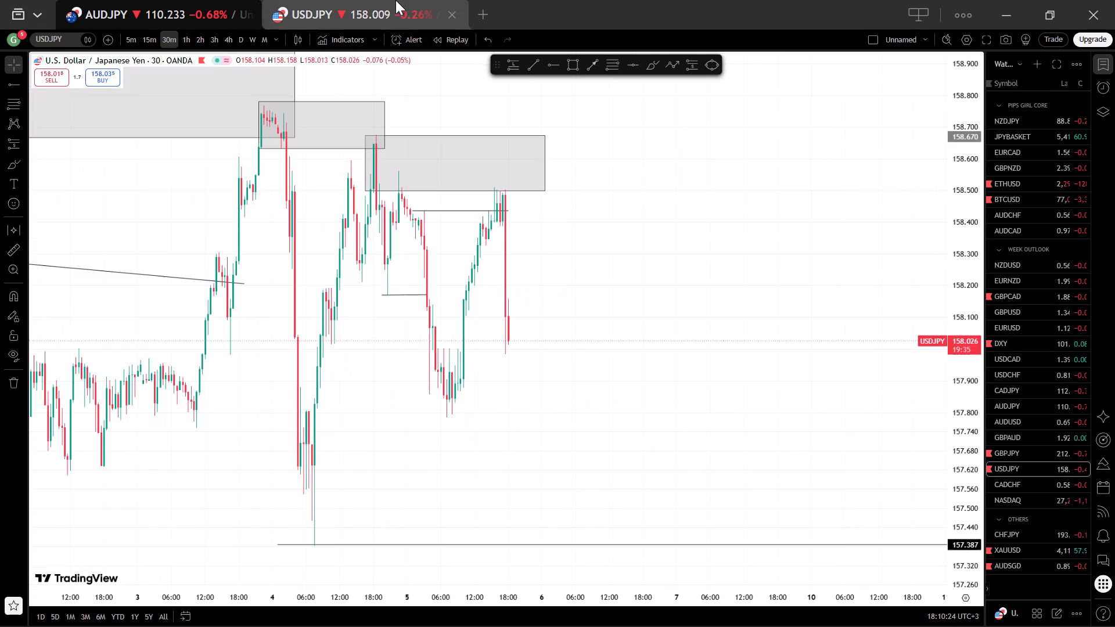
{"action": "left_click", "coordinate": [1034, 137]}
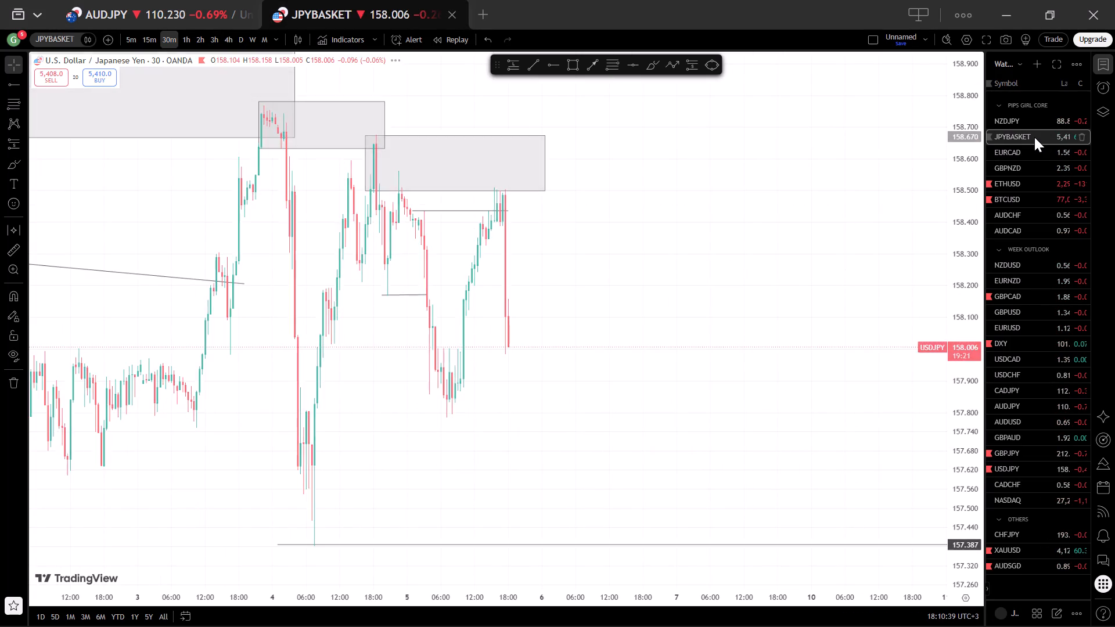
{"action": "scroll", "coordinate": [833, 369], "scroll_direction": "down", "scroll_amount": 4}
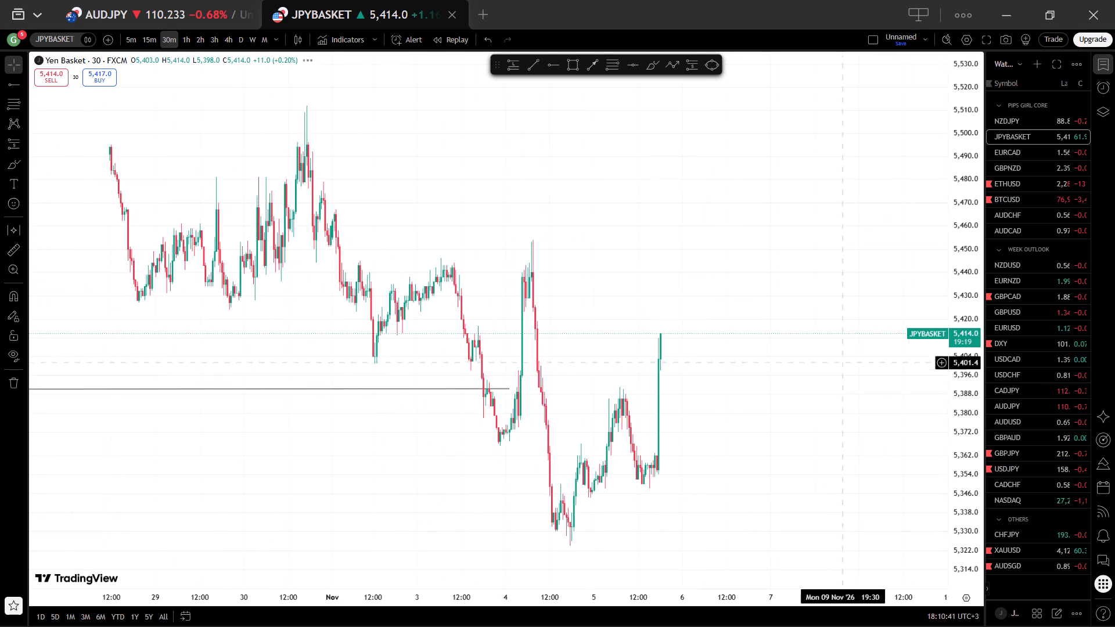
{"action": "left_click", "coordinate": [226, 42]}
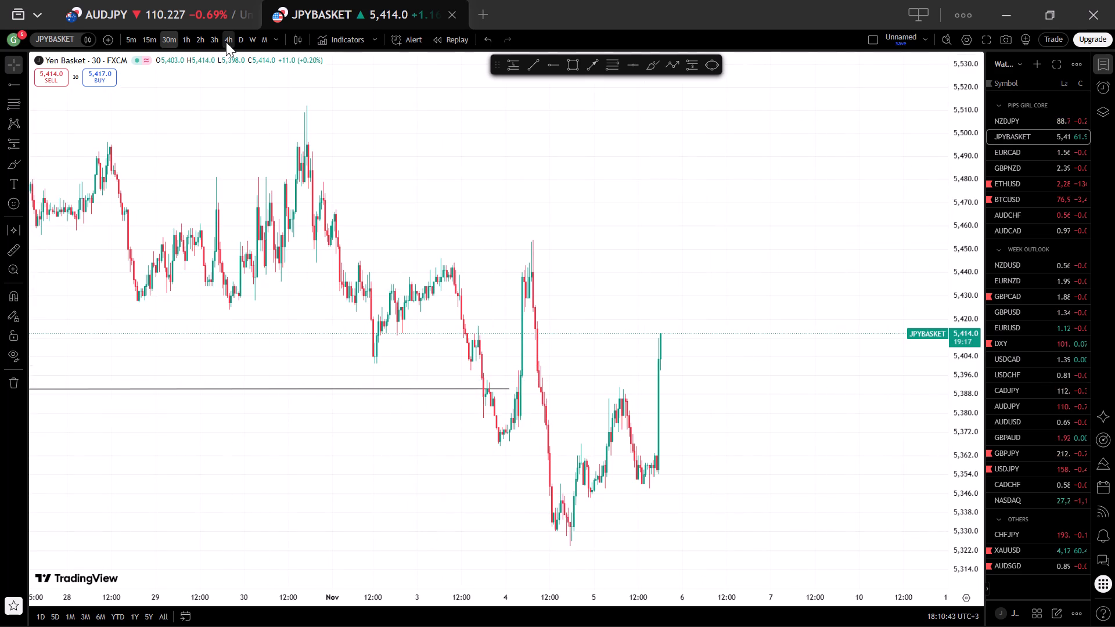
{"action": "scroll", "coordinate": [858, 362], "scroll_direction": "up", "scroll_amount": 3}
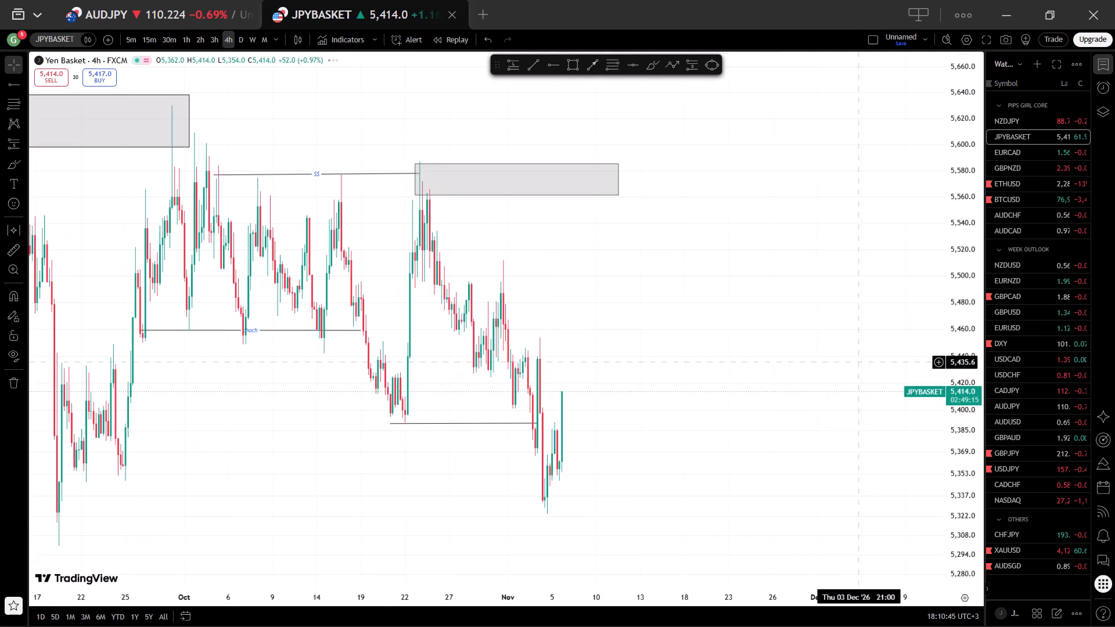
{"action": "left_click_drag", "start_coordinate": [806, 410], "coordinate": [843, 344]}
{"action": "scroll", "coordinate": [957, 379], "scroll_direction": "down", "scroll_amount": 2}
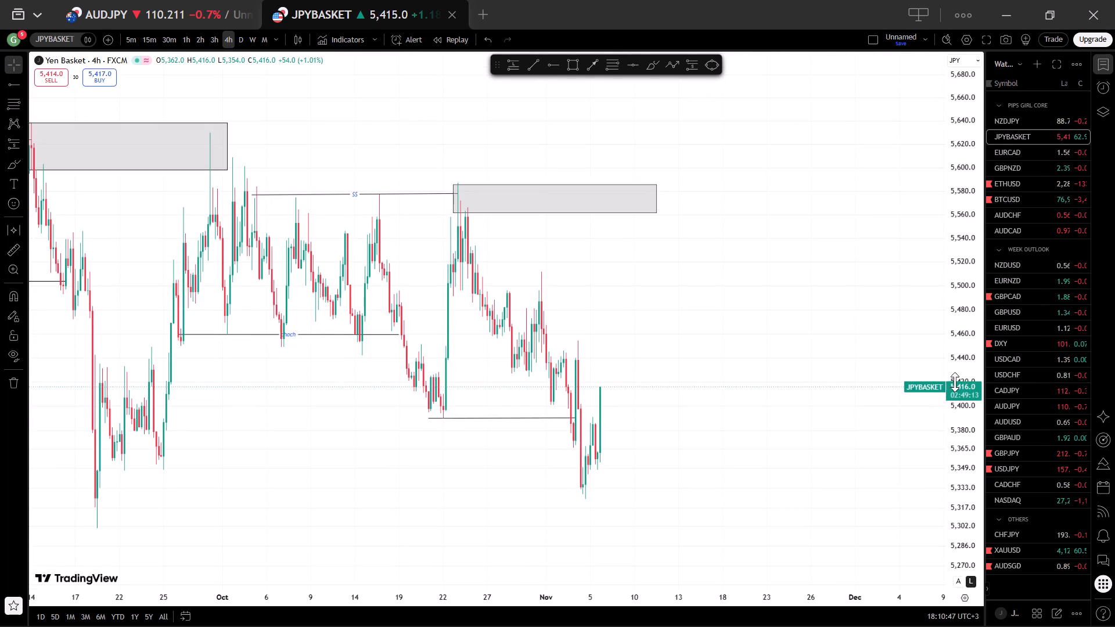
{"action": "left_click_drag", "start_coordinate": [862, 440], "coordinate": [884, 359]}
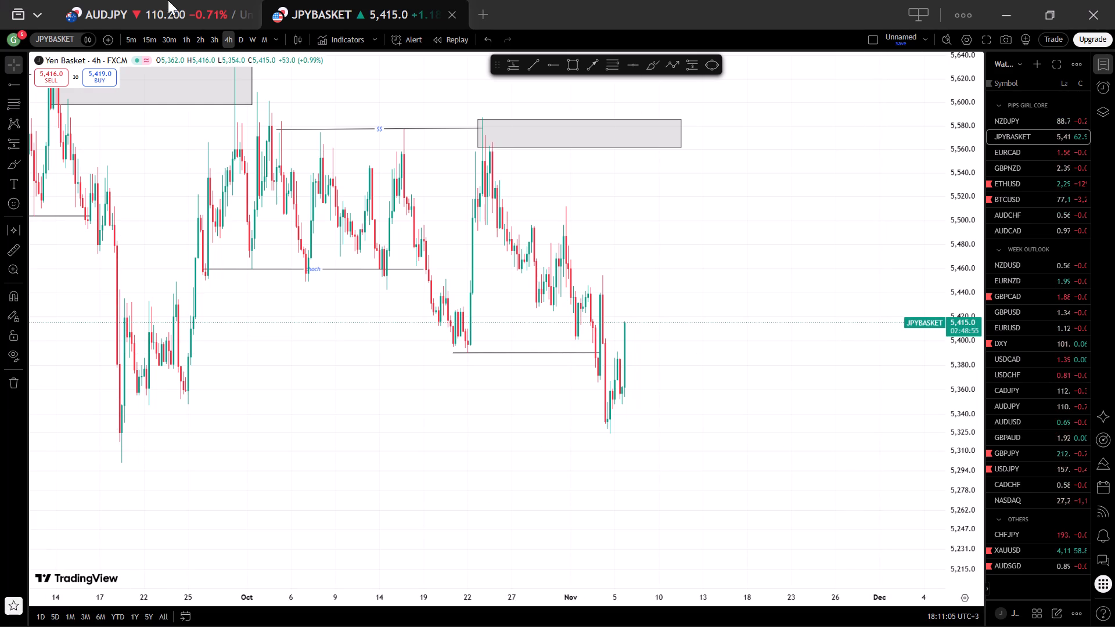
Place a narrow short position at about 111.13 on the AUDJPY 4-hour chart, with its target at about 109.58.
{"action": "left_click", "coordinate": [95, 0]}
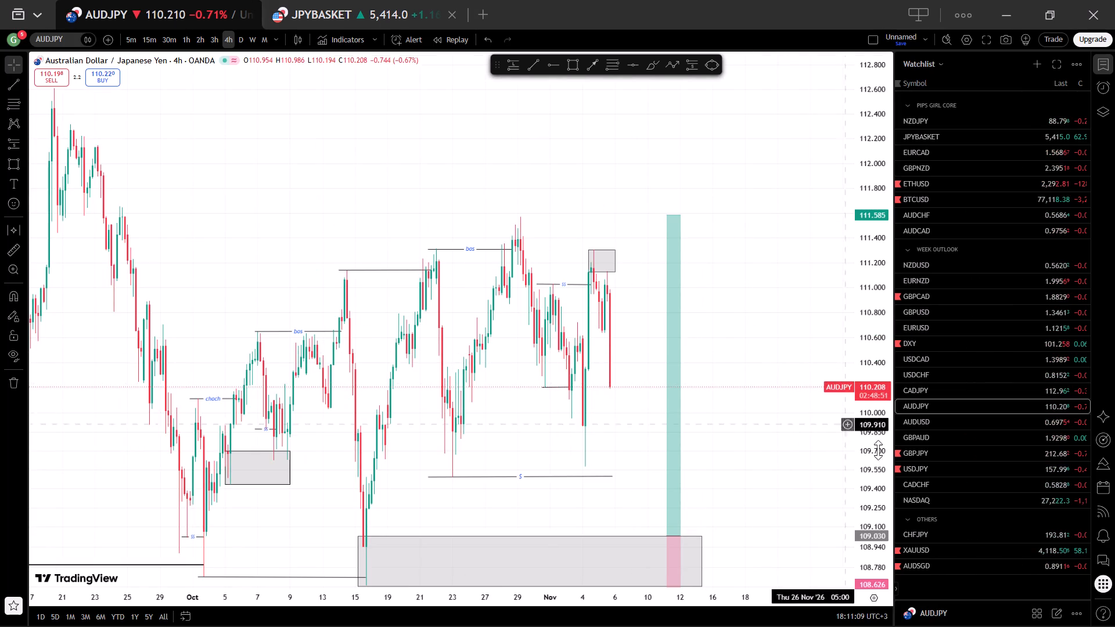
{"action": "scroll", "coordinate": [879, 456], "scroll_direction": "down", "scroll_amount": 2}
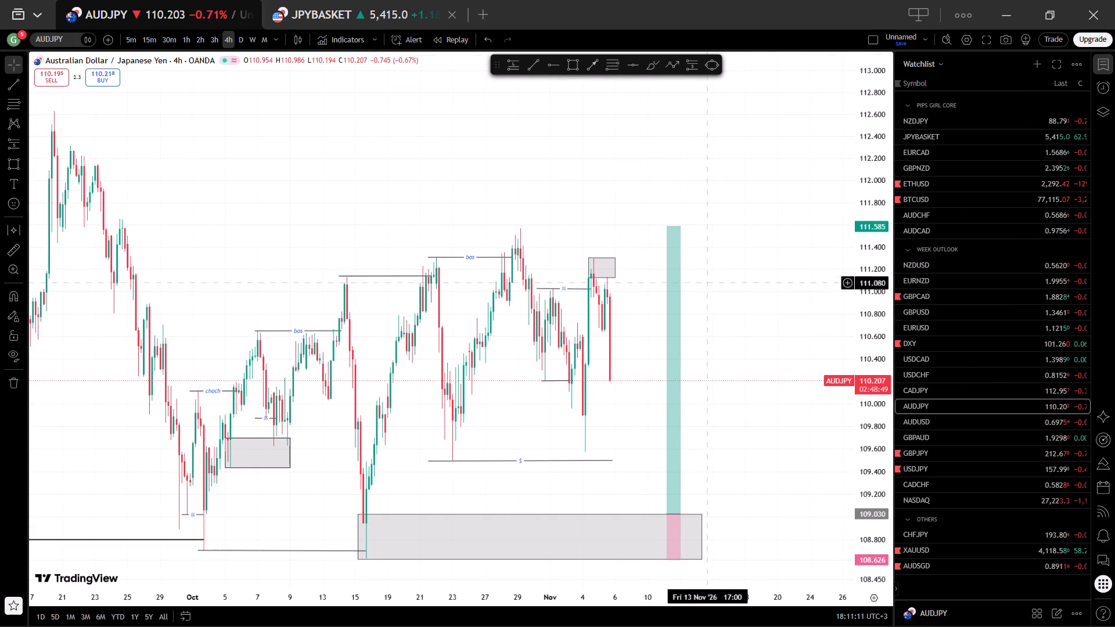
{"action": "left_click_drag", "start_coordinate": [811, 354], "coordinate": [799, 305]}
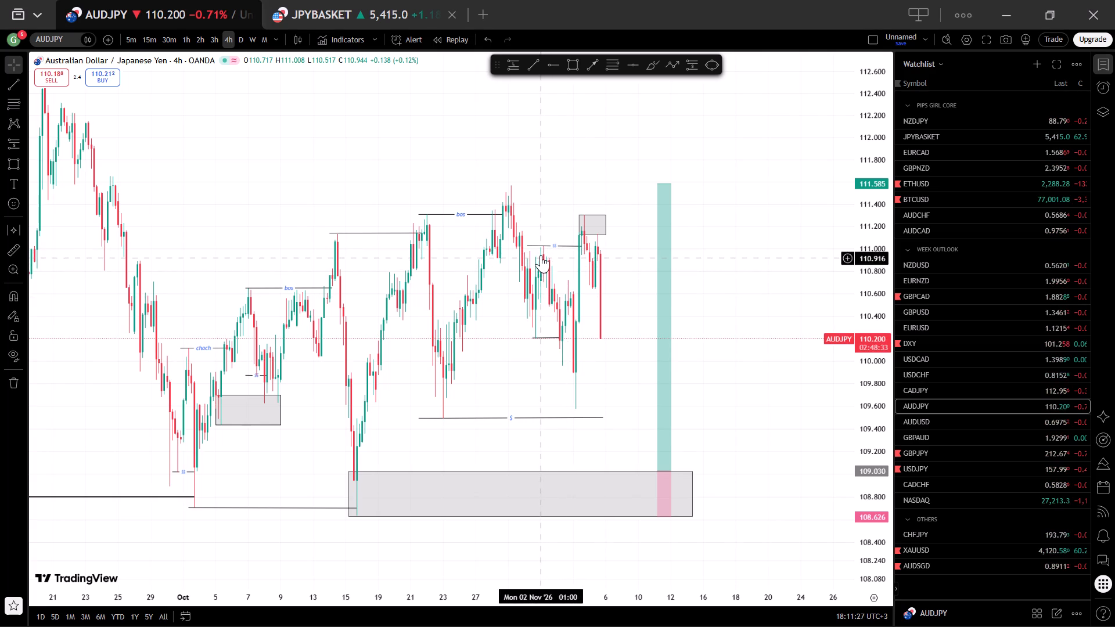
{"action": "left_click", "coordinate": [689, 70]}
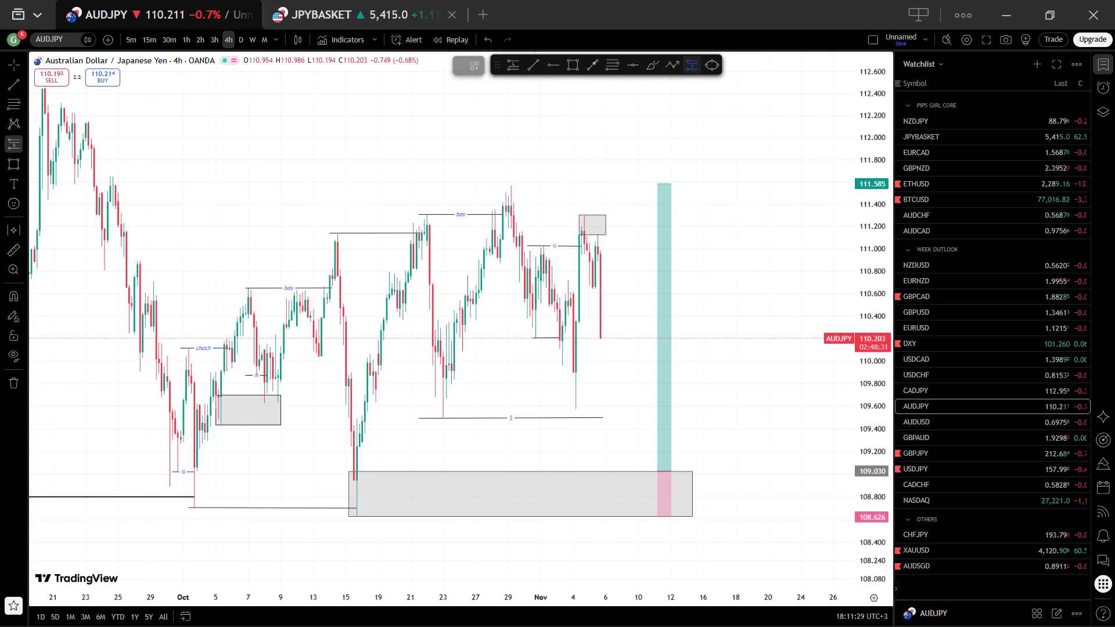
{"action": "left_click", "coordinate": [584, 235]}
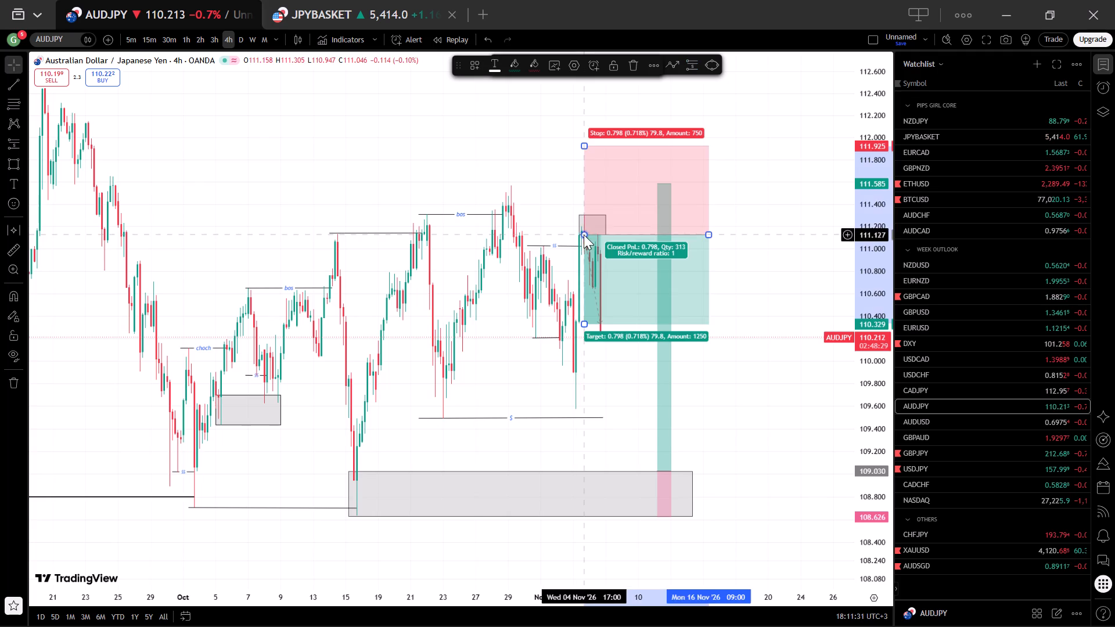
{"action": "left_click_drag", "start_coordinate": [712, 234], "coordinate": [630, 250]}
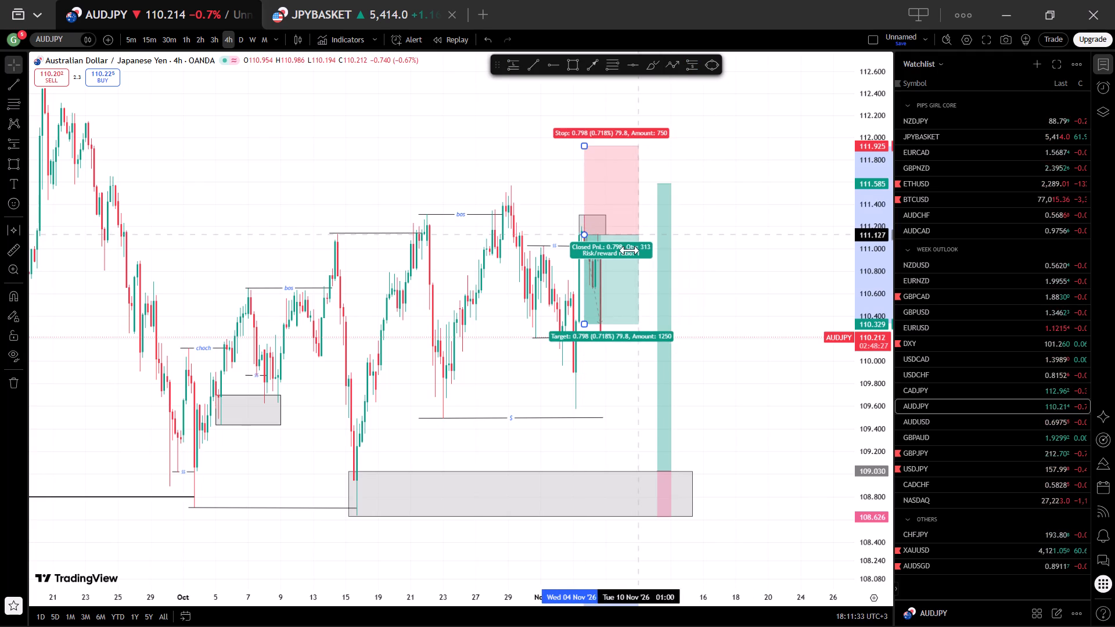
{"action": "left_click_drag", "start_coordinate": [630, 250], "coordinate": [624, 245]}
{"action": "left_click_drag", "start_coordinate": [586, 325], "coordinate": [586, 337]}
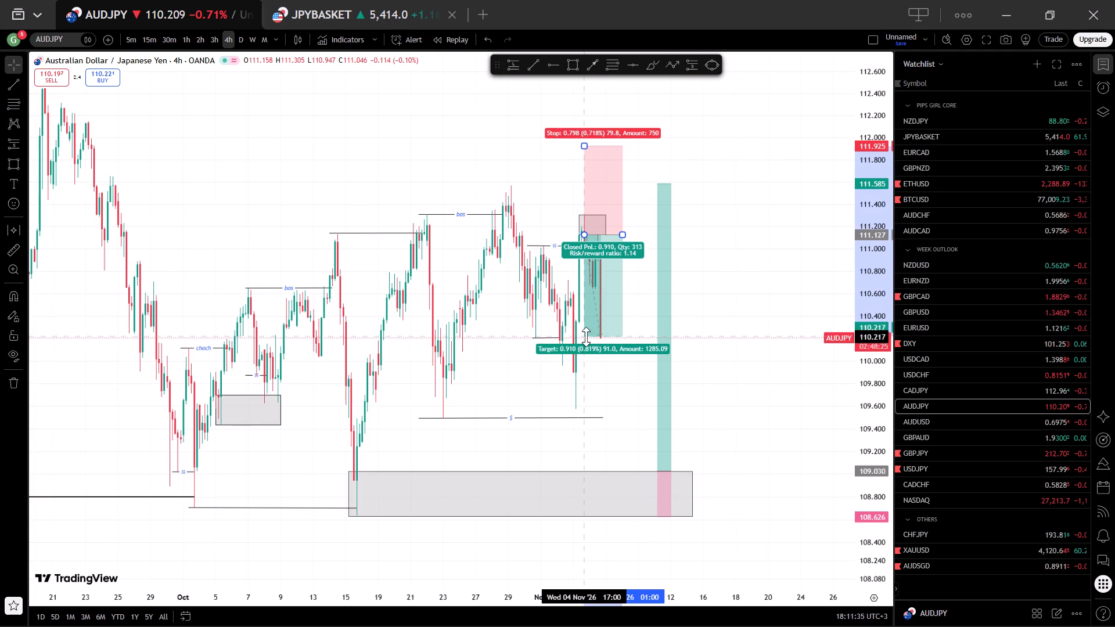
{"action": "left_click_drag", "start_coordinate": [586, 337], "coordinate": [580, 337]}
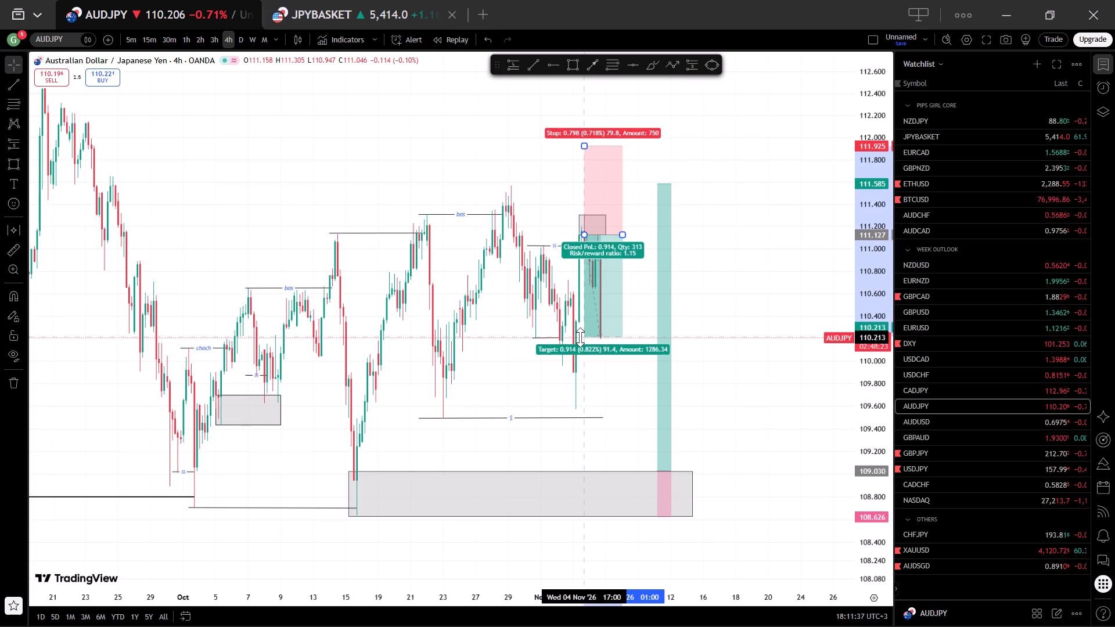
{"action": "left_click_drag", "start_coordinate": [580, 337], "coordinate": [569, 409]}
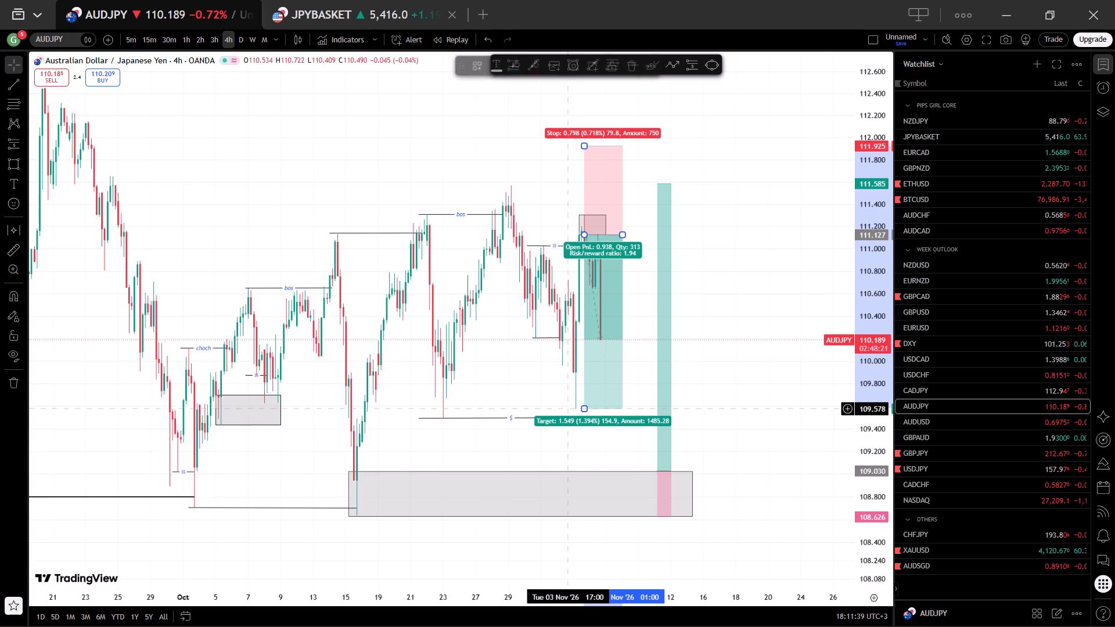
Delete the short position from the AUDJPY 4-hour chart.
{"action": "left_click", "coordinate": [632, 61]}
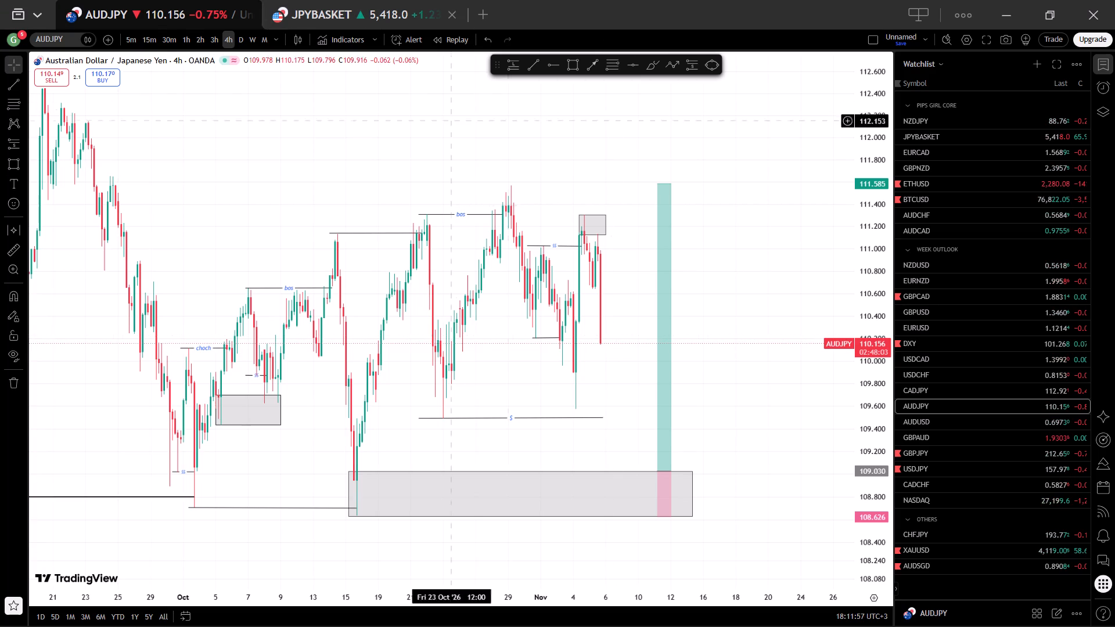
Return to the JPYBASKET 4-hour chart to compare it with AUDJPY.
{"action": "left_click", "coordinate": [387, 0]}
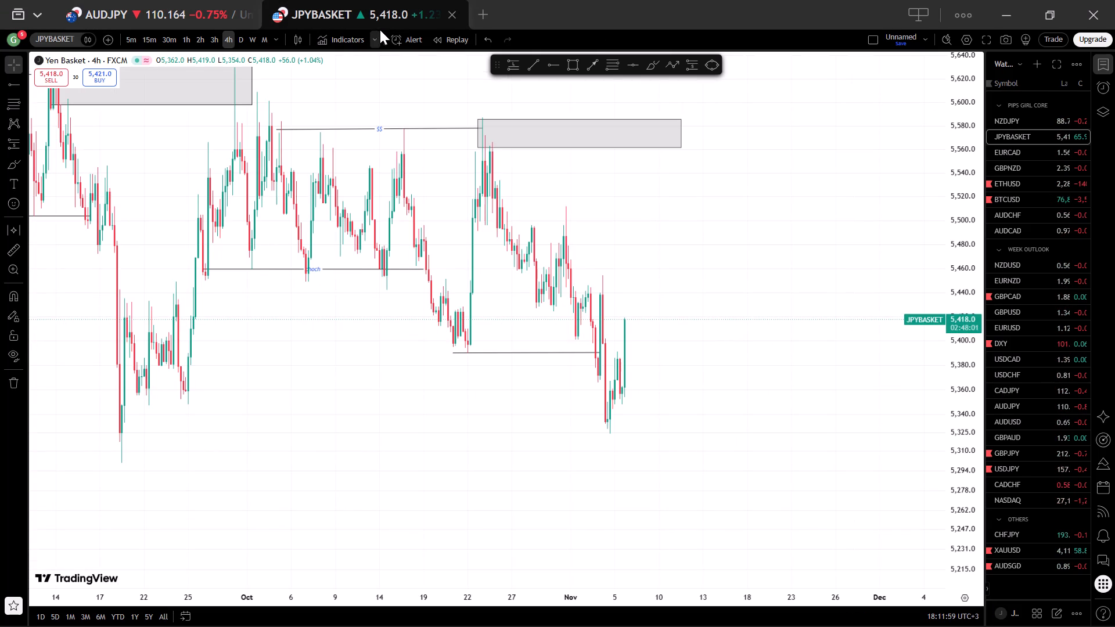
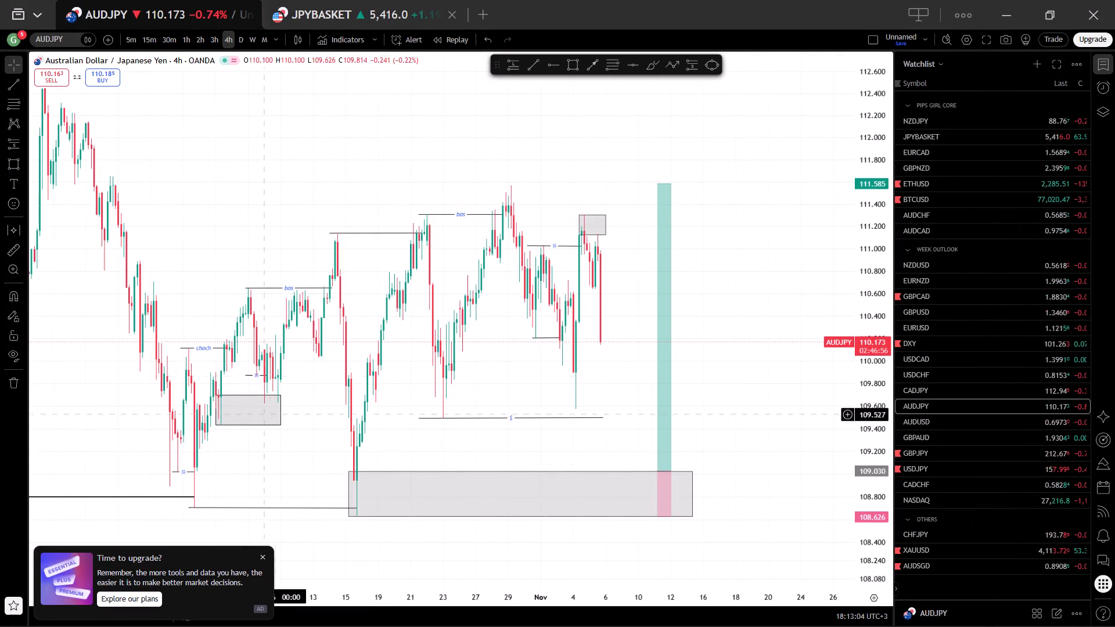
Lower the upper edge of the large AUDJPY demand zone to about 108.92 on the 4-hour chart.
{"action": "left_click", "coordinate": [258, 552]}
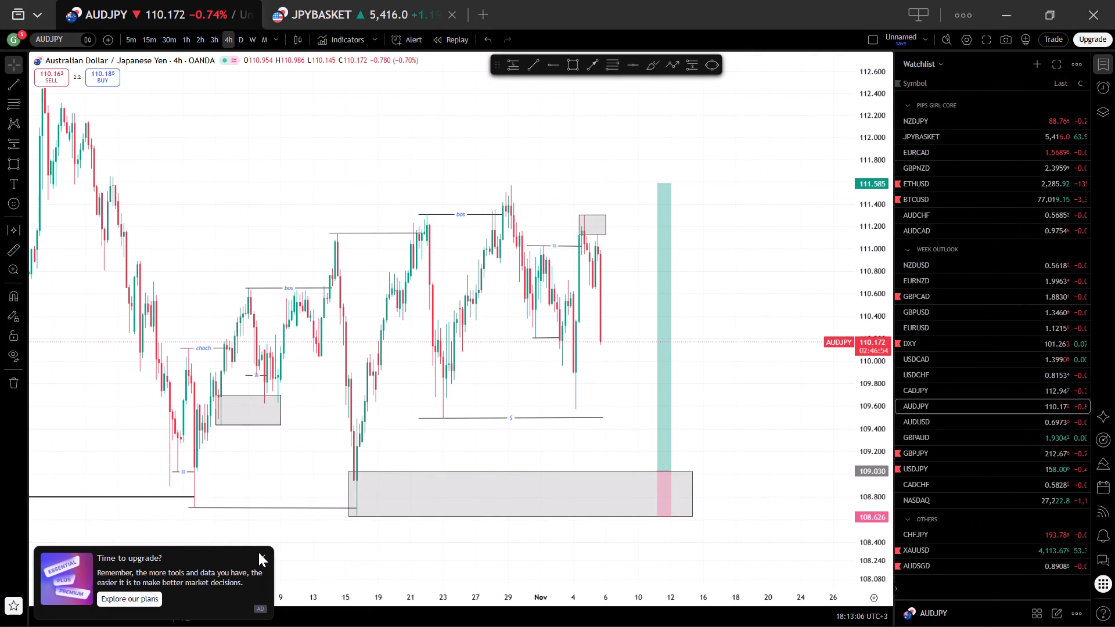
{"action": "left_click", "coordinate": [266, 558]}
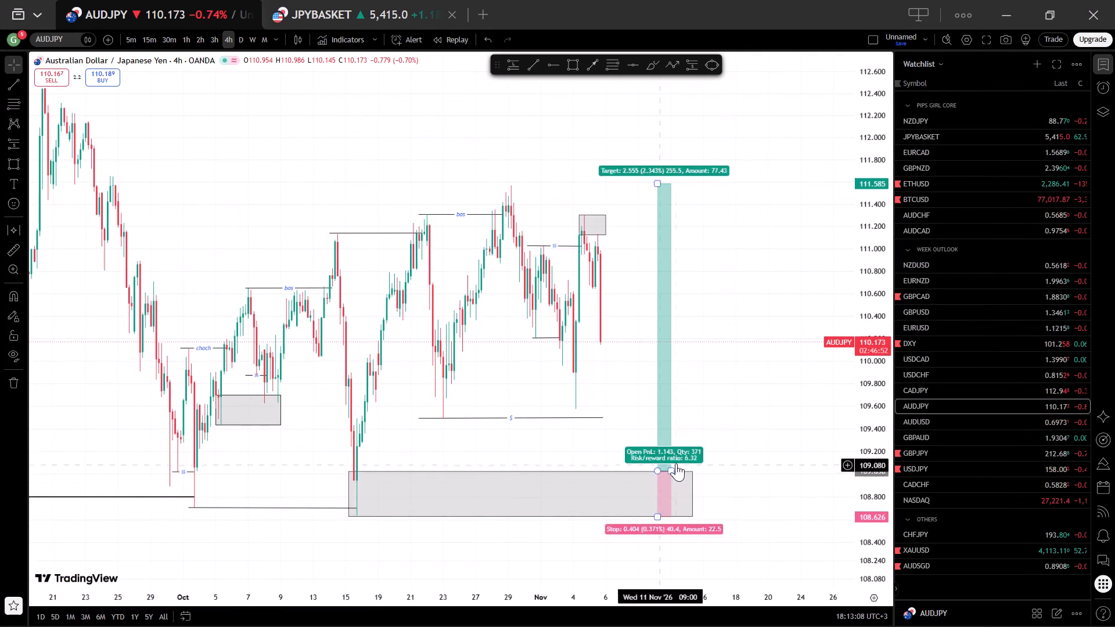
{"action": "left_click", "coordinate": [664, 491]}
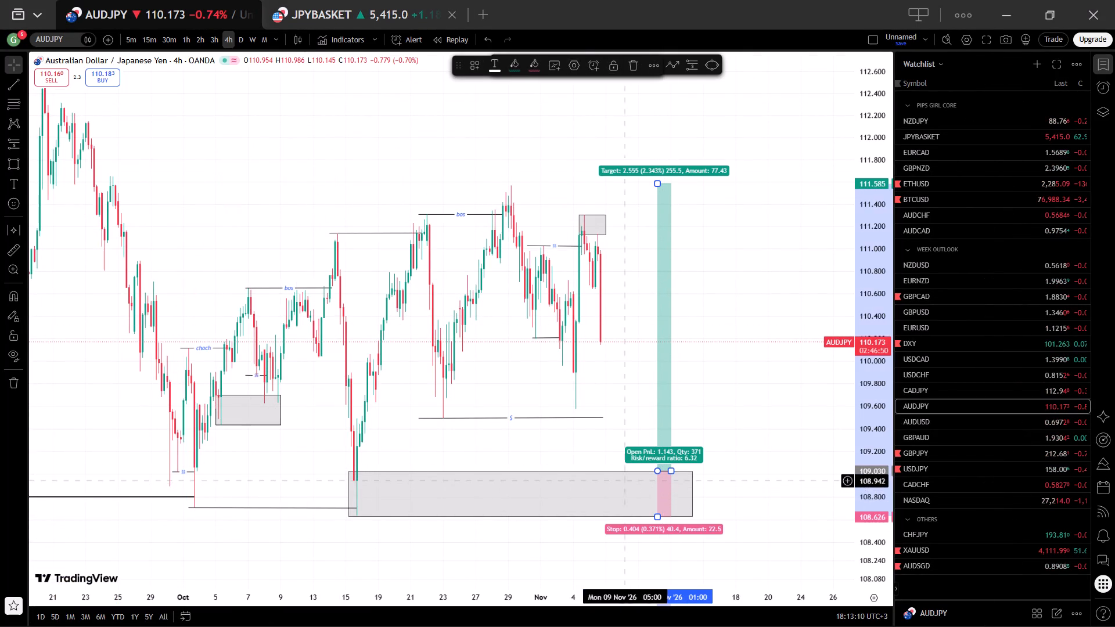
{"action": "left_click_drag", "start_coordinate": [520, 471], "coordinate": [528, 479]}
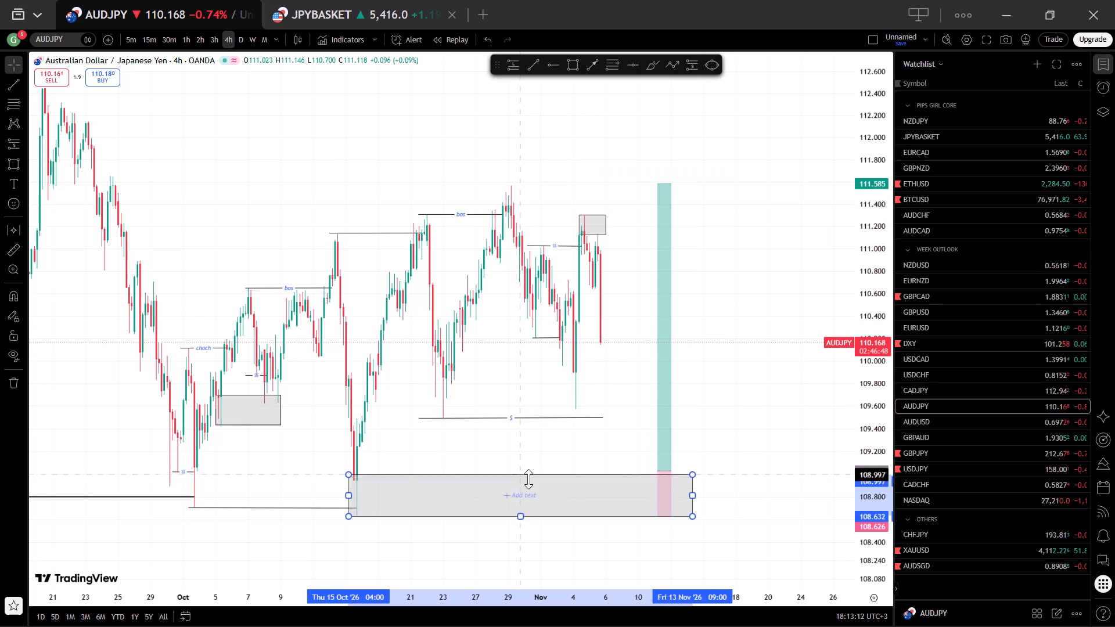
{"action": "left_click_drag", "start_coordinate": [528, 479], "coordinate": [534, 483]}
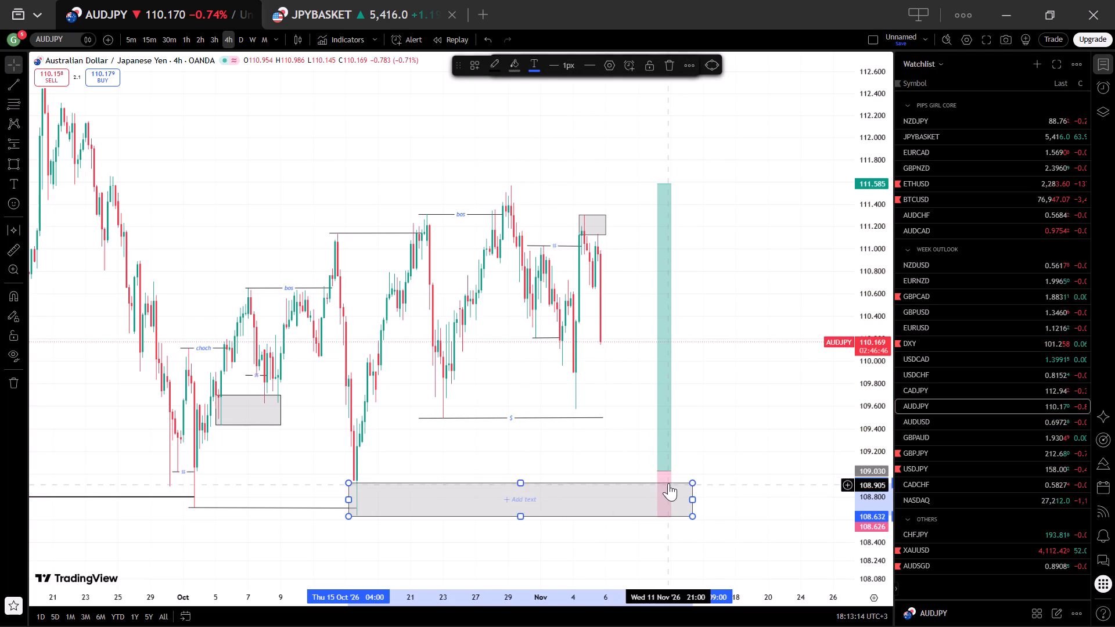
Lower the AUDJPY long position's entry to about 108.92, matching the top of the demand zone.
{"action": "left_click", "coordinate": [663, 479]}
{"action": "left_click_drag", "start_coordinate": [656, 470], "coordinate": [660, 479]}
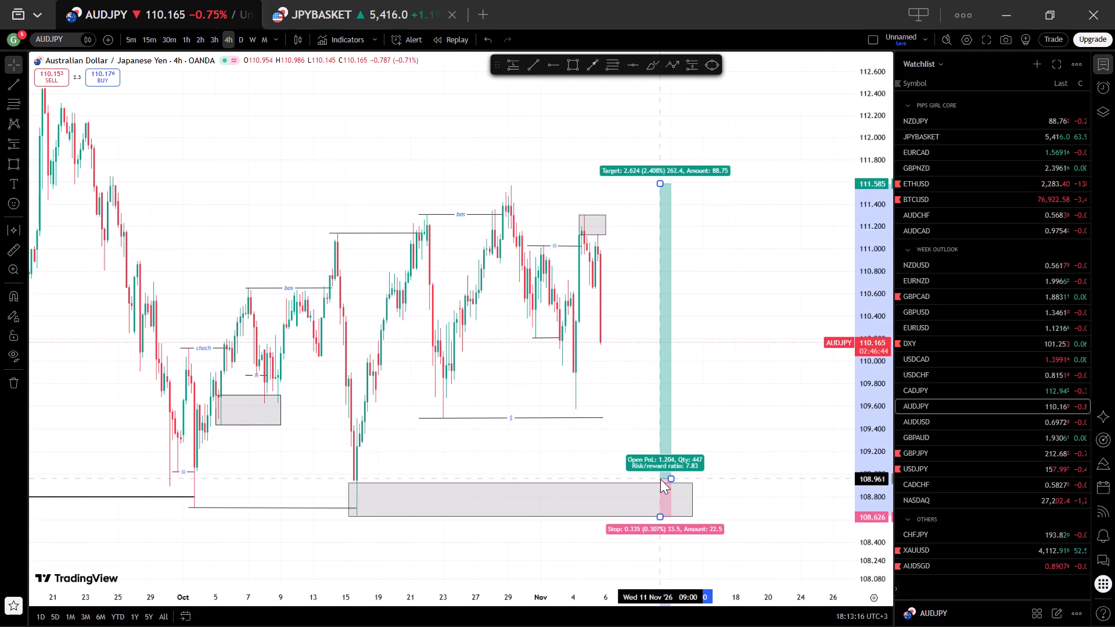
{"action": "left_click_drag", "start_coordinate": [660, 479], "coordinate": [663, 484]}
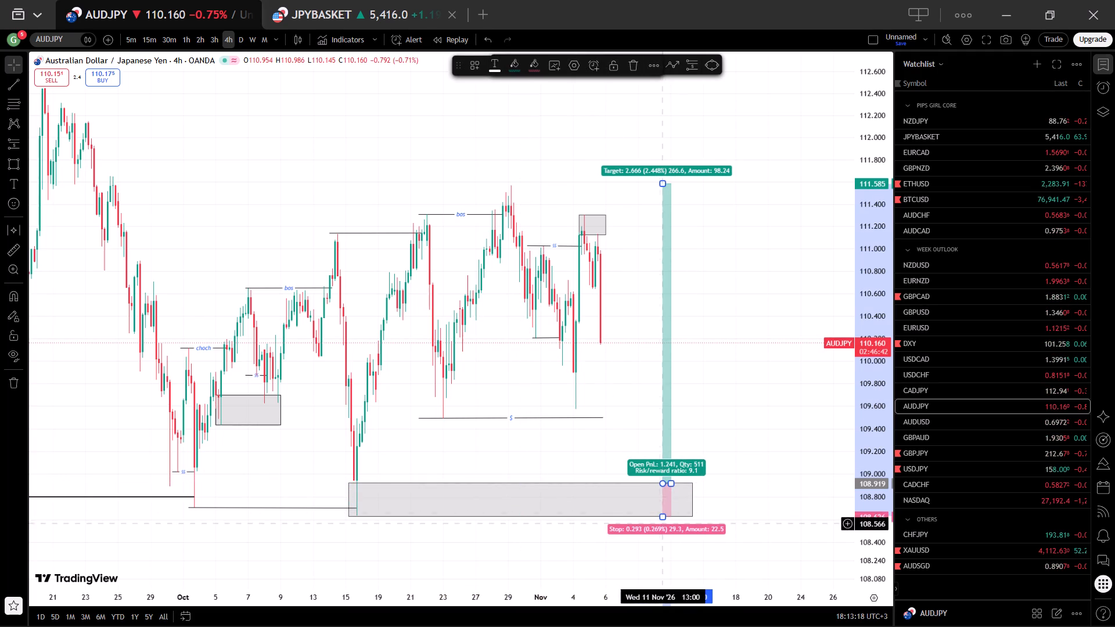
{"action": "left_click", "coordinate": [430, 445]}
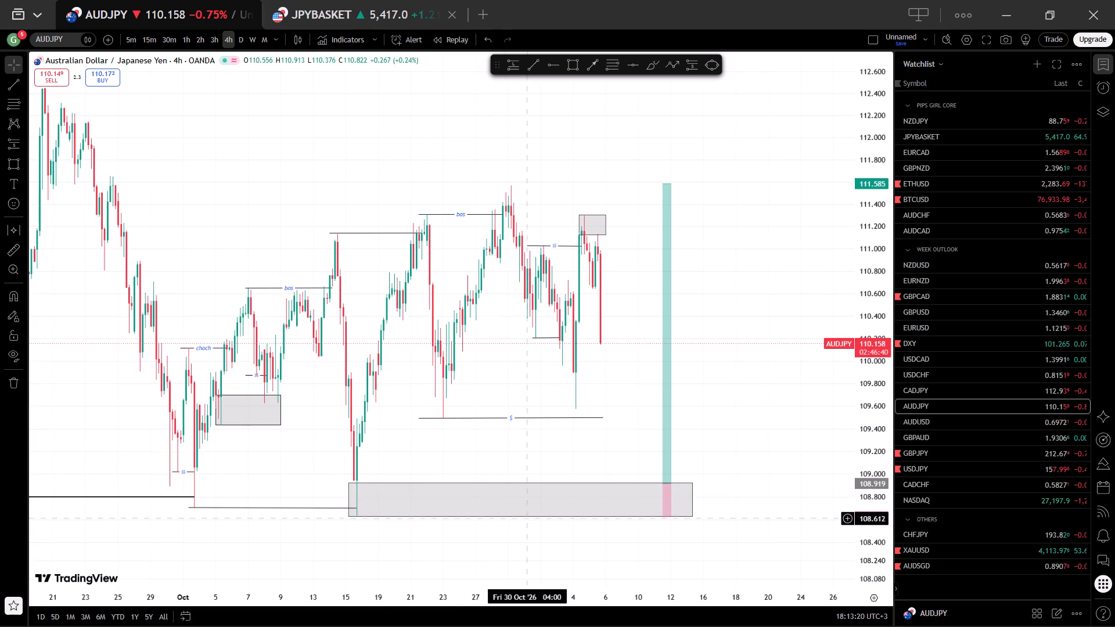
{"action": "left_click", "coordinate": [525, 516]}
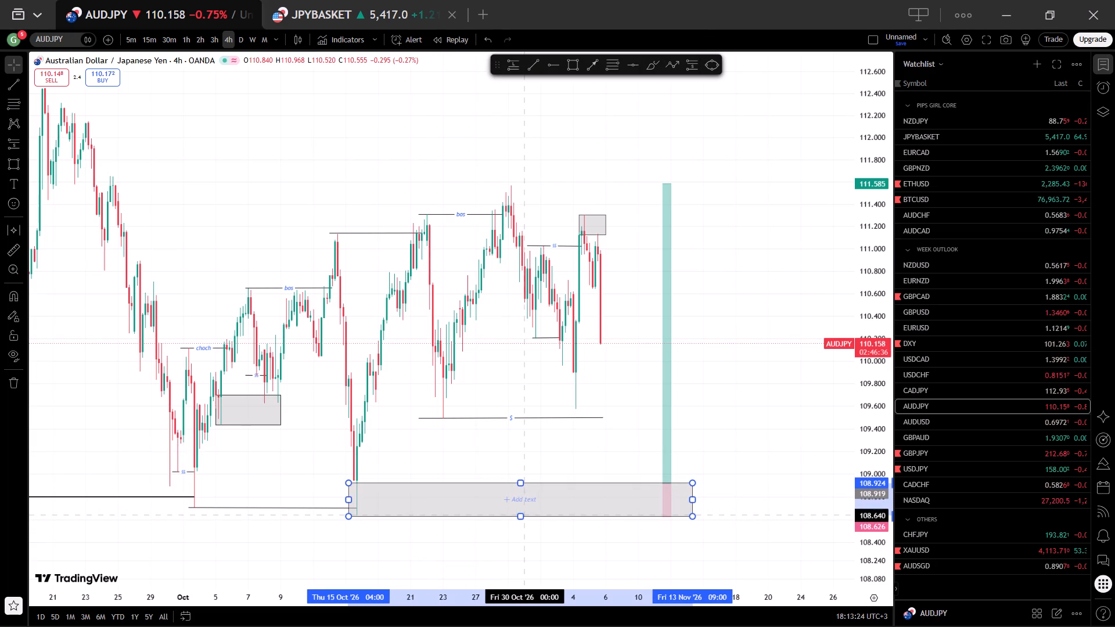
{"action": "left_click", "coordinate": [535, 543]}
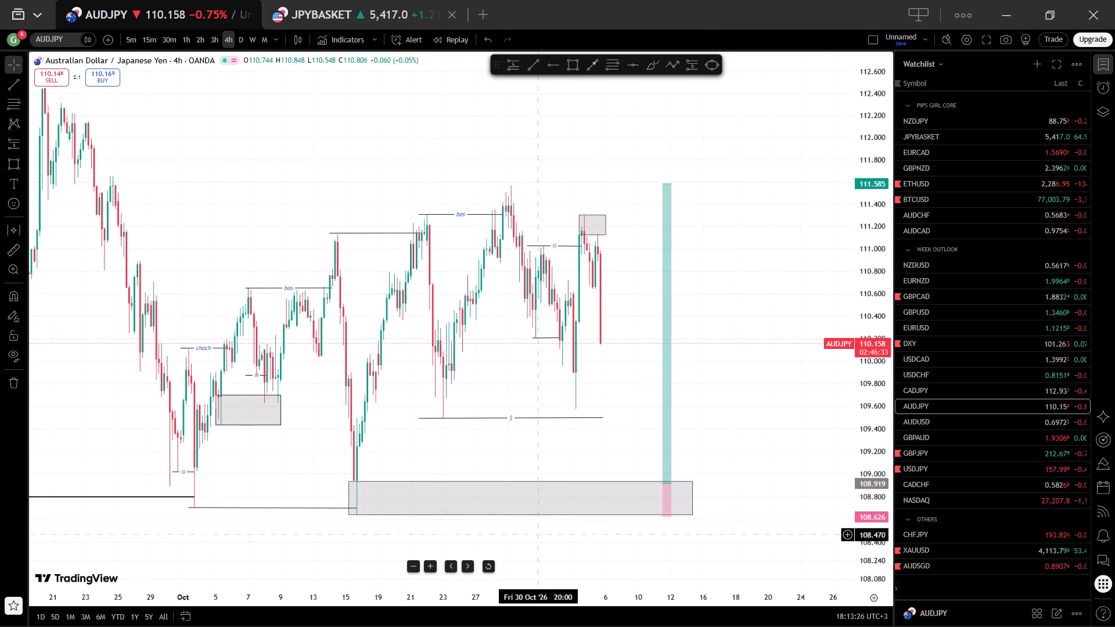
Switch to the JPYBASKET 4-hour chart and examine its latest price move.
{"action": "left_click", "coordinate": [365, 0]}
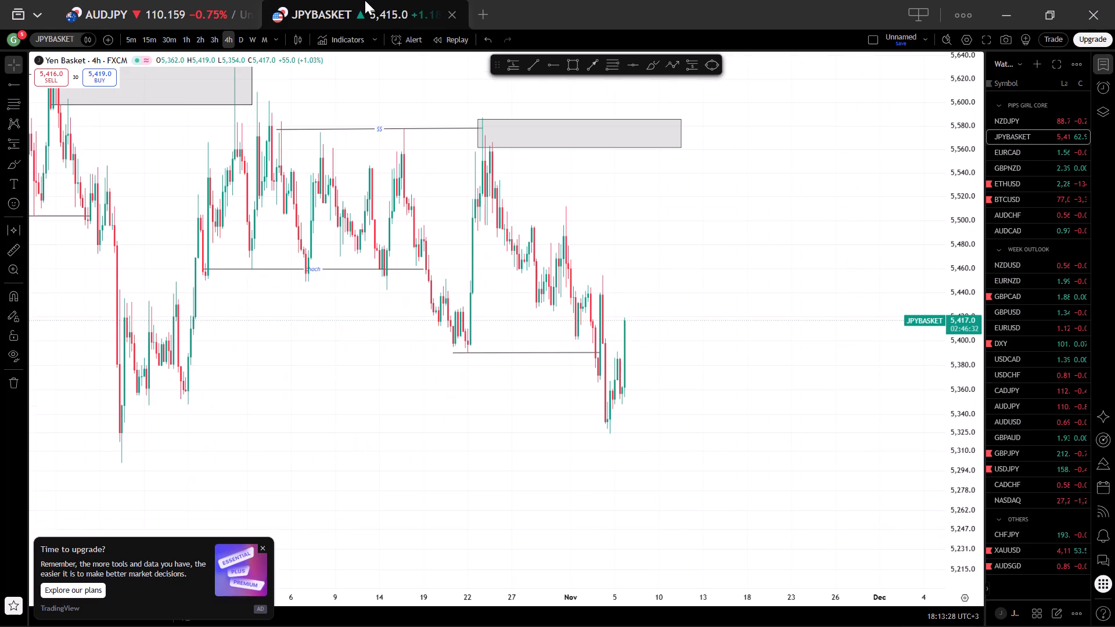
{"action": "left_click", "coordinate": [267, 542]}
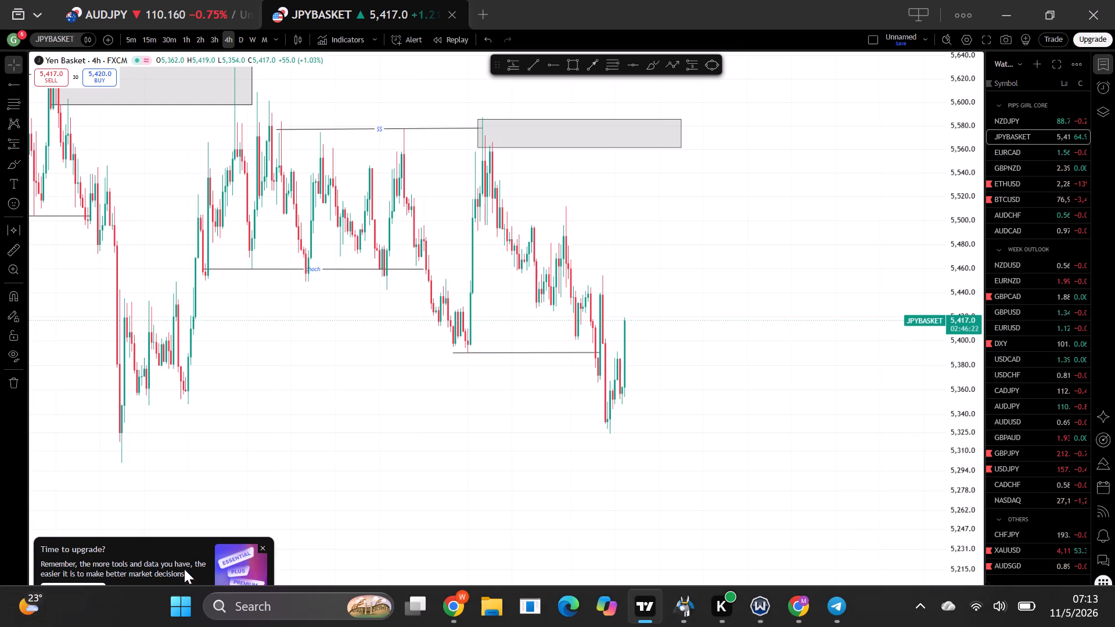
{"action": "left_click", "coordinate": [264, 544]}
{"action": "scroll", "coordinate": [467, 489], "scroll_direction": "up", "scroll_amount": 3}
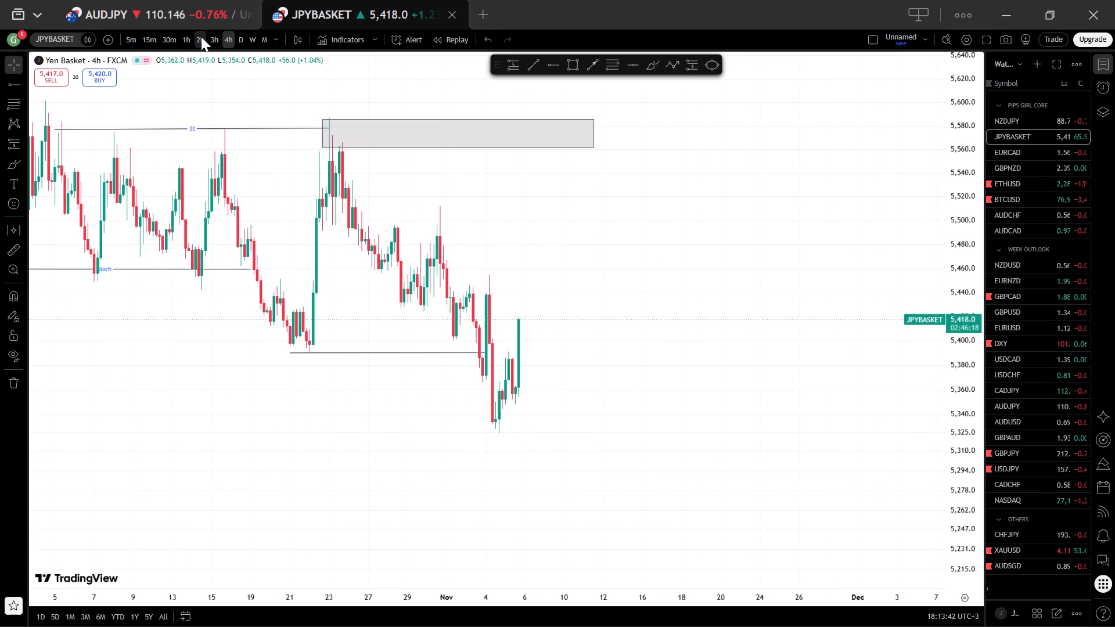
Set JPYBASKET to the 1-hour timeframe, reset the chart view and examine the recent structure below the supply zone.
{"action": "left_click", "coordinate": [184, 45]}
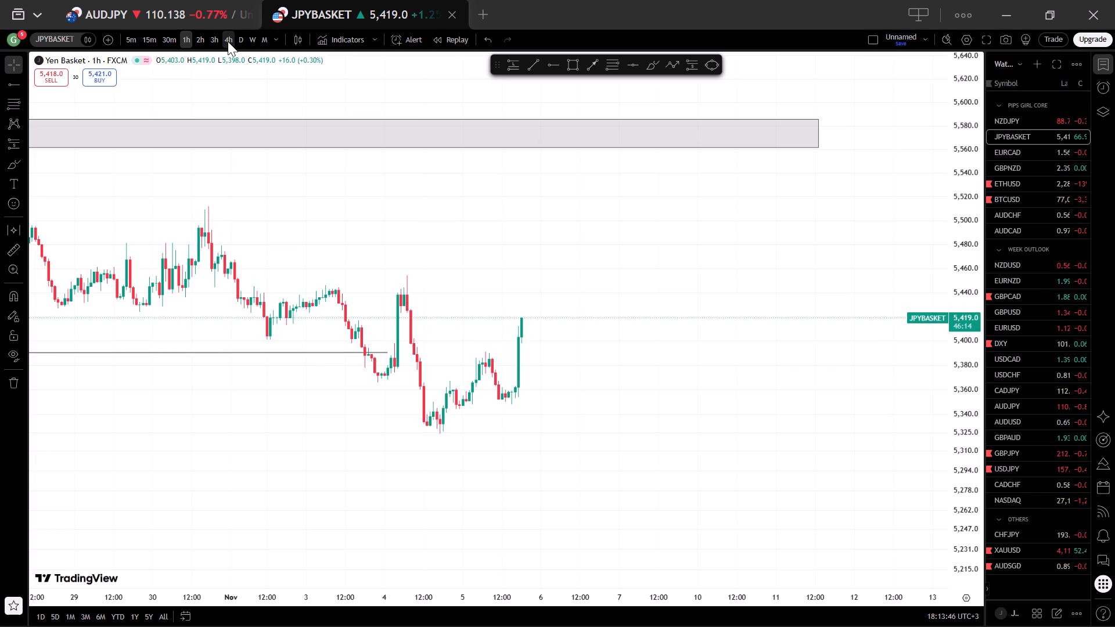
{"action": "right_click", "coordinate": [418, 192]}
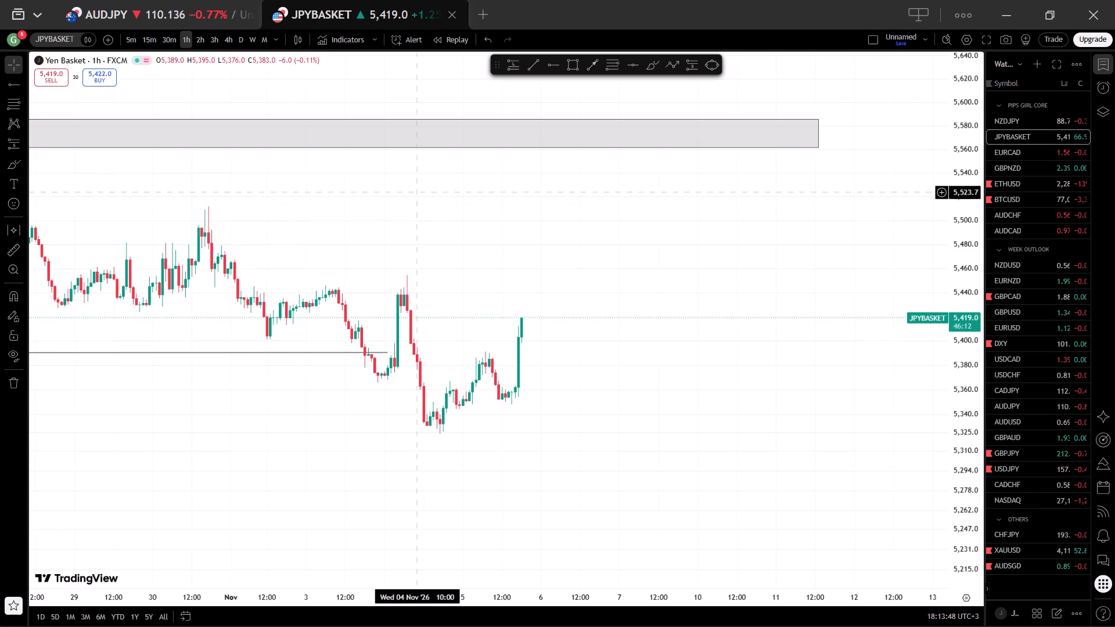
{"action": "left_click", "coordinate": [466, 183]}
{"action": "right_click", "coordinate": [473, 200]}
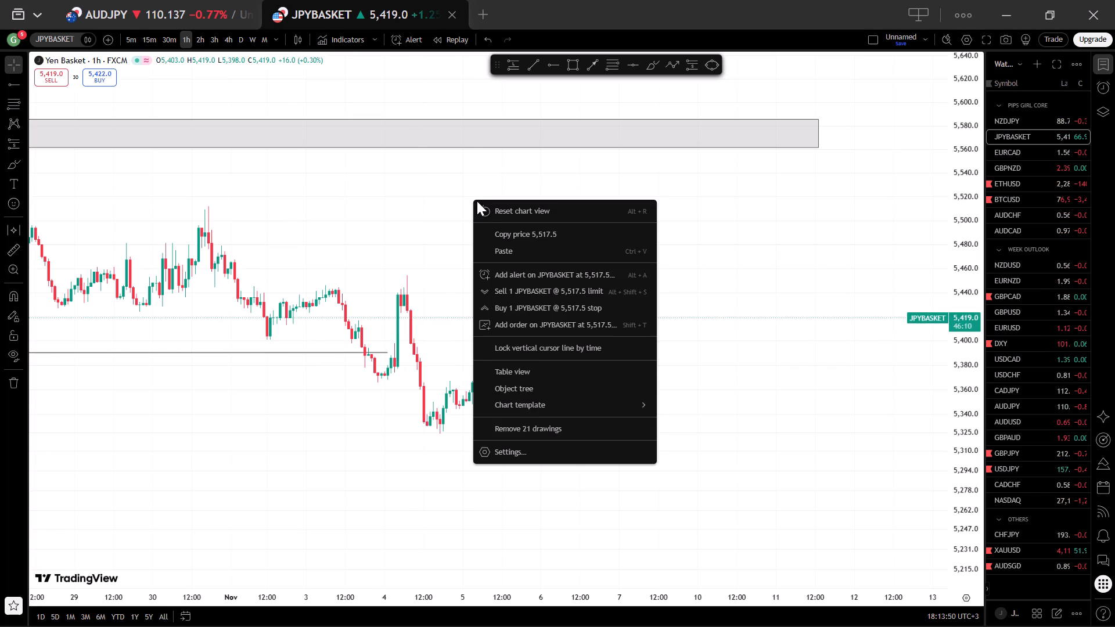
{"action": "left_click", "coordinate": [492, 211]}
{"action": "left_click_drag", "start_coordinate": [878, 261], "coordinate": [521, 248]}
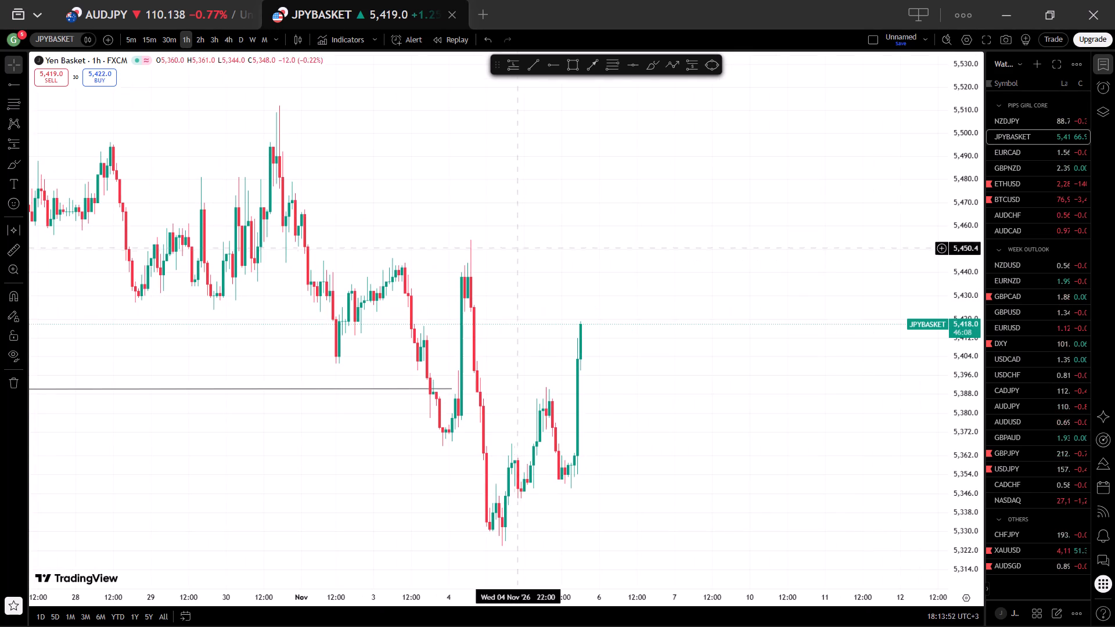
{"action": "scroll", "coordinate": [474, 216], "scroll_direction": "down", "scroll_amount": 3}
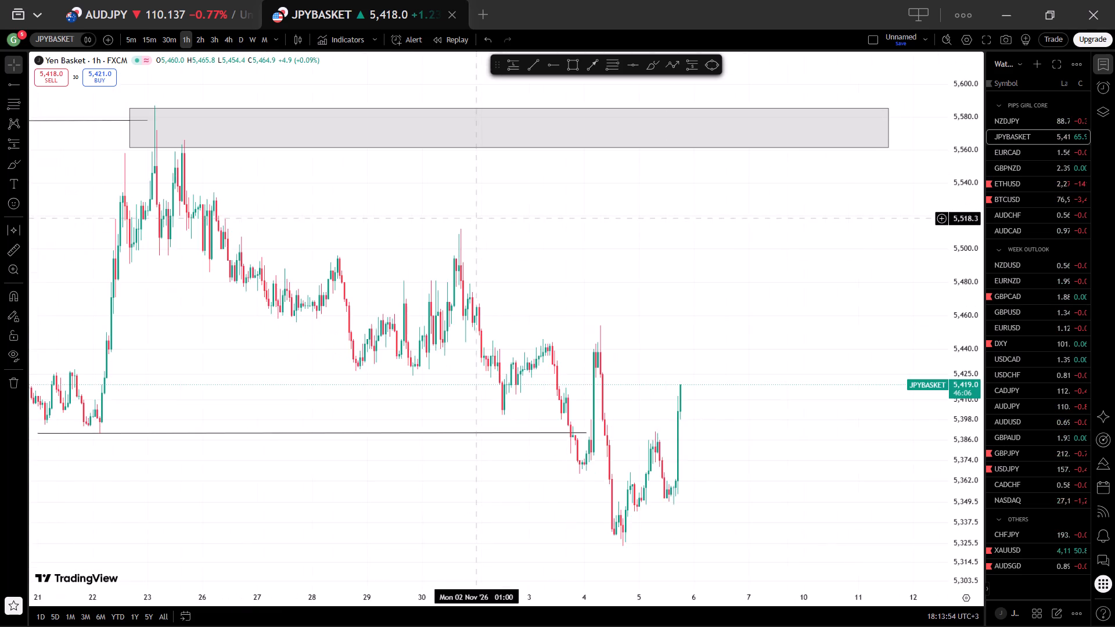
{"action": "scroll", "coordinate": [477, 218], "scroll_direction": "down", "scroll_amount": 2}
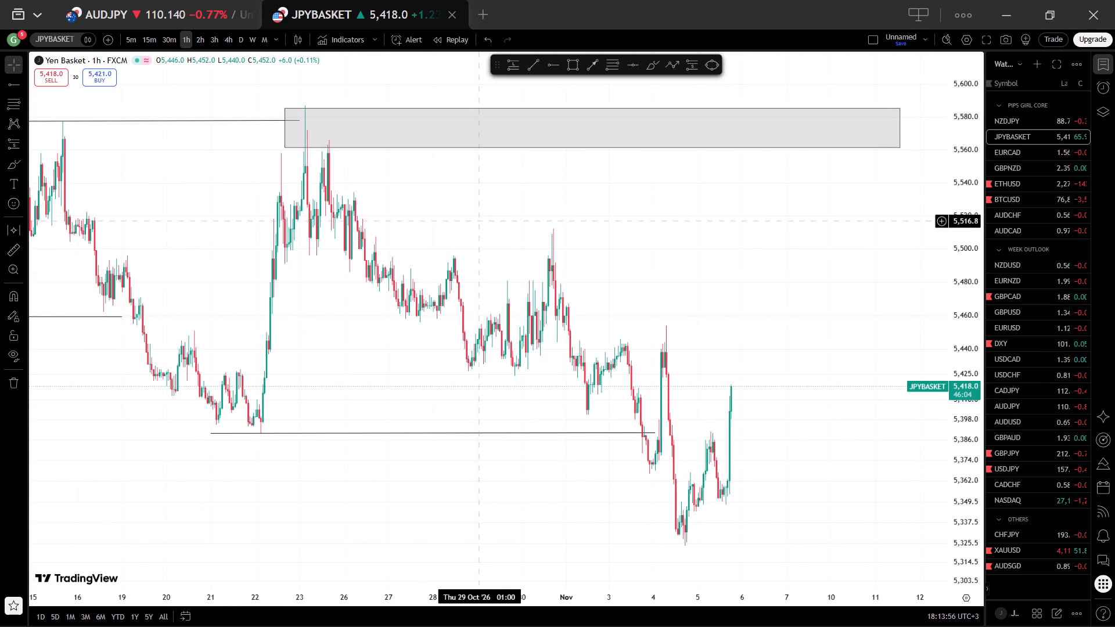
{"action": "scroll", "coordinate": [480, 225], "scroll_direction": "up", "scroll_amount": 1}
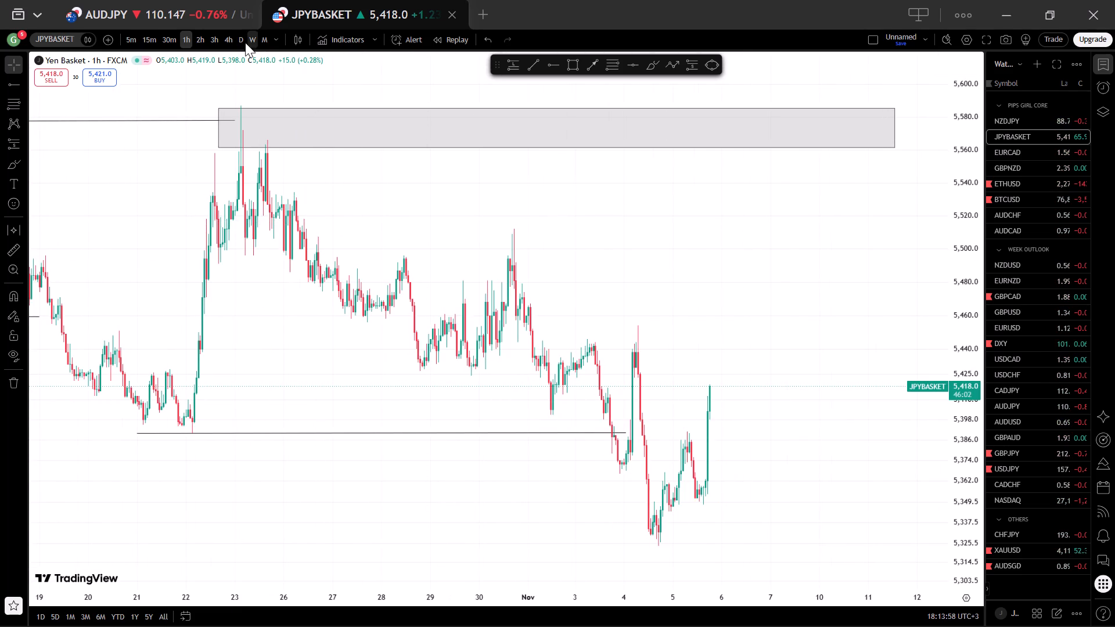
Return JPYBASKET to the 4-hour timeframe and review its structure.
{"action": "left_click", "coordinate": [227, 39]}
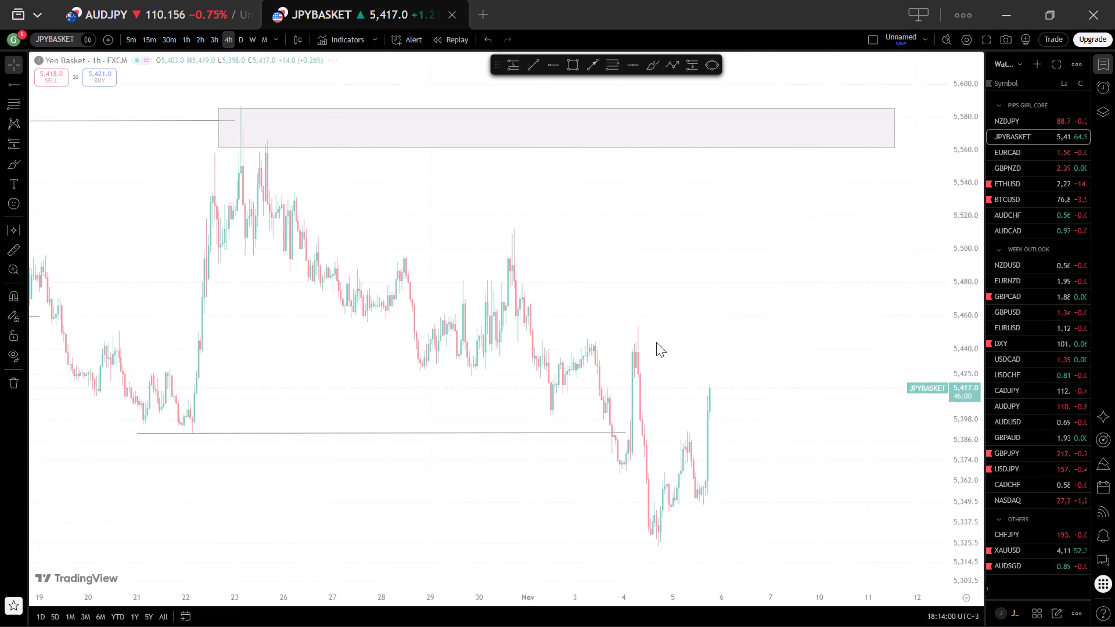
{"action": "scroll", "coordinate": [689, 377], "scroll_direction": "up", "scroll_amount": 3}
{"action": "scroll", "coordinate": [676, 323], "scroll_direction": "up", "scroll_amount": 3}
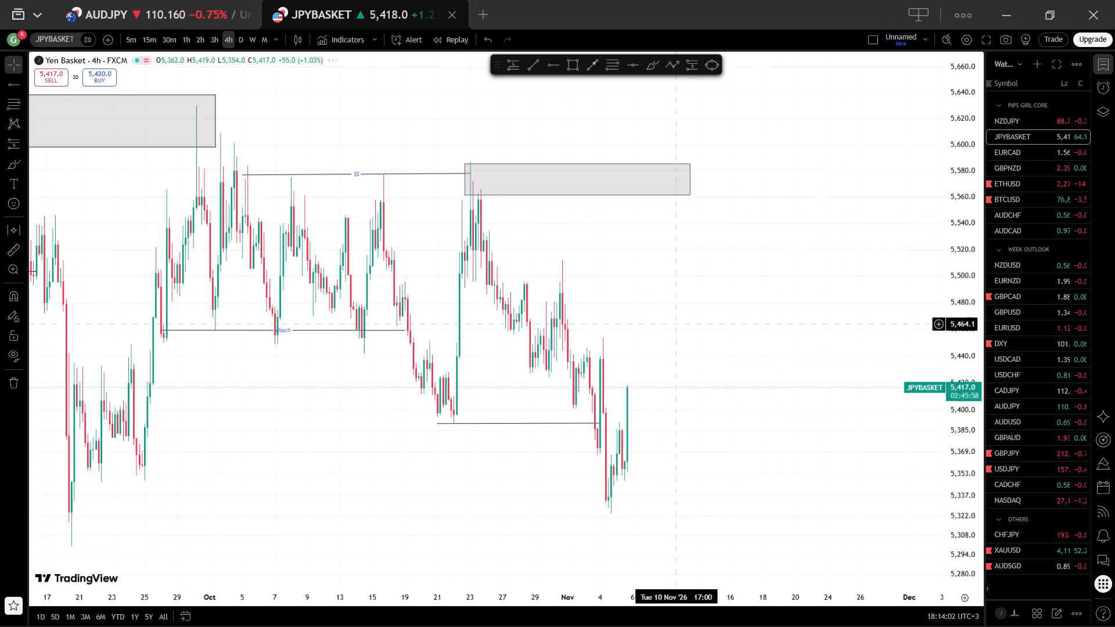
Return to AUDJPY and examine its recent decline on the 4-hour and 1-hour timeframes.
{"action": "left_click", "coordinate": [132, 0]}
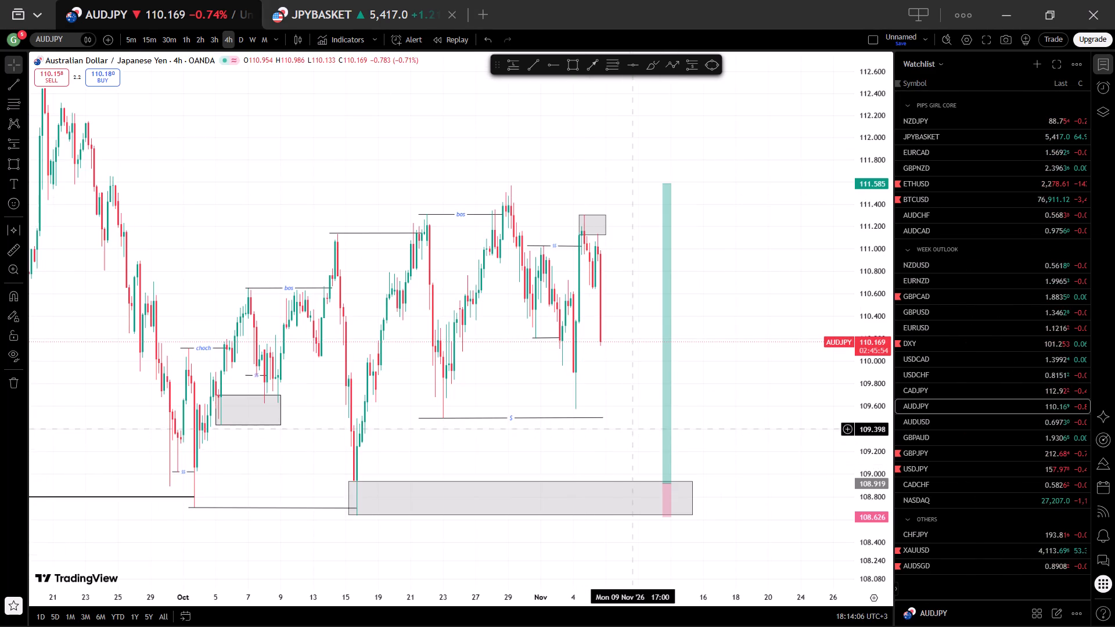
{"action": "scroll", "coordinate": [632, 433], "scroll_direction": "up", "scroll_amount": 2}
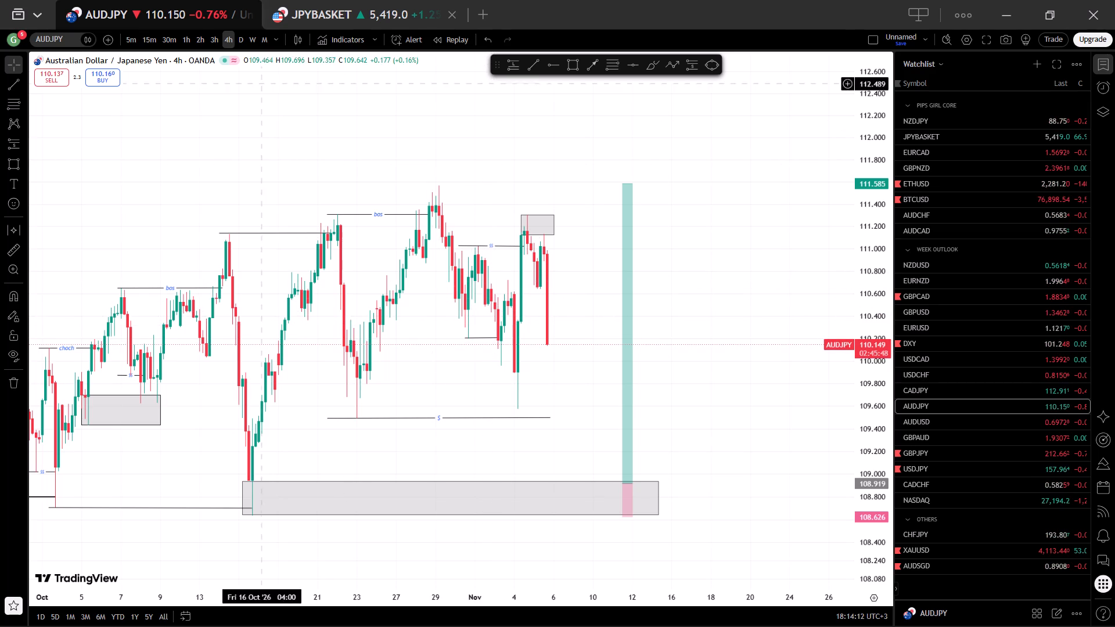
{"action": "left_click", "coordinate": [182, 37]}
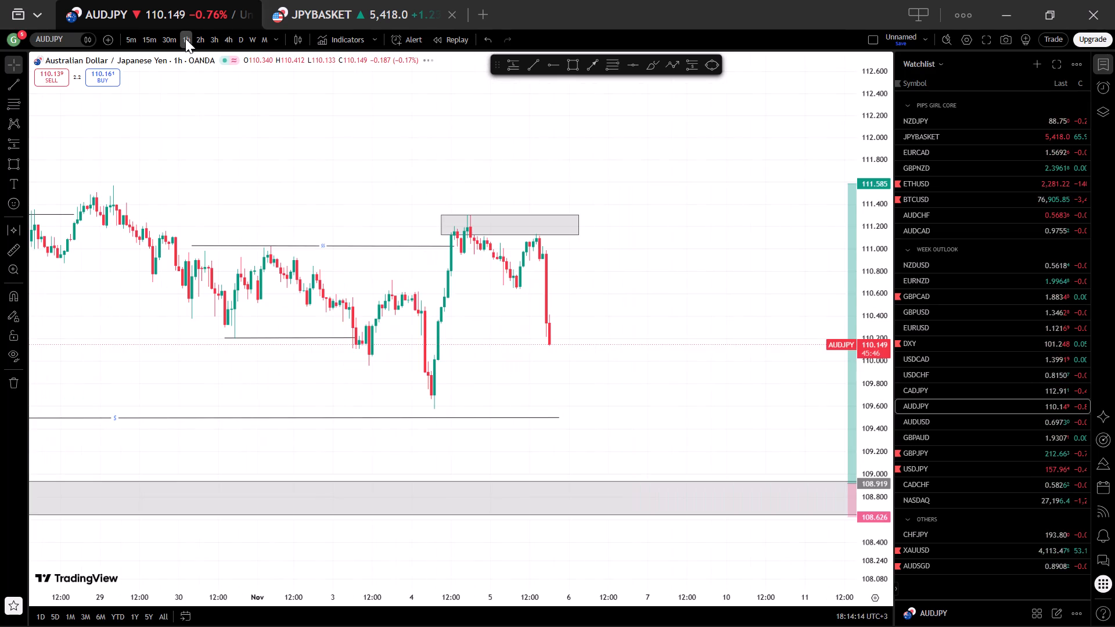
{"action": "scroll", "coordinate": [651, 289], "scroll_direction": "down", "scroll_amount": 4}
{"action": "scroll", "coordinate": [881, 415], "scroll_direction": "up", "scroll_amount": 5}
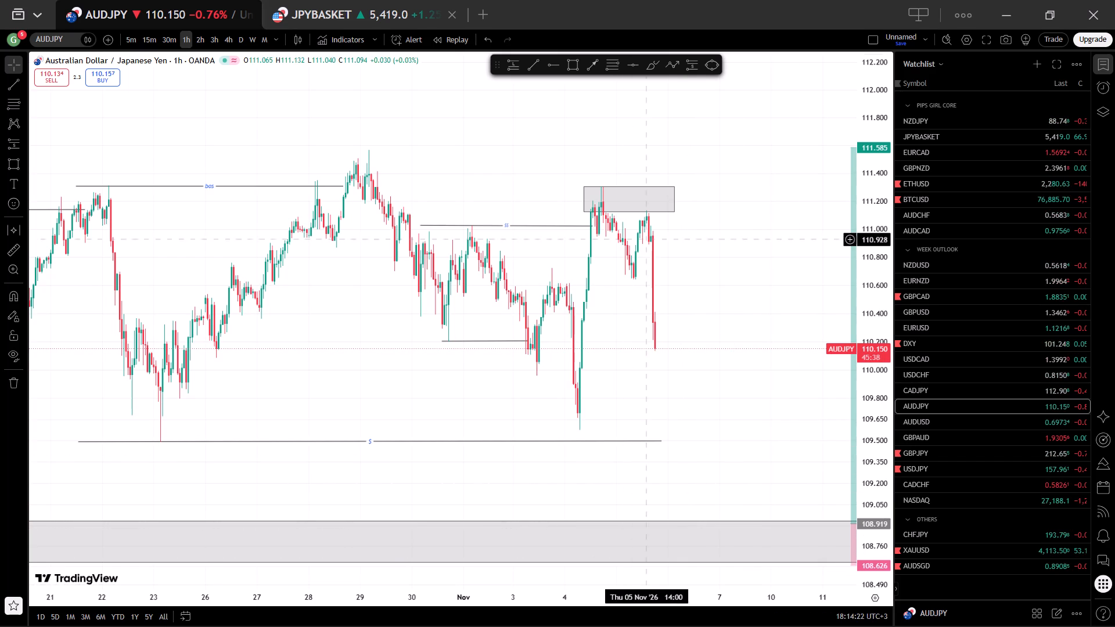
Delete the small supply zone near 111.2 from the AUDJPY 1-hour chart.
{"action": "left_click", "coordinate": [675, 207]}
{"action": "left_click", "coordinate": [661, 59]}
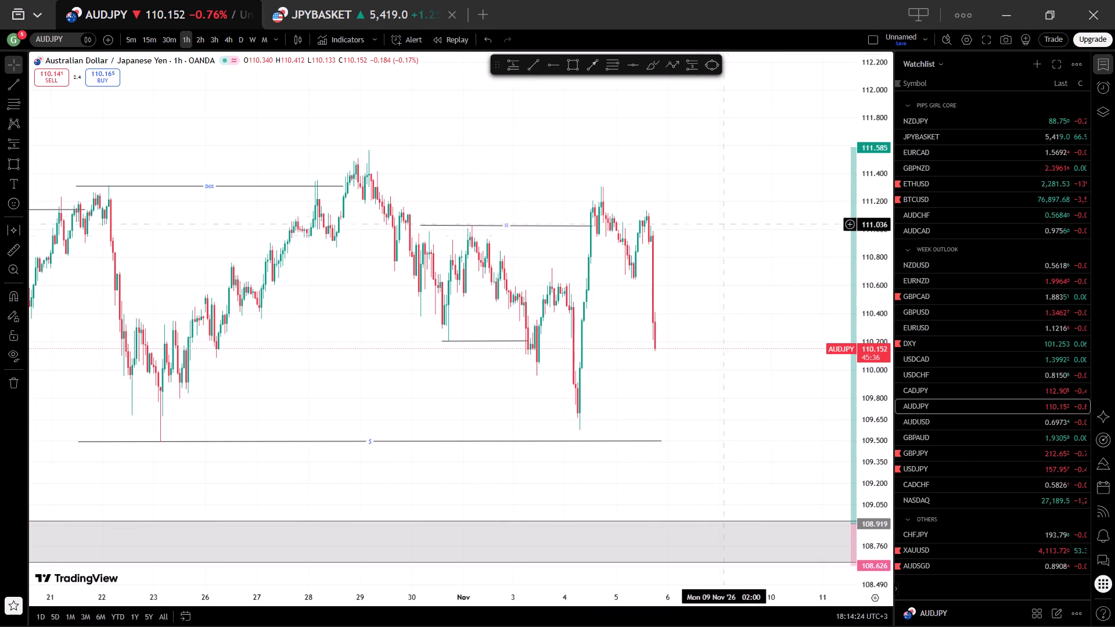
{"action": "scroll", "coordinate": [732, 254], "scroll_direction": "down", "scroll_amount": 2}
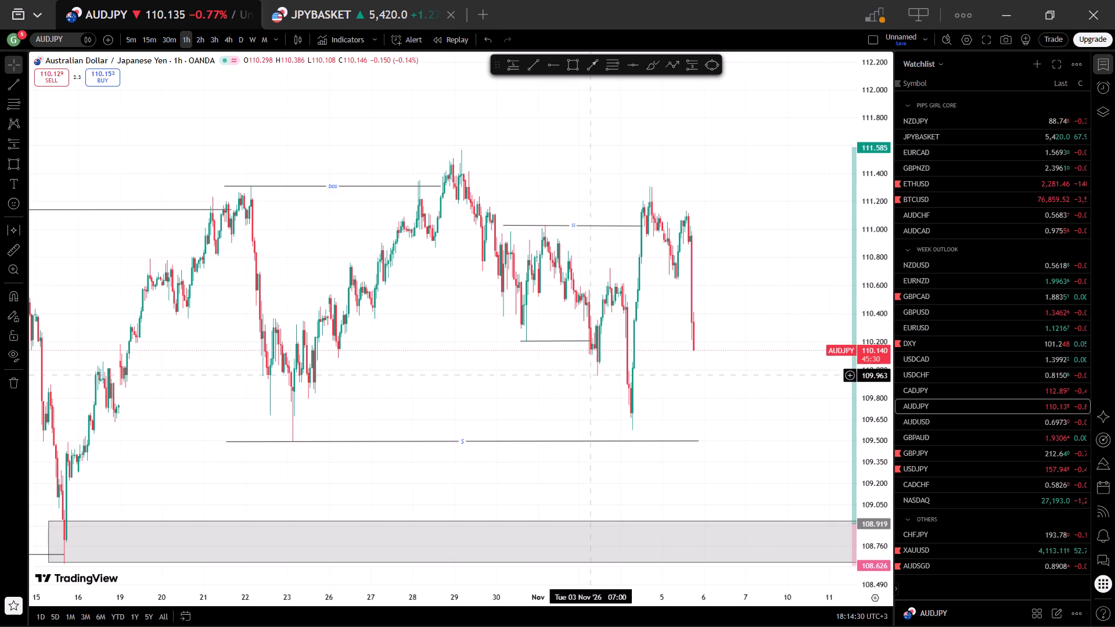
Open USDJPY in place of the JPYBASKET chart and view it on the 1-hour timeframe.
{"action": "left_click", "coordinate": [358, 0]}
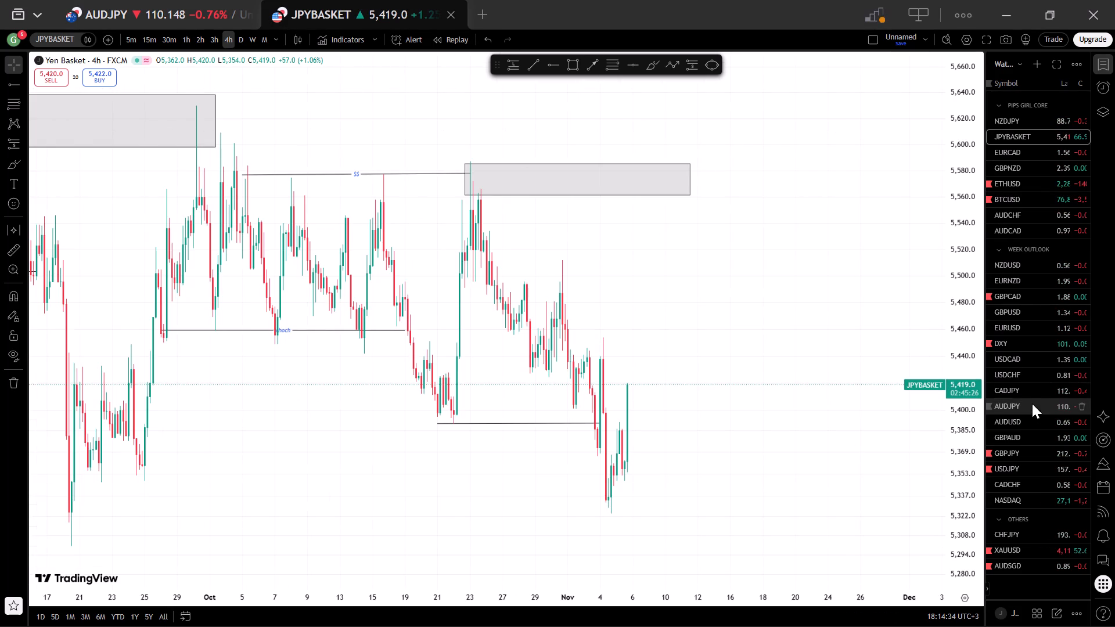
{"action": "left_click", "coordinate": [1026, 472]}
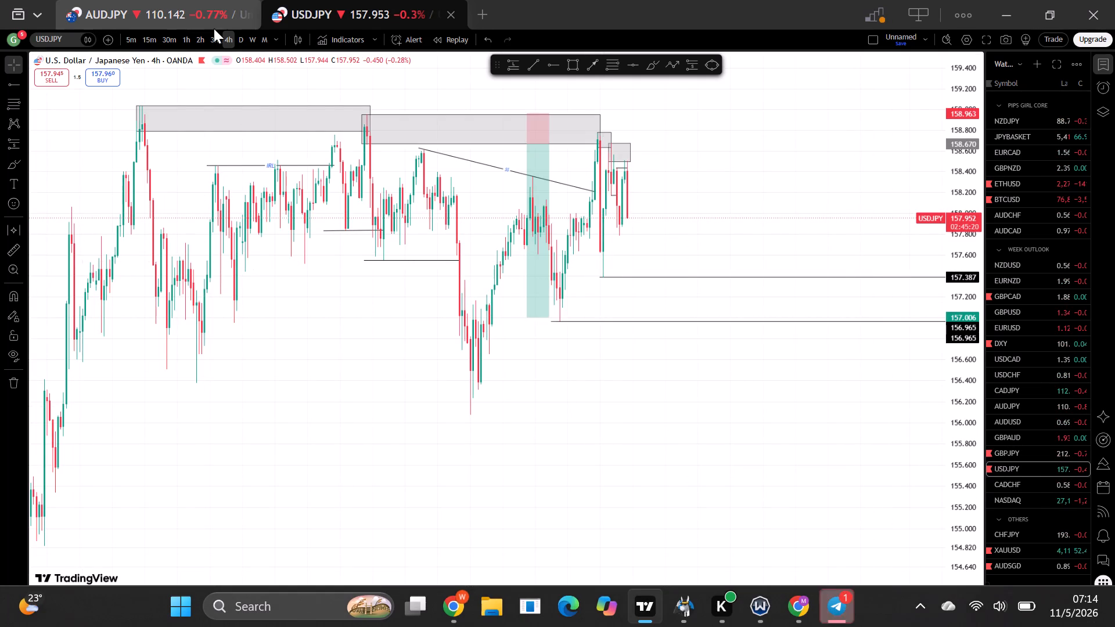
{"action": "left_click", "coordinate": [188, 42]}
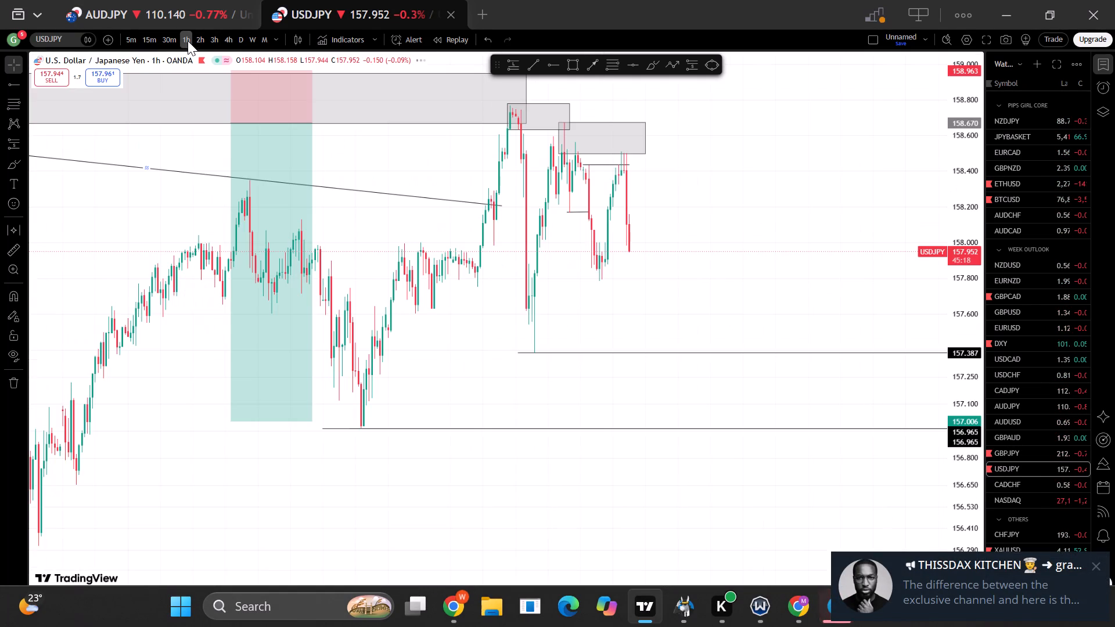
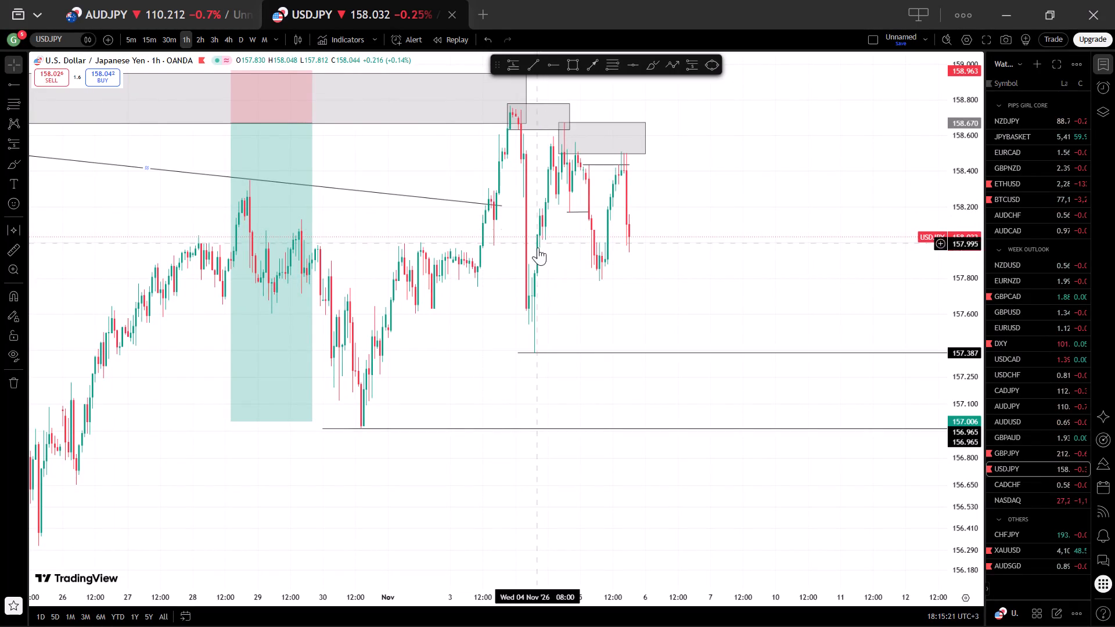
Shift the horizontal ray at the 157.387 low up slightly to 157.403 on the USDJPY 1-hour chart.
{"action": "left_click", "coordinate": [581, 352]}
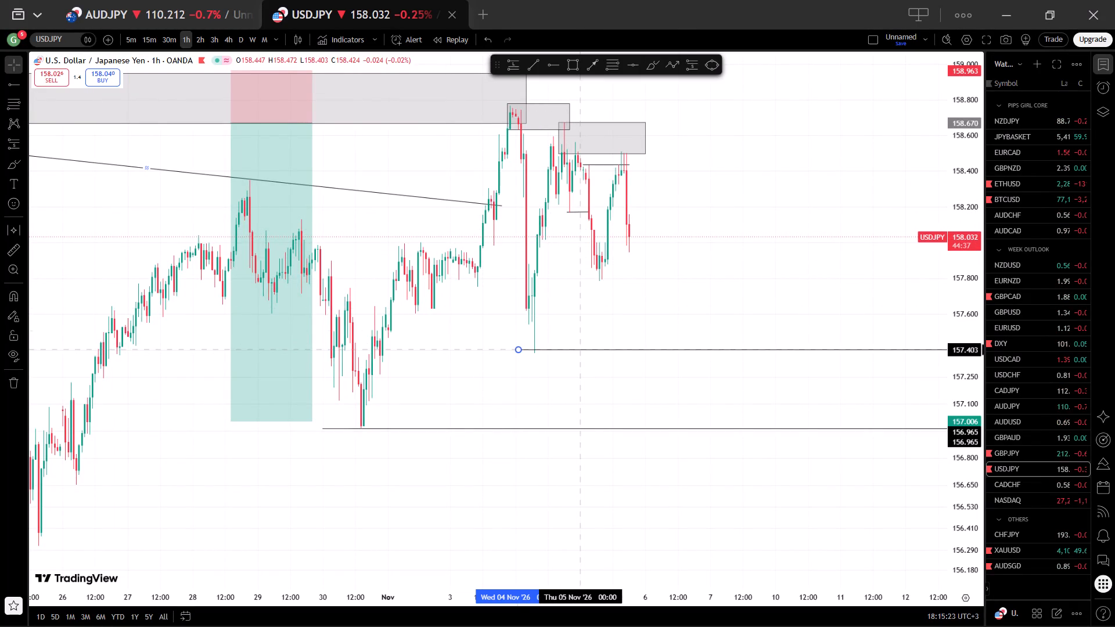
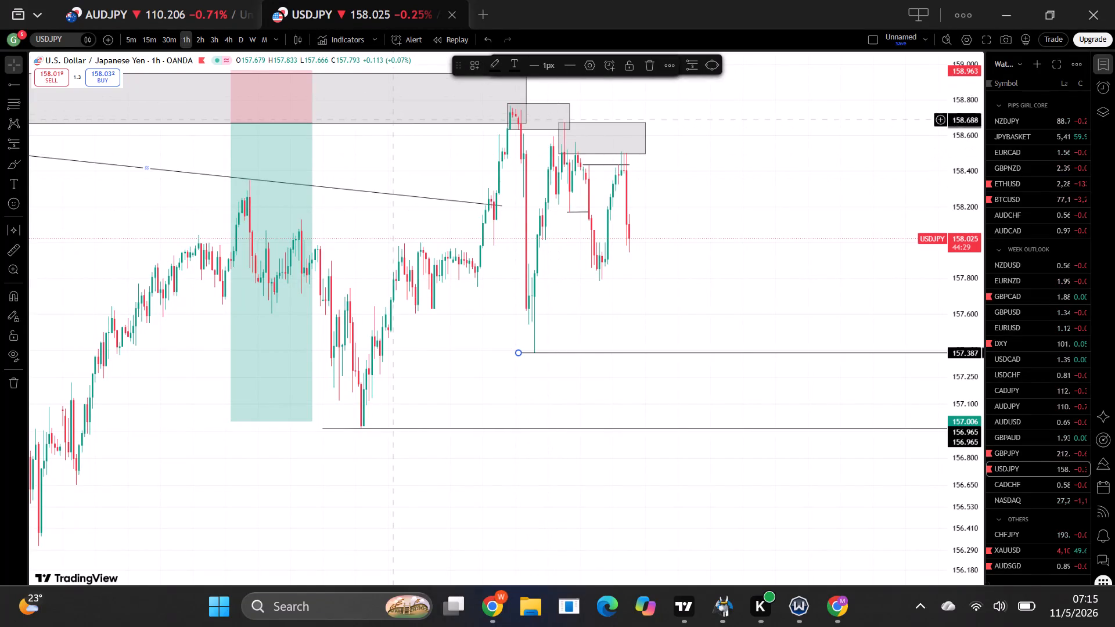
Compare the USDJPY daily and 4-hour charts with AUDJPY on the 4-hour timeframe.
{"action": "left_click", "coordinate": [242, 39]}
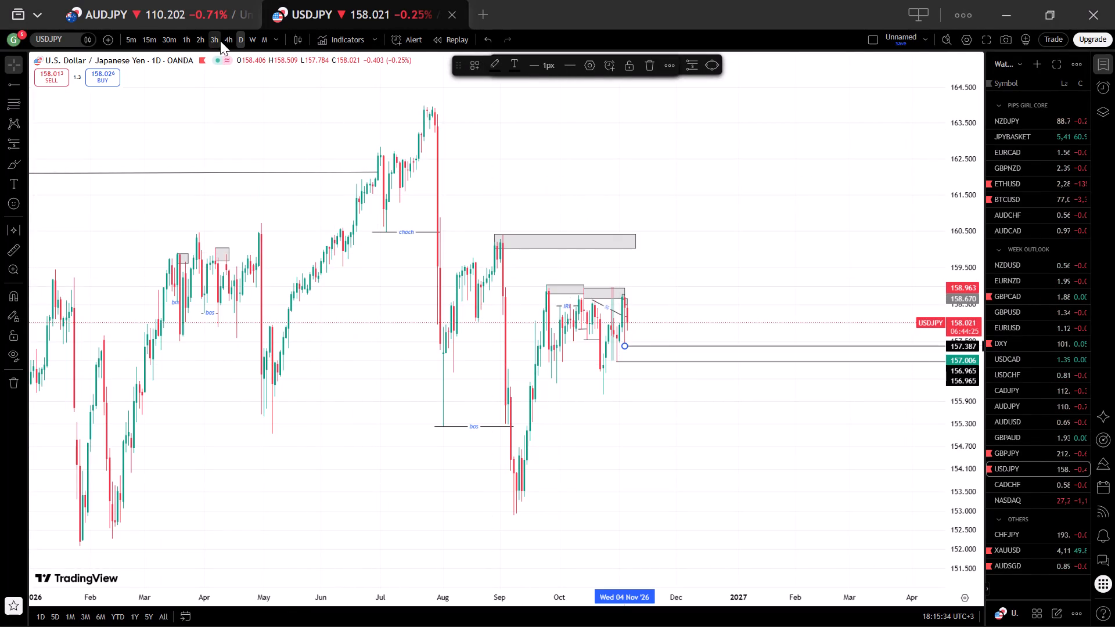
{"action": "left_click", "coordinate": [234, 33]}
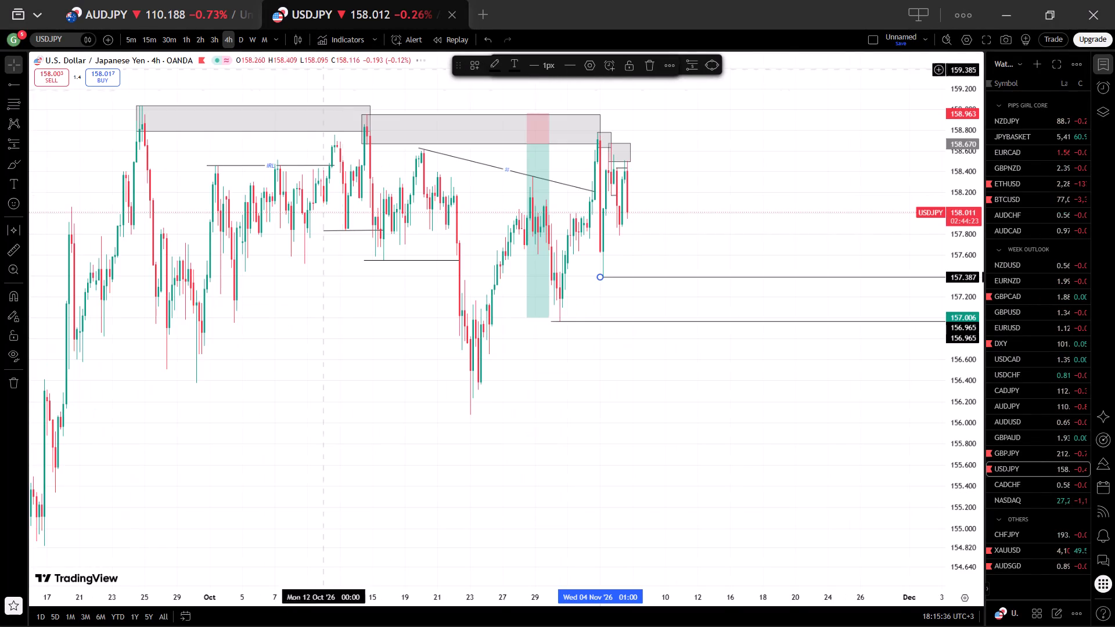
{"action": "scroll", "coordinate": [431, 168], "scroll_direction": "up", "scroll_amount": 2}
{"action": "left_click", "coordinate": [143, 0]}
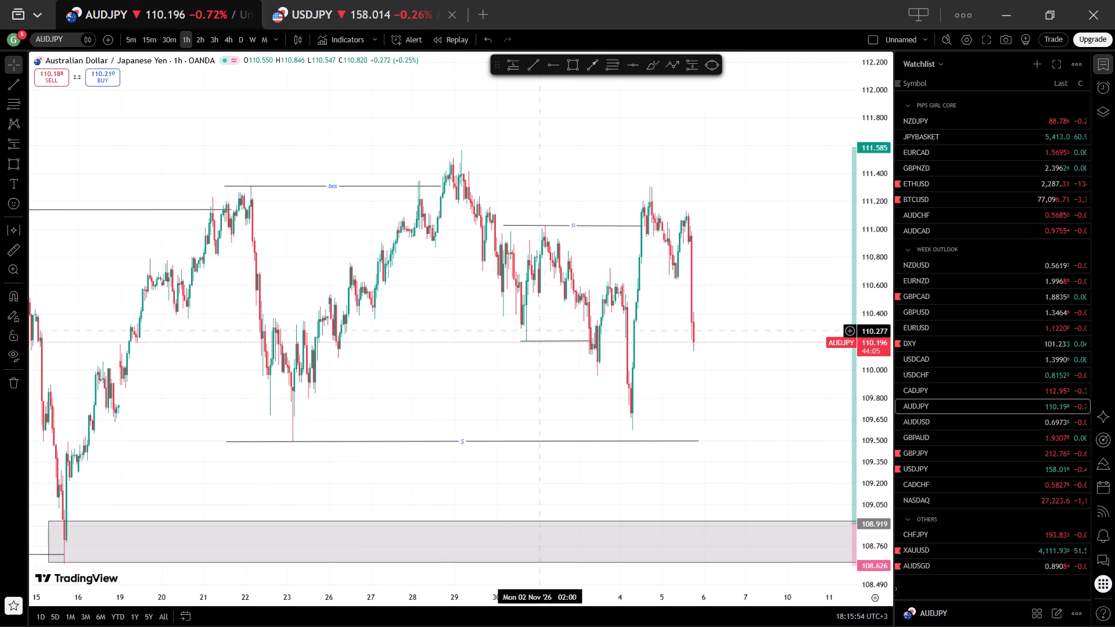
{"action": "left_click", "coordinate": [227, 43]}
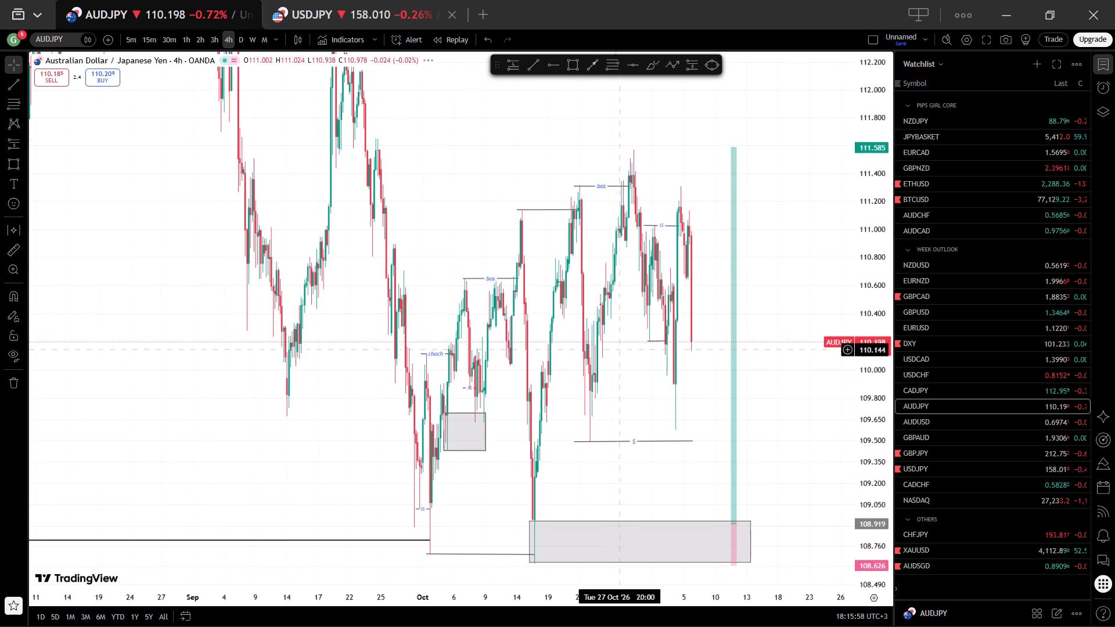
{"action": "scroll", "coordinate": [621, 359], "scroll_direction": "up", "scroll_amount": 10}
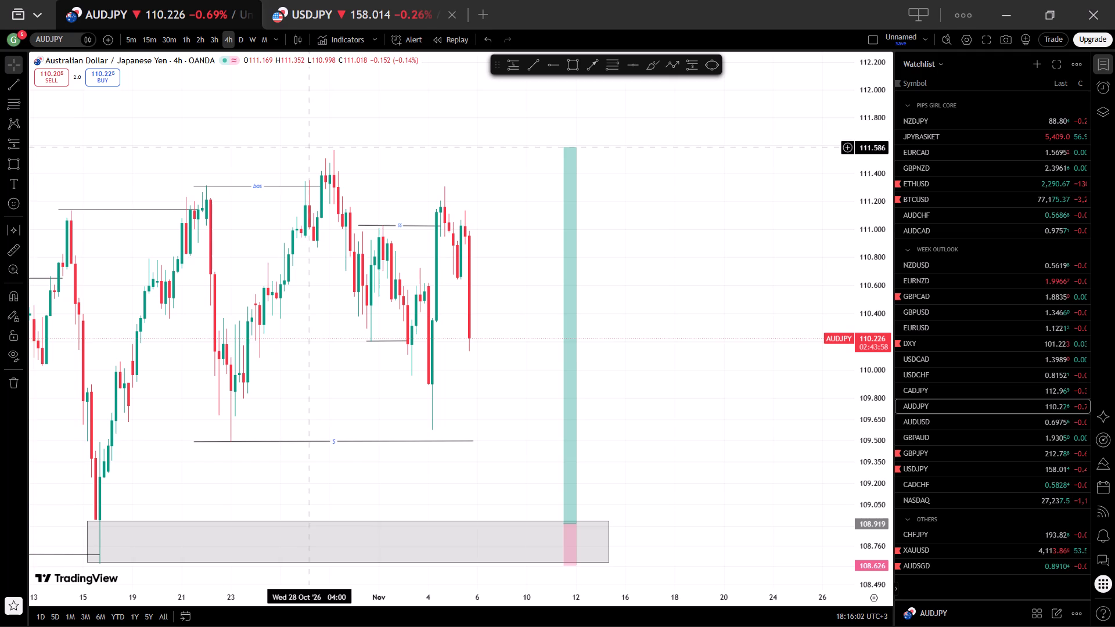
{"action": "left_click", "coordinate": [407, 0]}
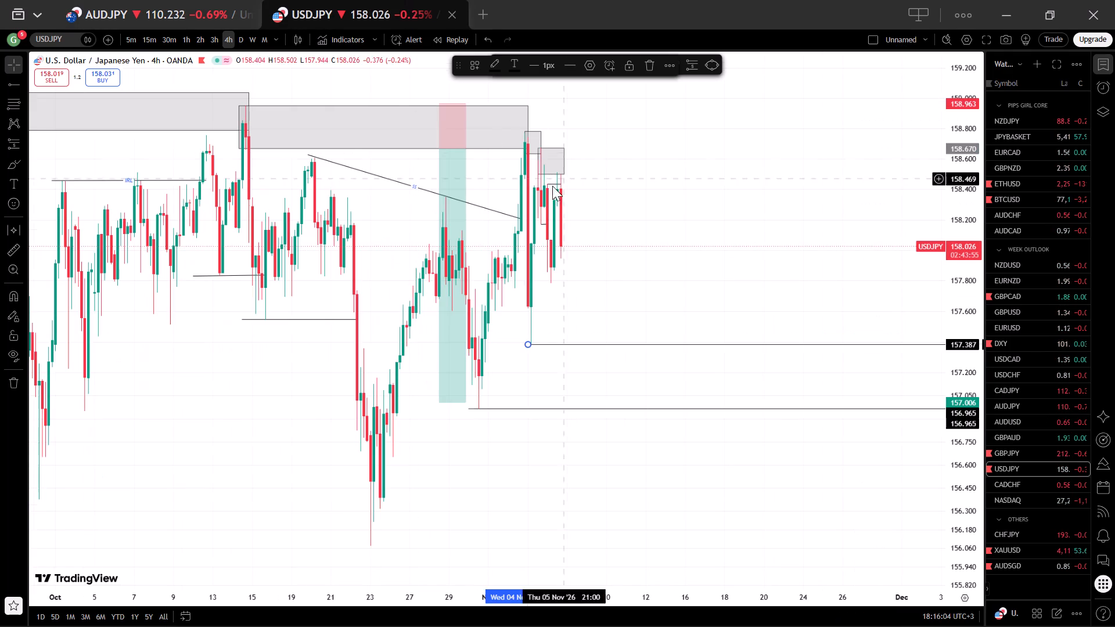
{"action": "scroll", "coordinate": [981, 366], "scroll_direction": "down", "scroll_amount": 3}
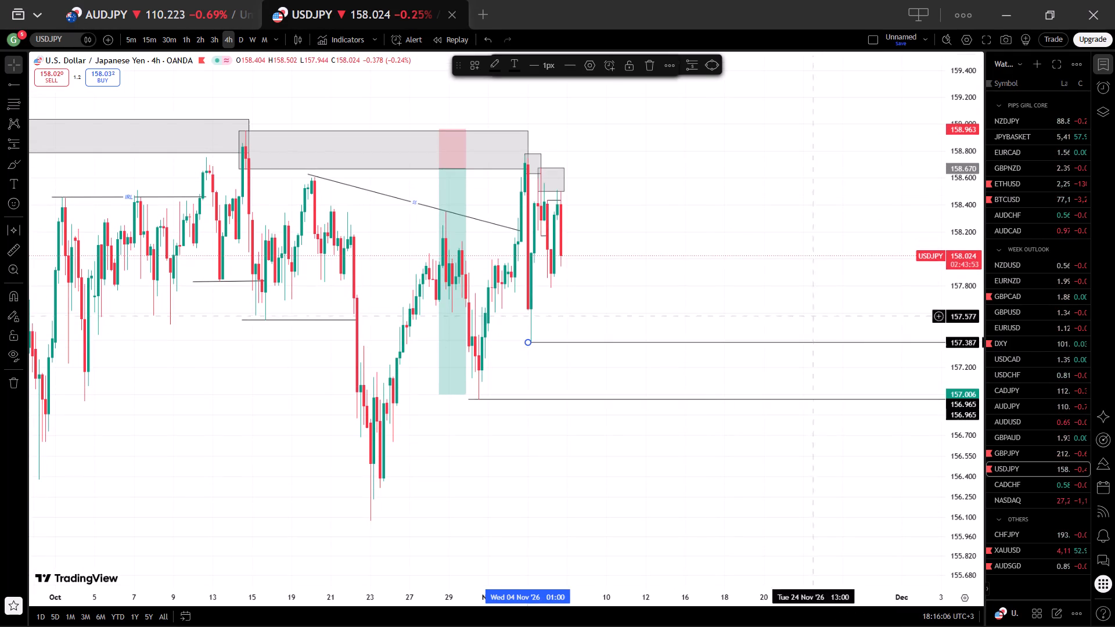
Delete the horizontal ray at the 157.387 low on the USDJPY 4-hour chart.
{"action": "left_click", "coordinate": [706, 264]}
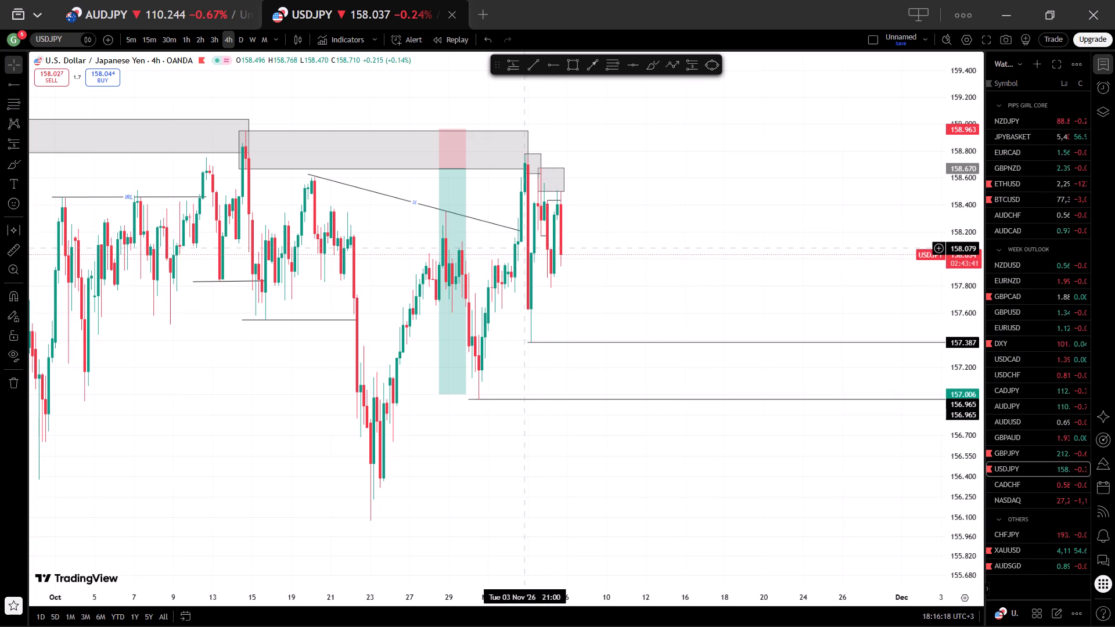
{"action": "left_click", "coordinate": [574, 341]}
{"action": "left_click", "coordinate": [649, 55]}
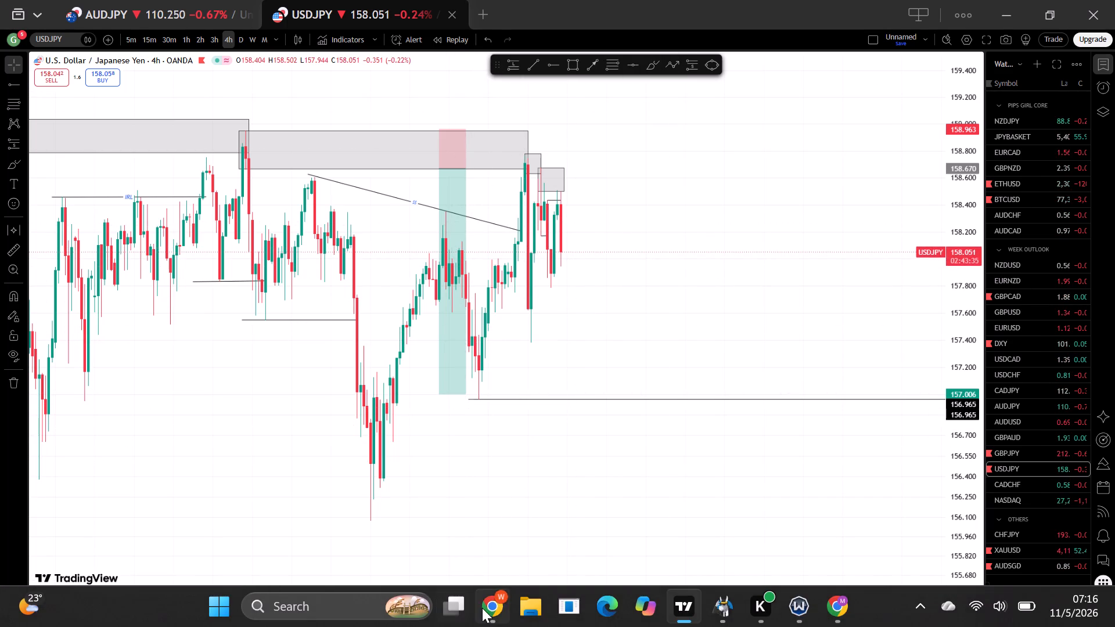
Switch to the Forex Factory calendar in the browser and review the details of the Nov 6 CAD Employment Change event.
{"action": "left_click", "coordinate": [482, 608]}
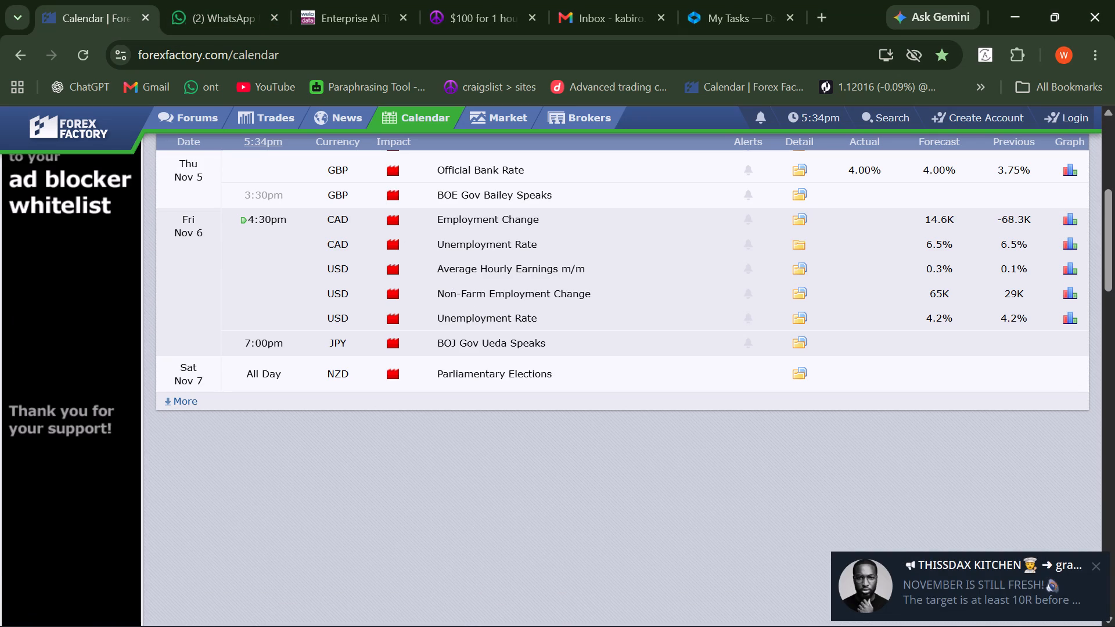
{"action": "left_click", "coordinate": [804, 220]}
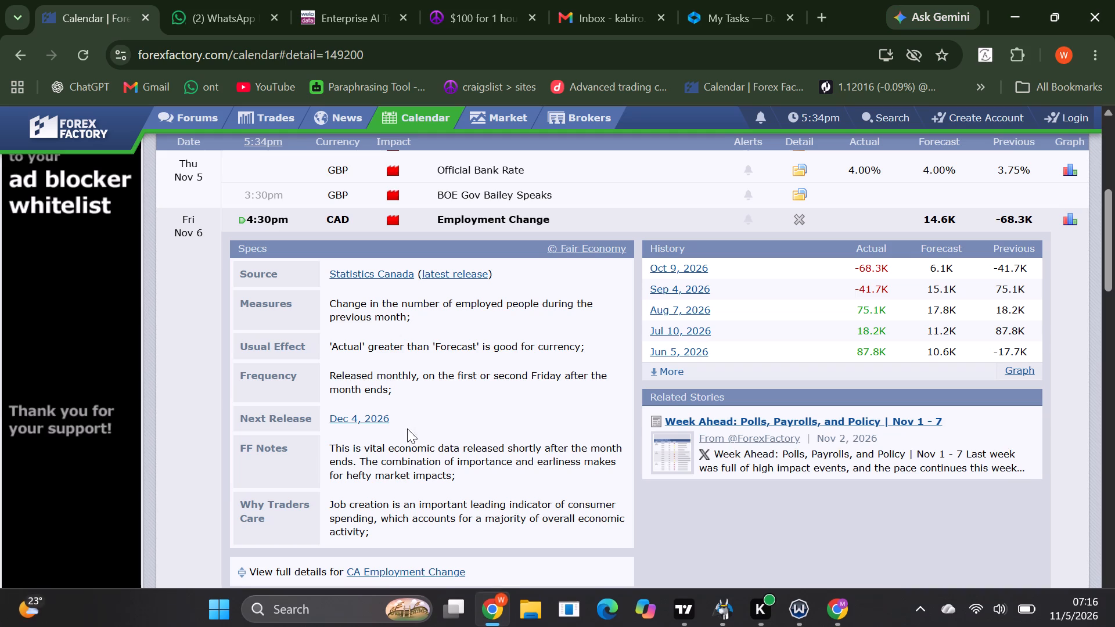
{"action": "left_click", "coordinate": [797, 216]}
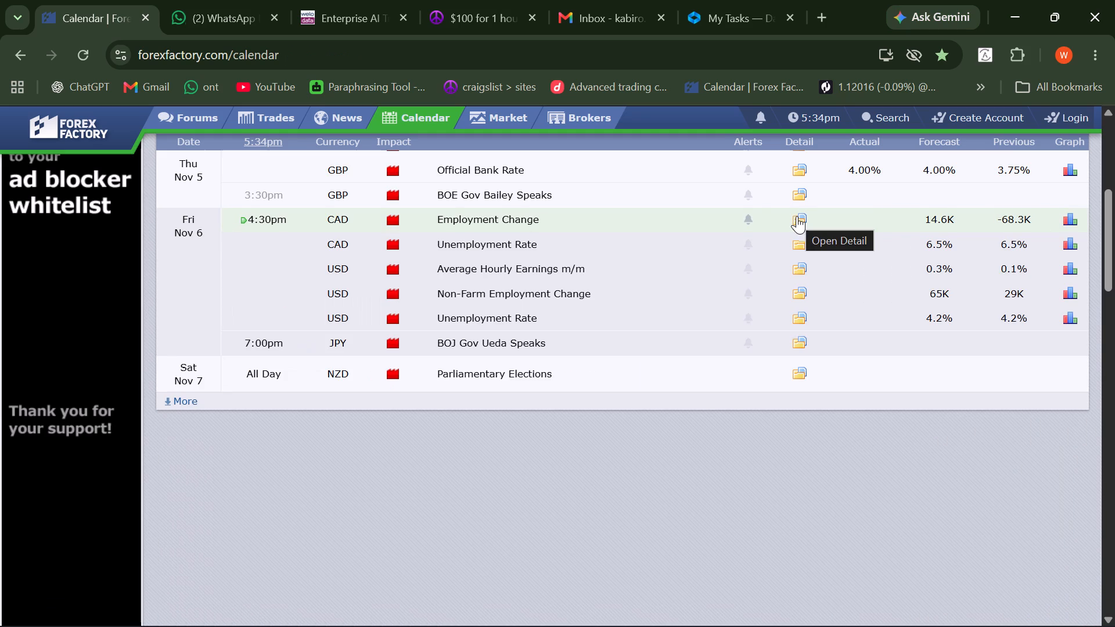
Switch to TradingView, examine the GBPCAD 4-hour chart, and check it against the Forex Factory calendar.
{"action": "left_click", "coordinate": [689, 612]}
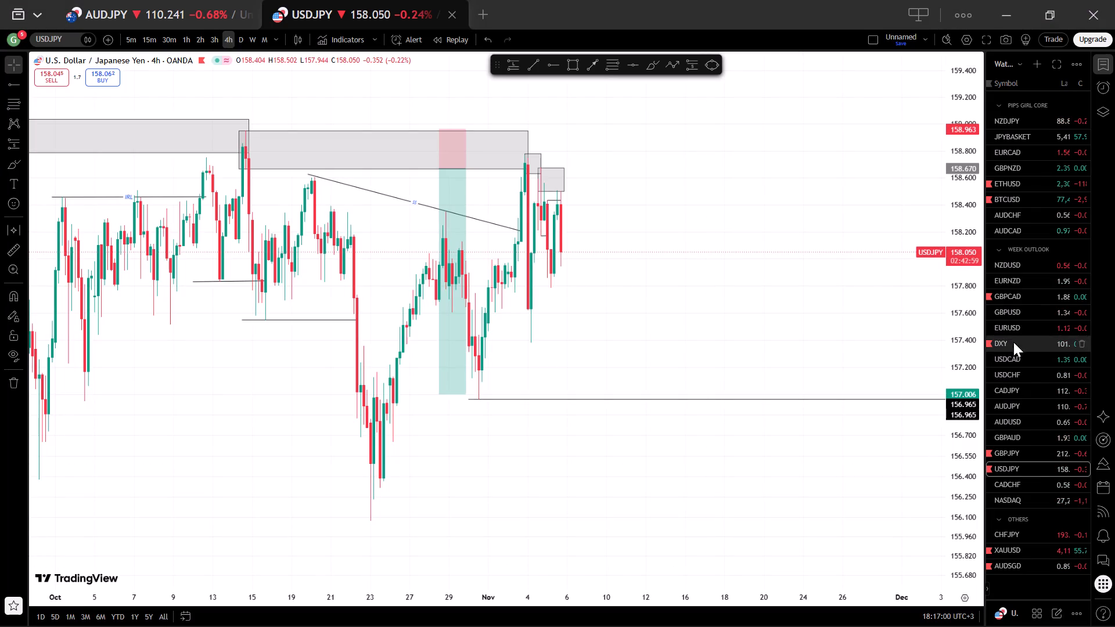
{"action": "left_click", "coordinate": [1019, 294]}
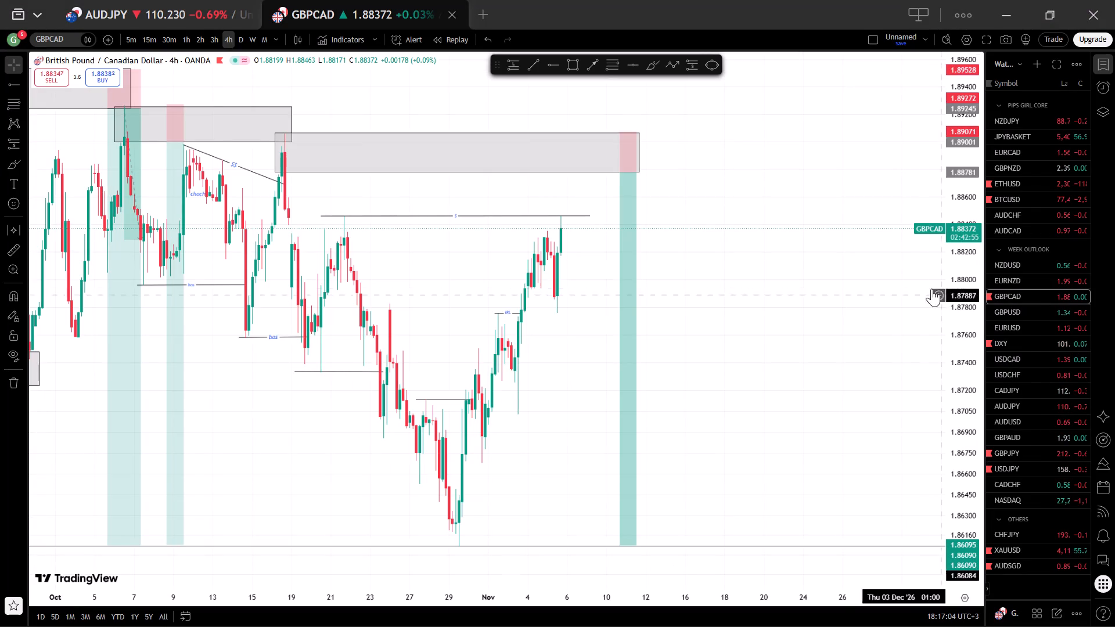
{"action": "scroll", "coordinate": [909, 297], "scroll_direction": "down", "scroll_amount": 2}
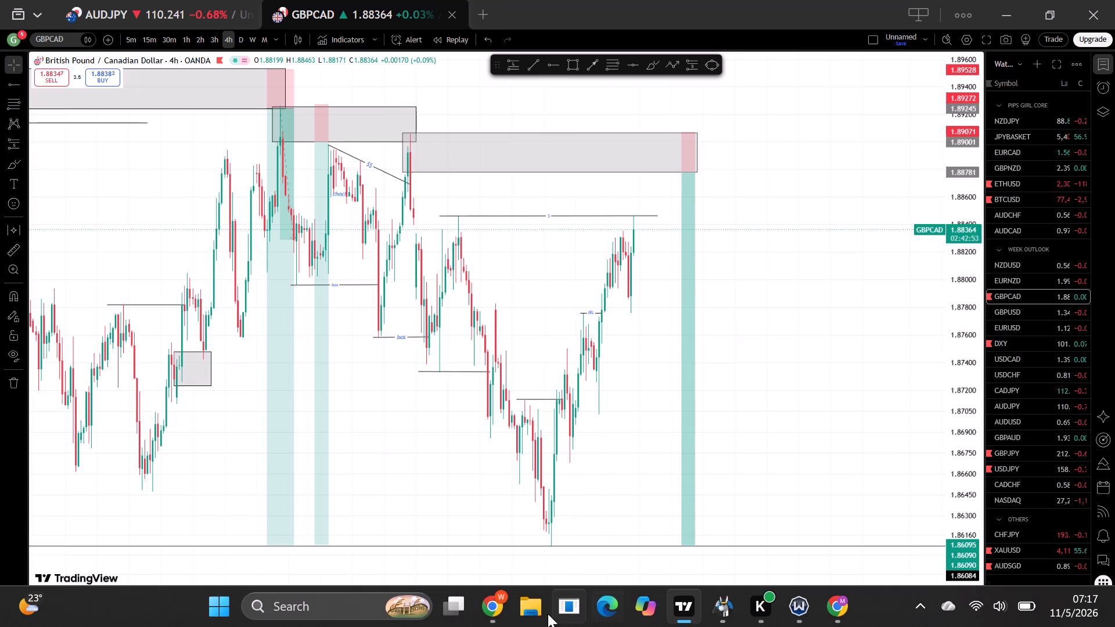
{"action": "left_click", "coordinate": [488, 610]}
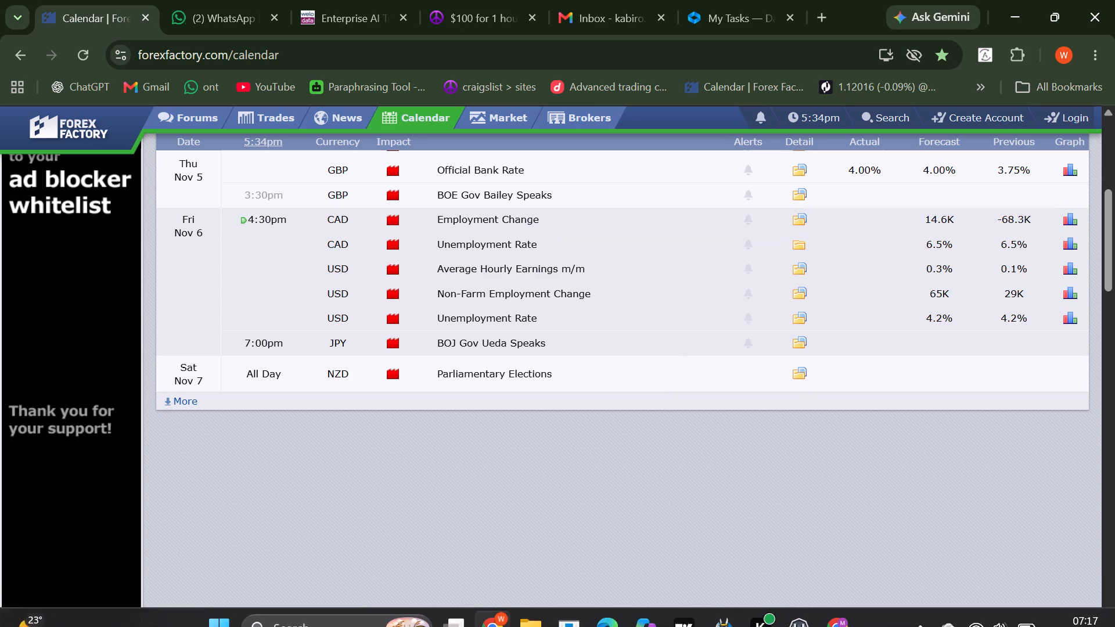
Back in TradingView, examine CADCHF's 4-hour structure and long position, with the watchlist hidden to widen the chart.
{"action": "left_click", "coordinate": [684, 603]}
{"action": "left_click", "coordinate": [1012, 480]}
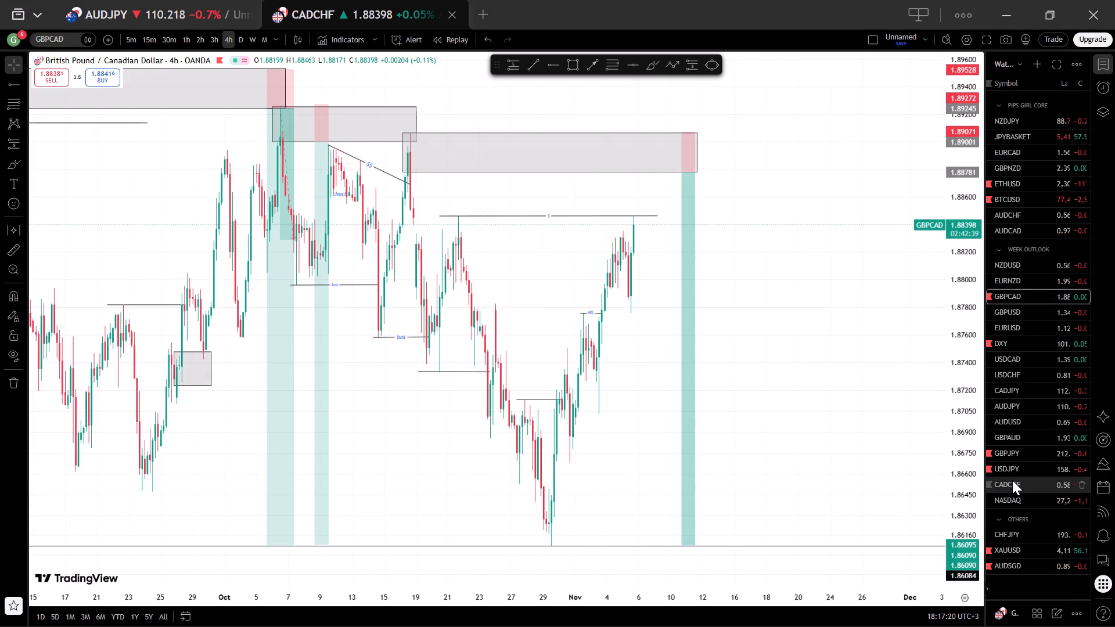
{"action": "left_click_drag", "start_coordinate": [857, 485], "coordinate": [865, 440]}
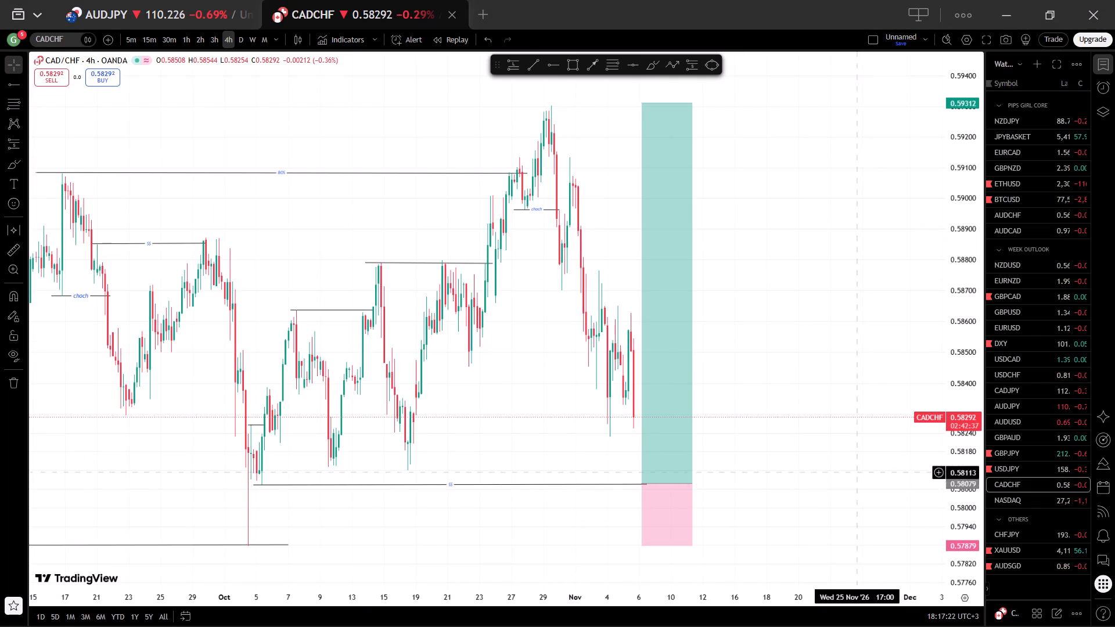
{"action": "left_click_drag", "start_coordinate": [865, 440], "coordinate": [875, 422]}
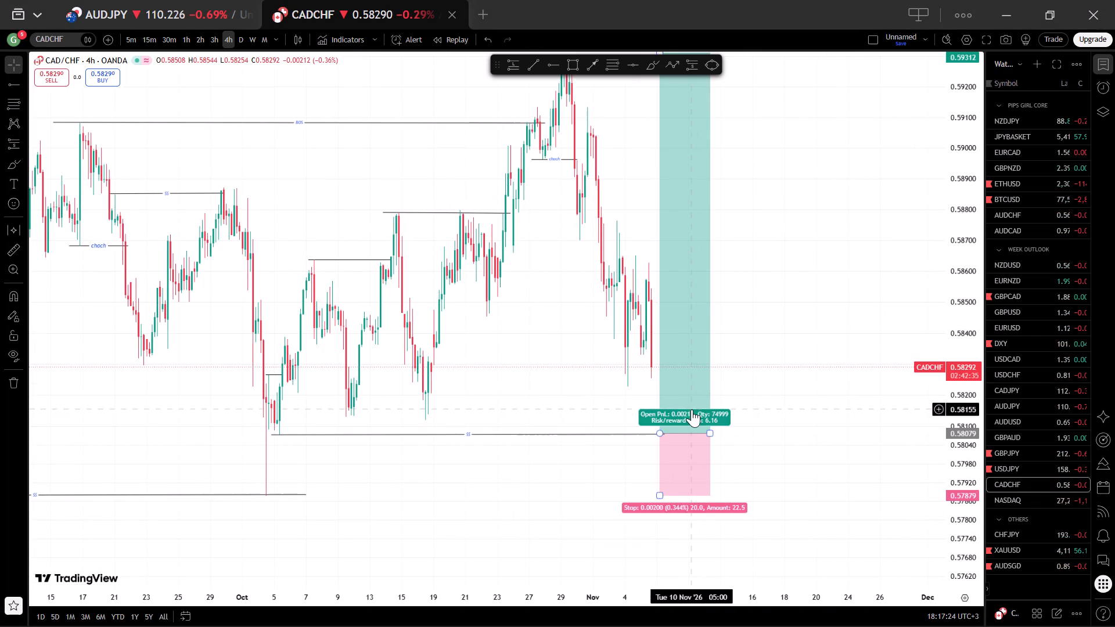
{"action": "scroll", "coordinate": [961, 449], "scroll_direction": "down", "scroll_amount": 3}
{"action": "scroll", "coordinate": [859, 387], "scroll_direction": "down", "scroll_amount": 3}
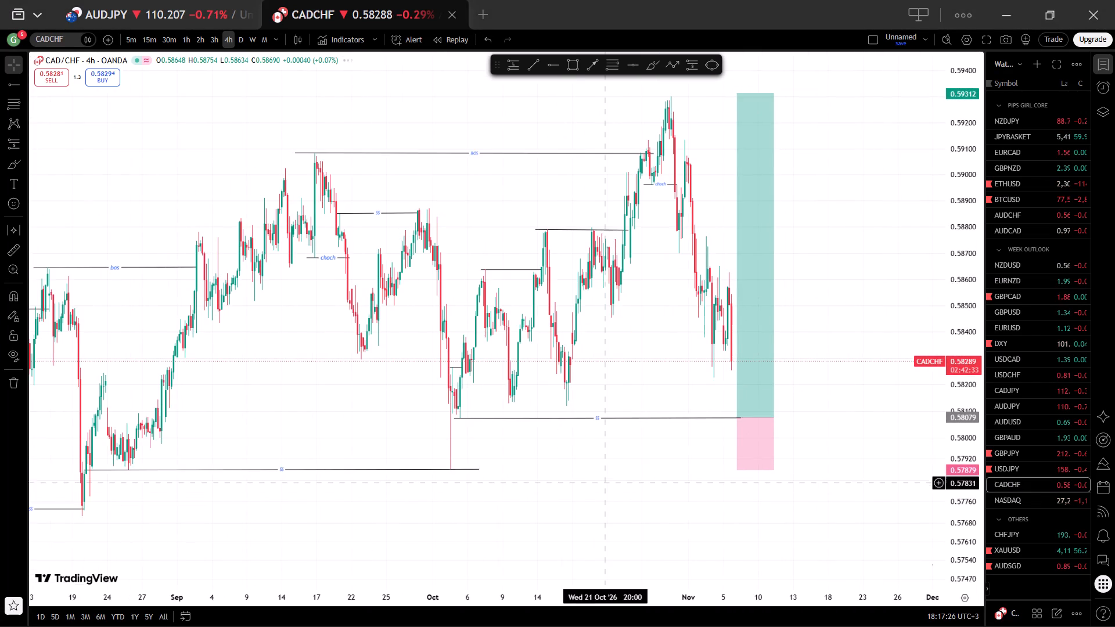
{"action": "left_click_drag", "start_coordinate": [605, 483], "coordinate": [605, 495]}
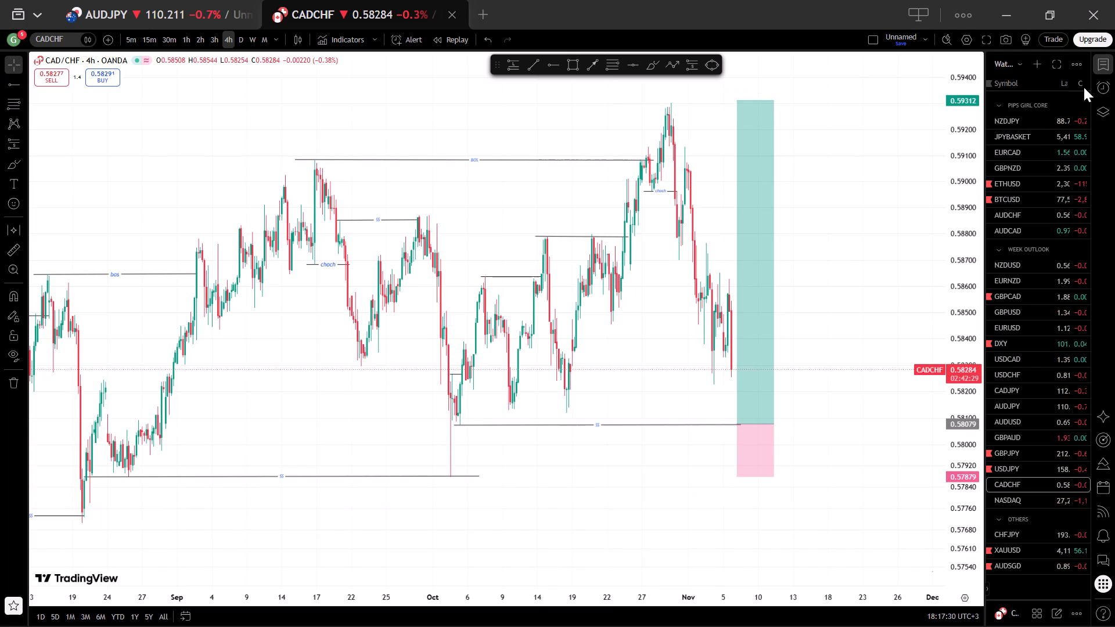
{"action": "left_click", "coordinate": [1094, 65]}
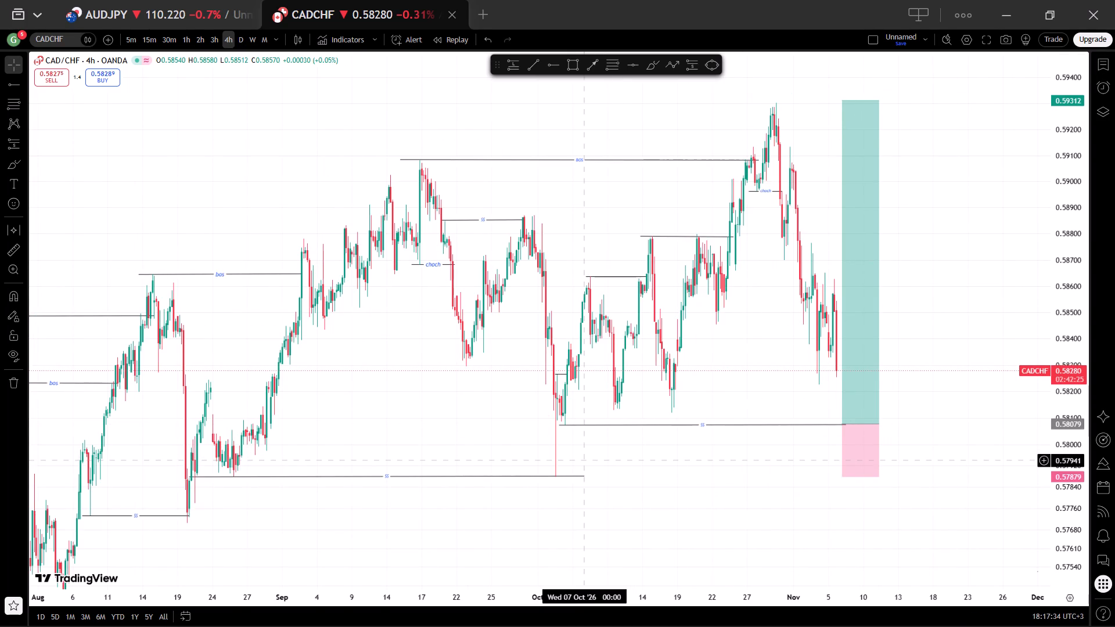
{"action": "scroll", "coordinate": [592, 471], "scroll_direction": "down", "scroll_amount": 3}
{"action": "left_click_drag", "start_coordinate": [561, 530], "coordinate": [560, 506]}
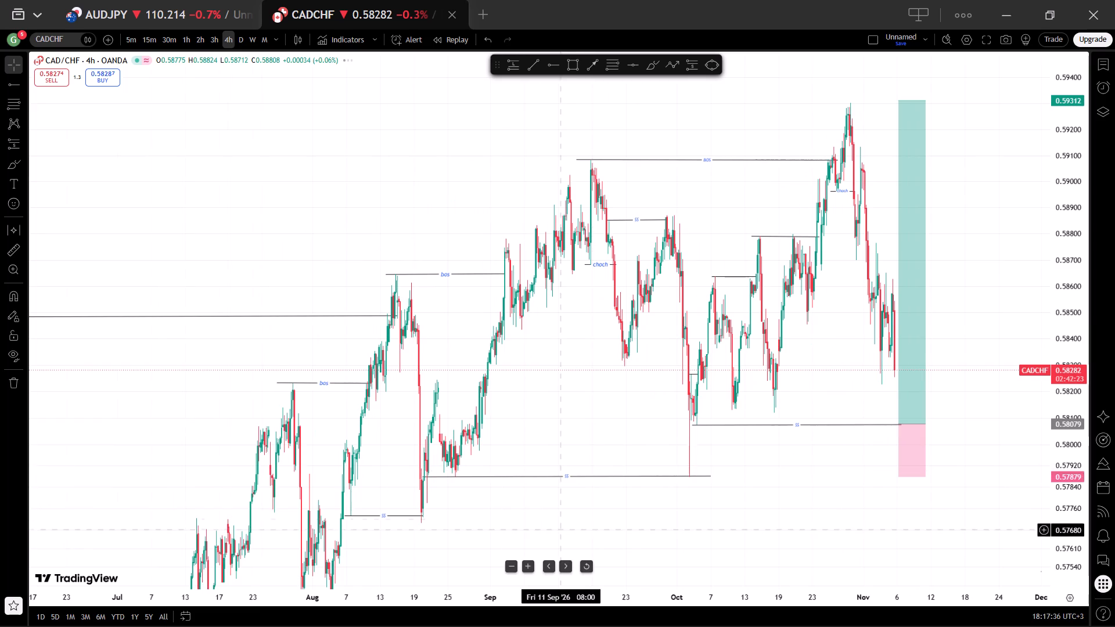
{"action": "left_click_drag", "start_coordinate": [560, 506], "coordinate": [560, 416]}
{"action": "scroll", "coordinate": [582, 457], "scroll_direction": "up", "scroll_amount": 1}
{"action": "left_click_drag", "start_coordinate": [763, 437], "coordinate": [646, 528]}
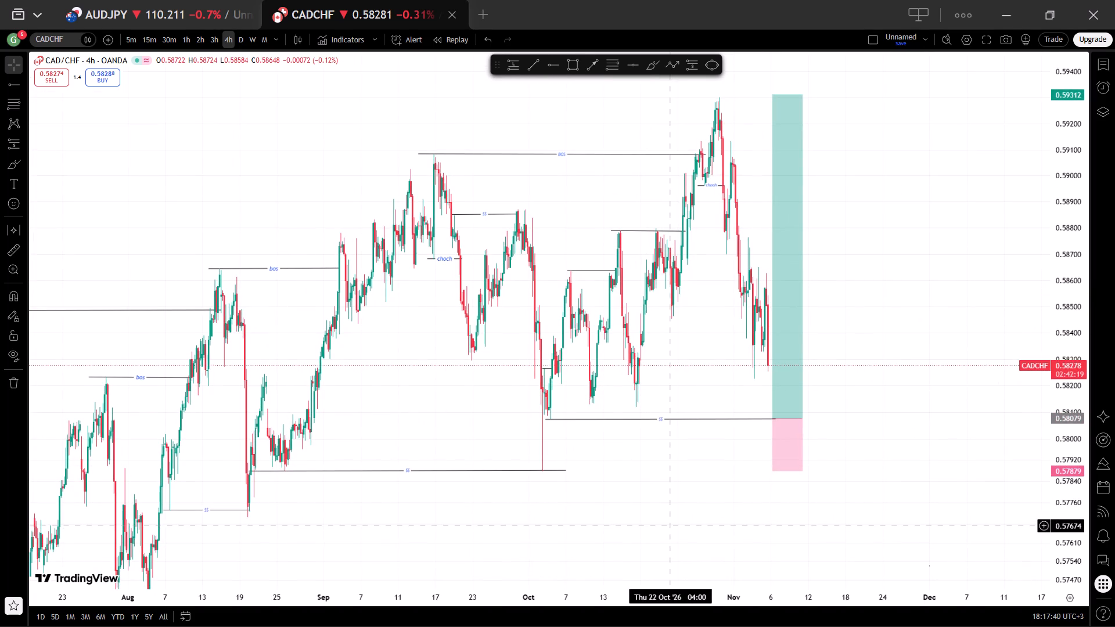
{"action": "scroll", "coordinate": [670, 525], "scroll_direction": "up", "scroll_amount": 1}
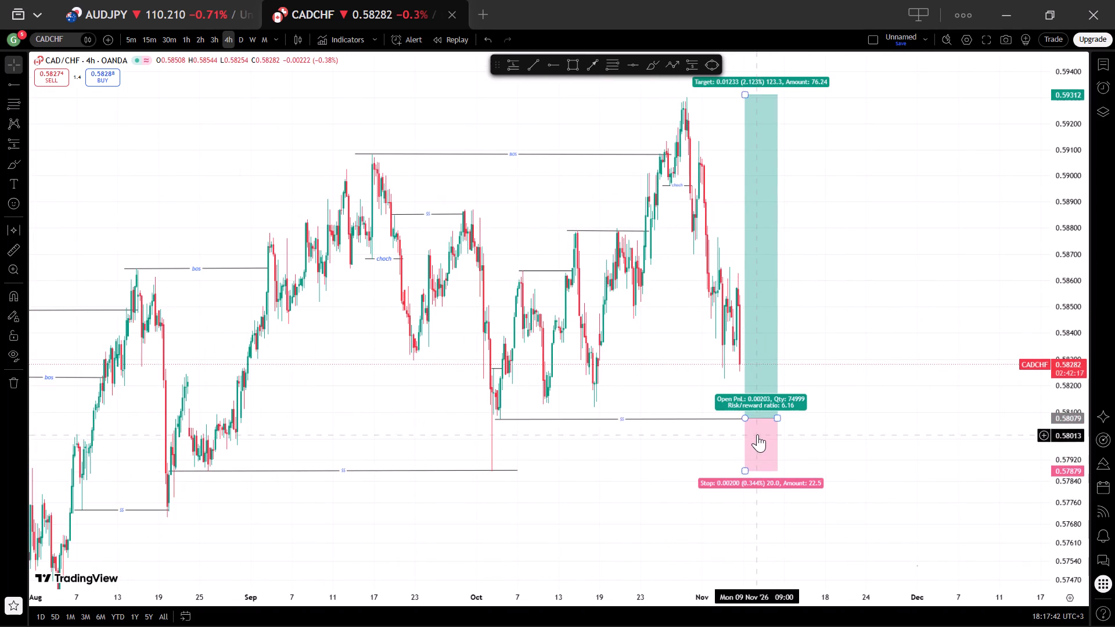
{"action": "left_click_drag", "start_coordinate": [696, 345], "coordinate": [657, 372]}
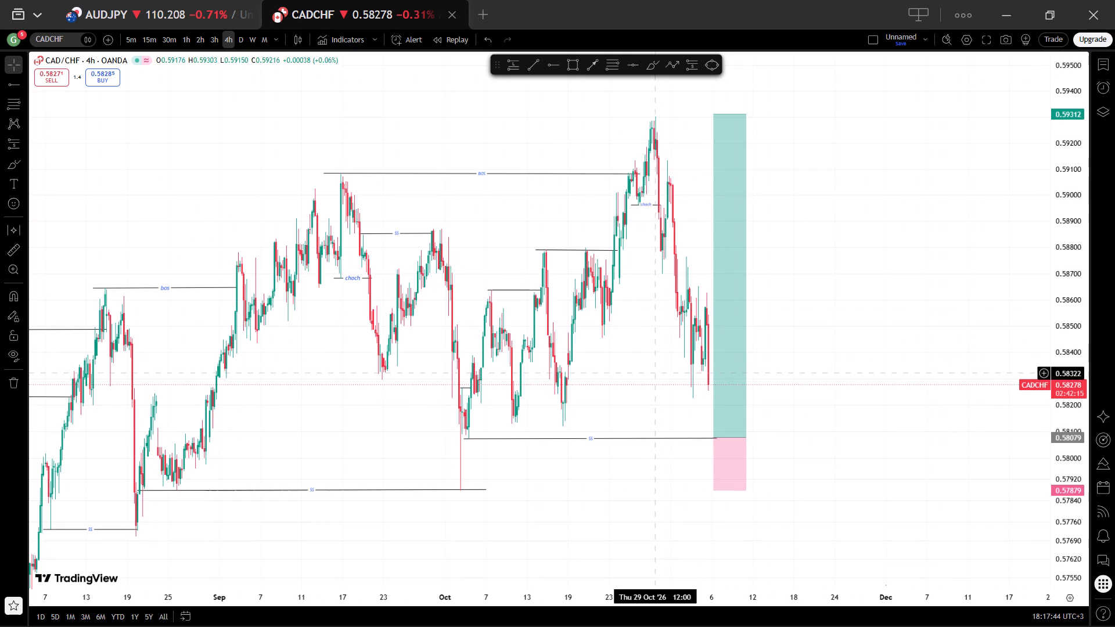
Extend the line at the long position's entry level to about 13 November on the CADCHF 4-hour chart.
{"action": "scroll", "coordinate": [656, 374], "scroll_direction": "up", "scroll_amount": 1}
{"action": "left_click", "coordinate": [666, 438]}
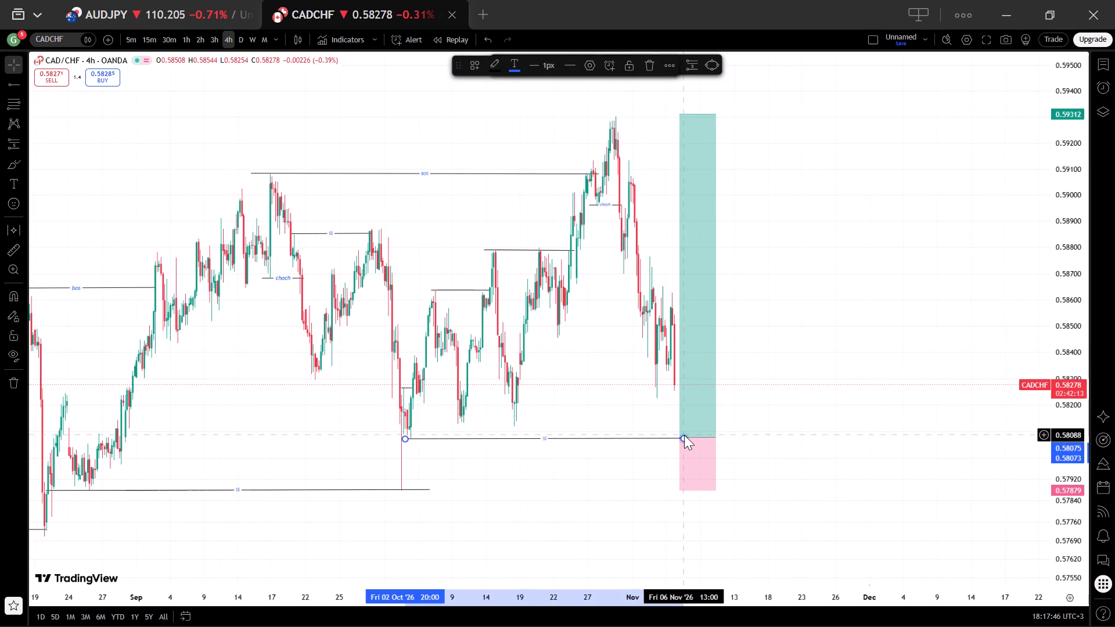
{"action": "left_click_drag", "start_coordinate": [684, 436], "coordinate": [736, 437]}
{"action": "left_click", "coordinate": [758, 427]}
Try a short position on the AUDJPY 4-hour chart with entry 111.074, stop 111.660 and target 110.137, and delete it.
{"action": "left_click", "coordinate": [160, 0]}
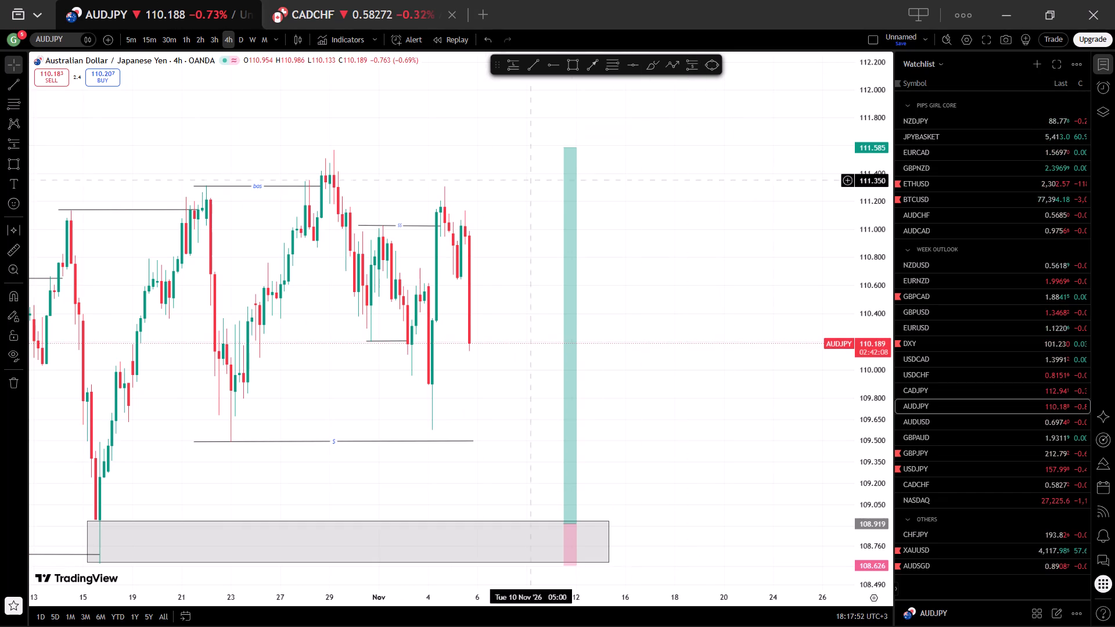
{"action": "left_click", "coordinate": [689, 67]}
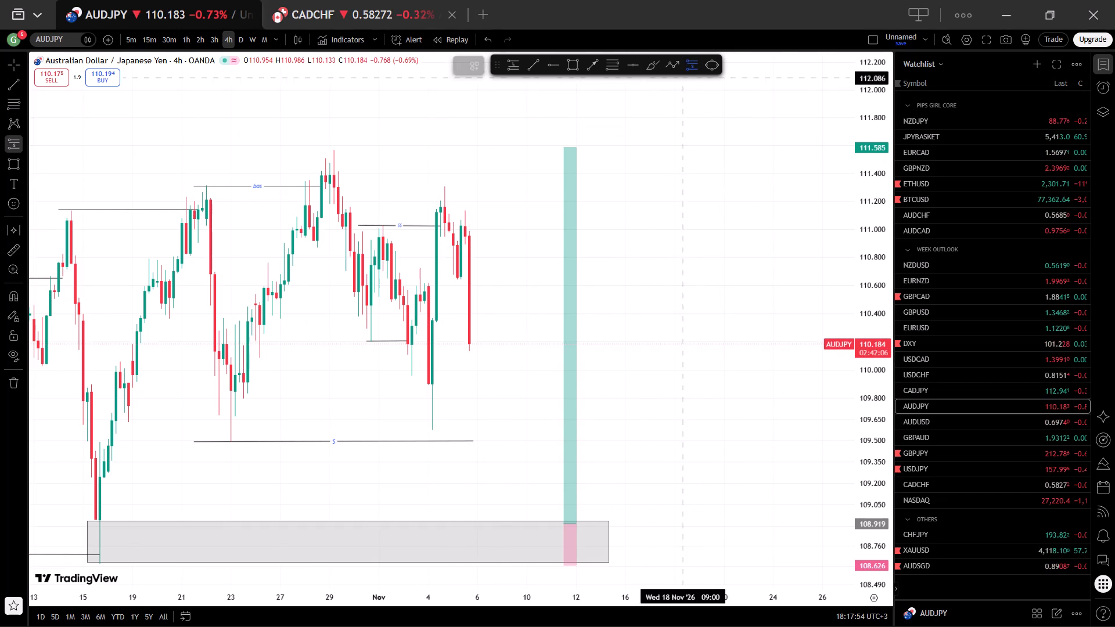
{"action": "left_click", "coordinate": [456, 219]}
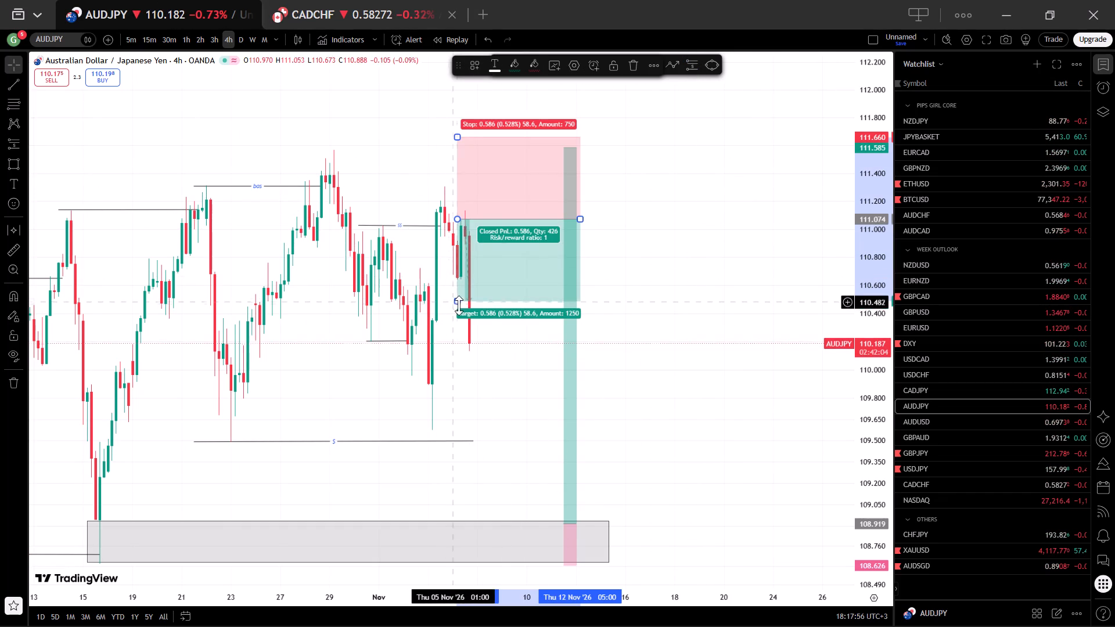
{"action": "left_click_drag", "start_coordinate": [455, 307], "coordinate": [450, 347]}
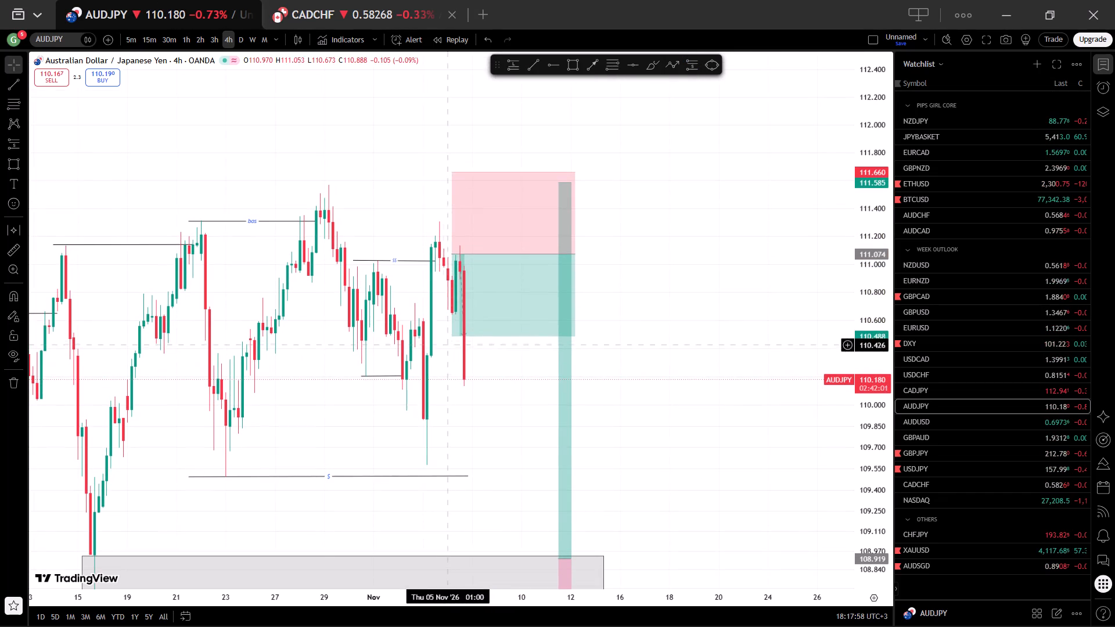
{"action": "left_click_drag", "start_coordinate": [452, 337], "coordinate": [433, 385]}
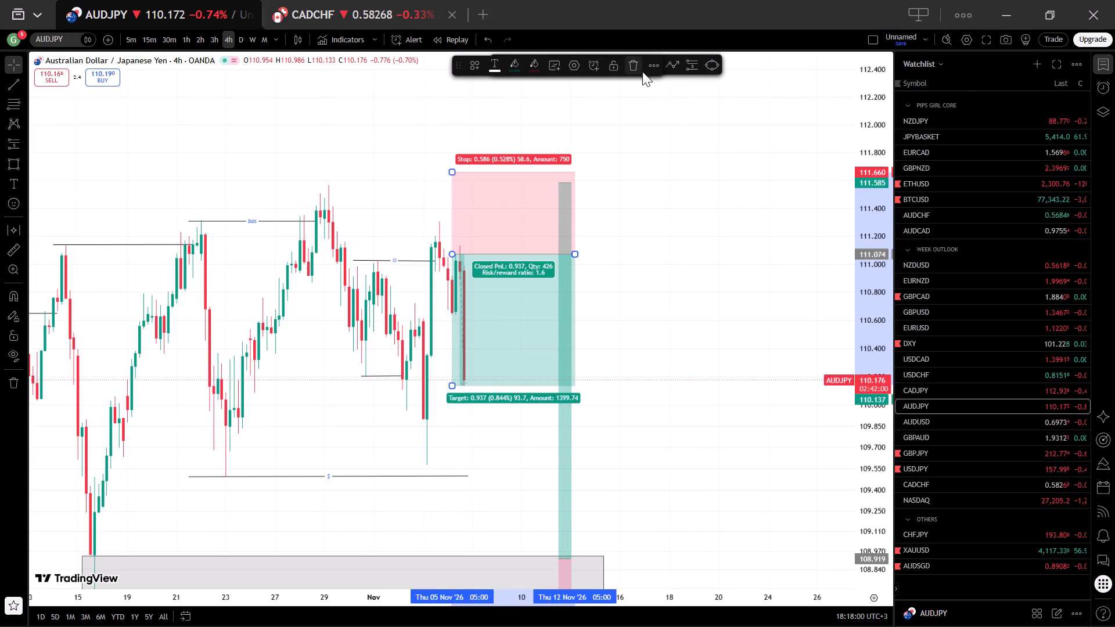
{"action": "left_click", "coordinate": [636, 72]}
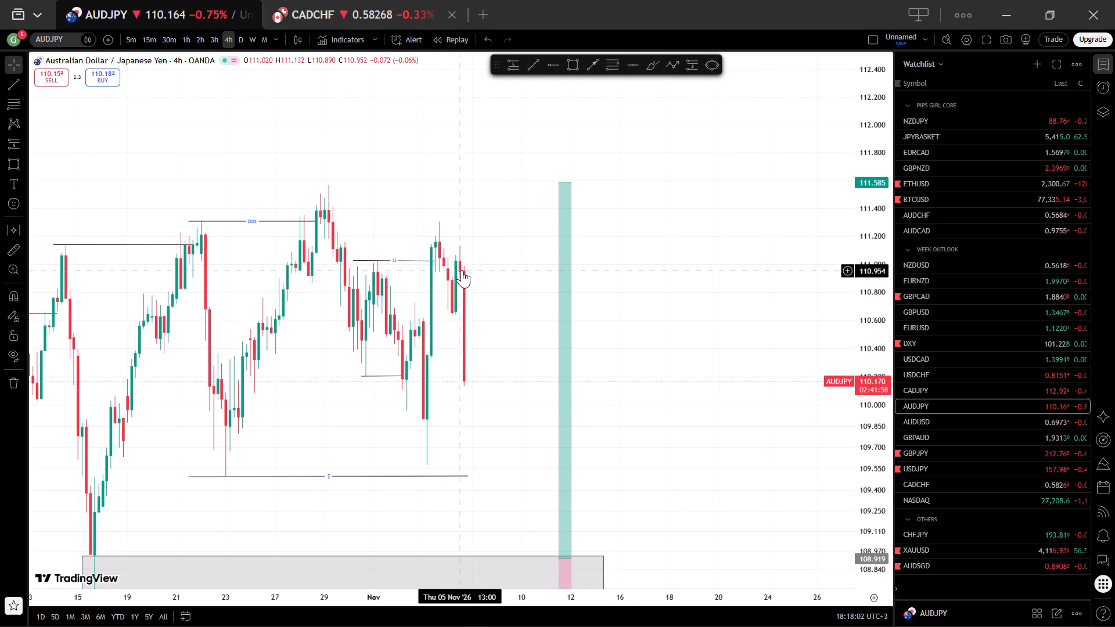
On the AUDJPY 1-hour chart, draw a supply rectangle from 111.307 to 111.120, spanning 4 November 15:00 to 5 November 23:00.
{"action": "left_click", "coordinate": [186, 42]}
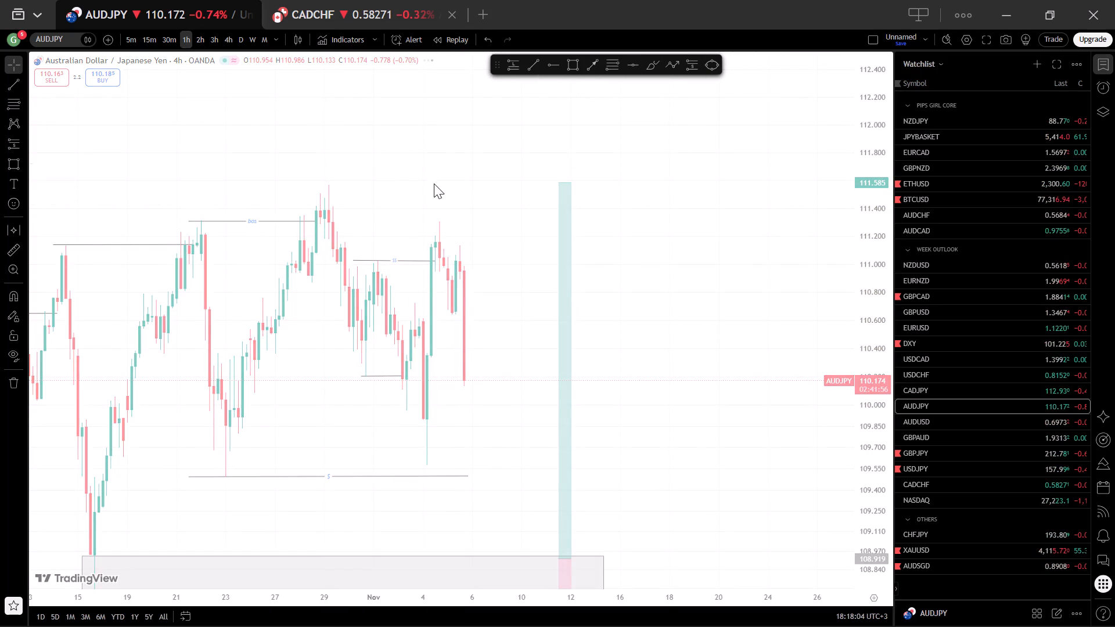
{"action": "scroll", "coordinate": [577, 178], "scroll_direction": "down", "scroll_amount": 3}
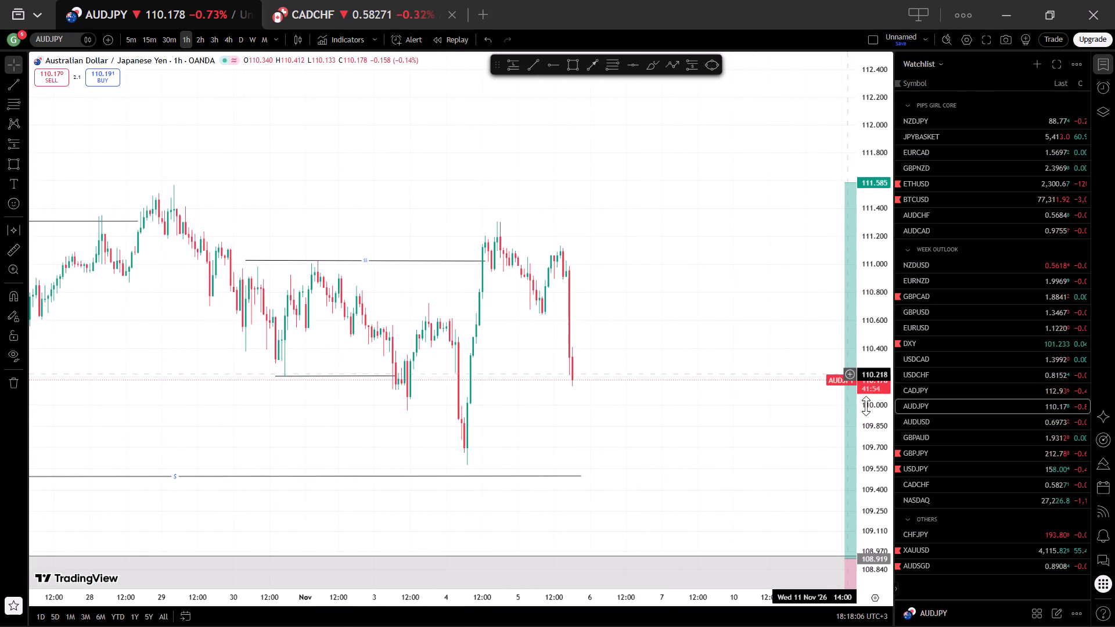
{"action": "scroll", "coordinate": [873, 406], "scroll_direction": "up", "scroll_amount": 7}
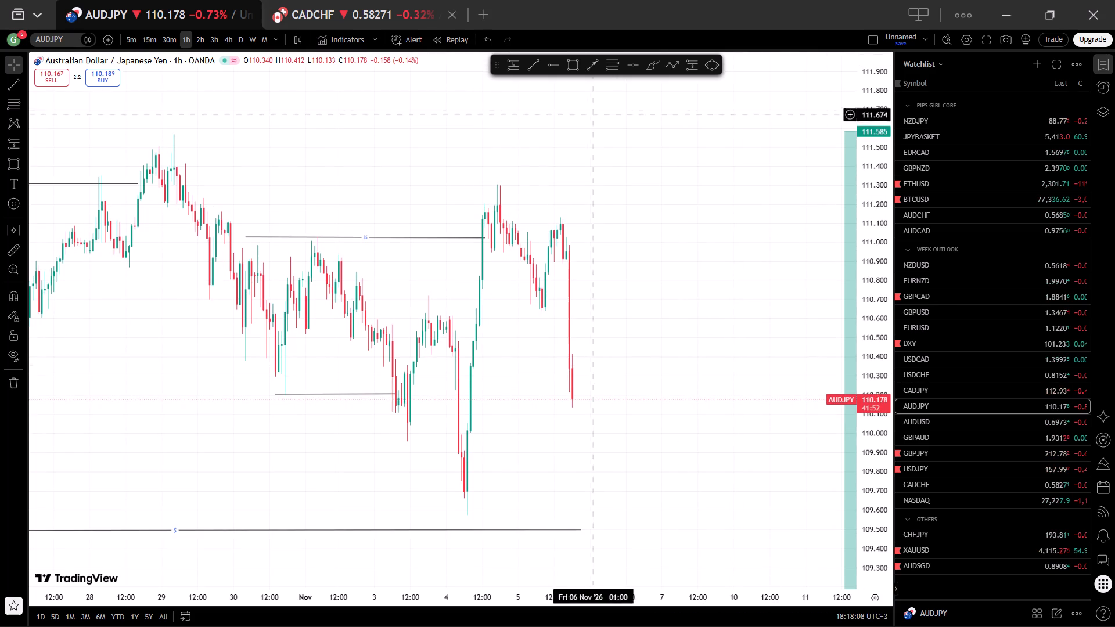
{"action": "left_click", "coordinate": [573, 60]}
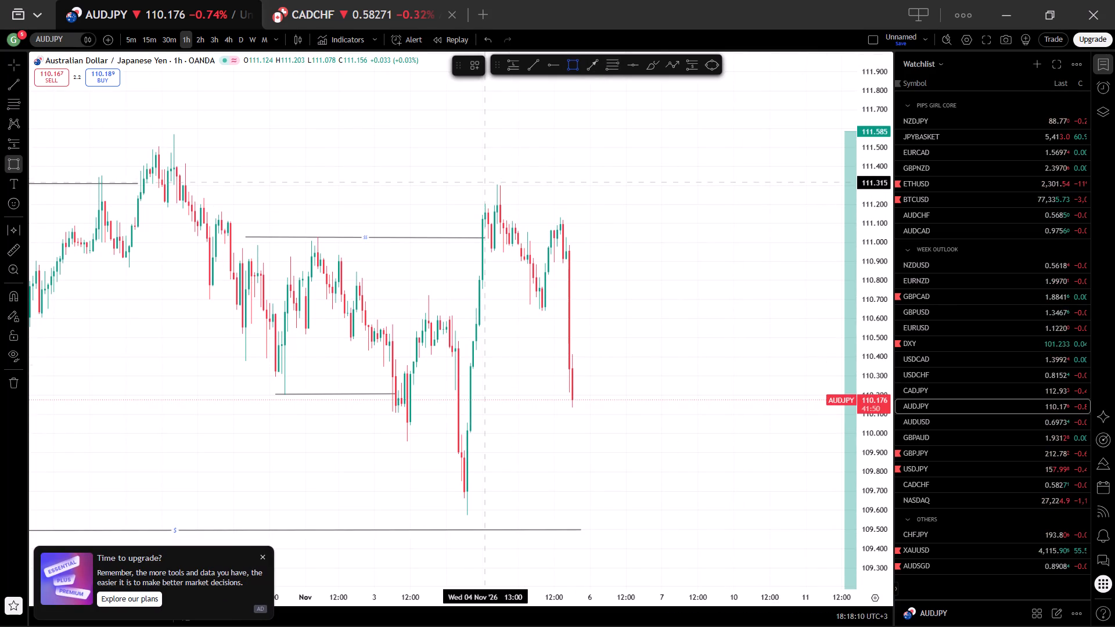
{"action": "left_click", "coordinate": [485, 184]}
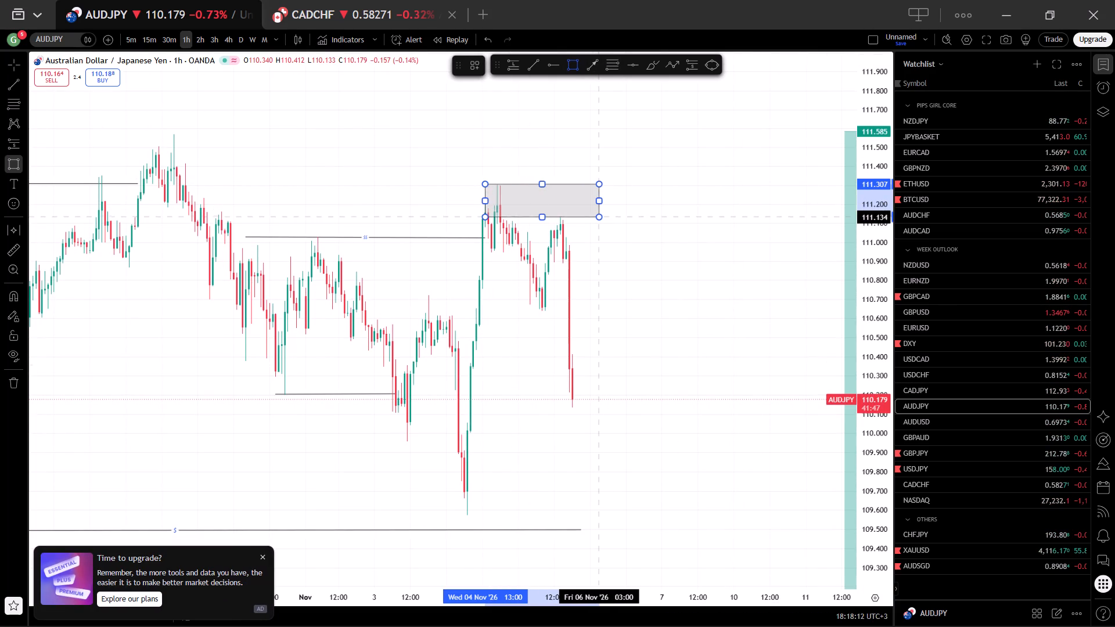
{"action": "left_click", "coordinate": [588, 313]}
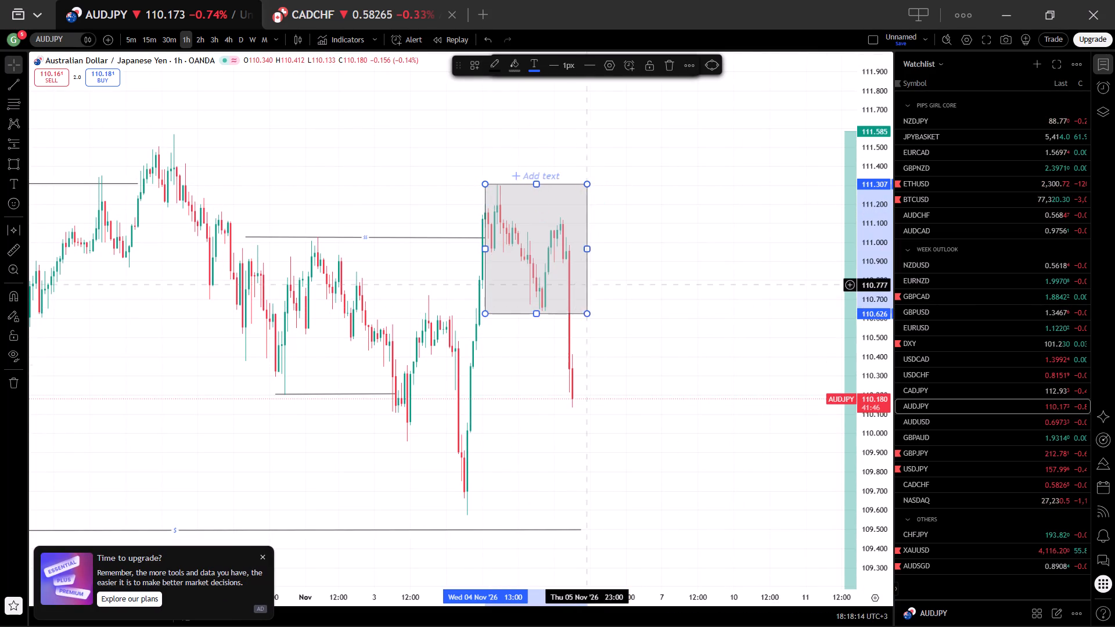
{"action": "left_click_drag", "start_coordinate": [590, 313], "coordinate": [624, 219]}
{"action": "left_click", "coordinate": [617, 231]}
{"action": "left_click_drag", "start_coordinate": [484, 206], "coordinate": [485, 206]}
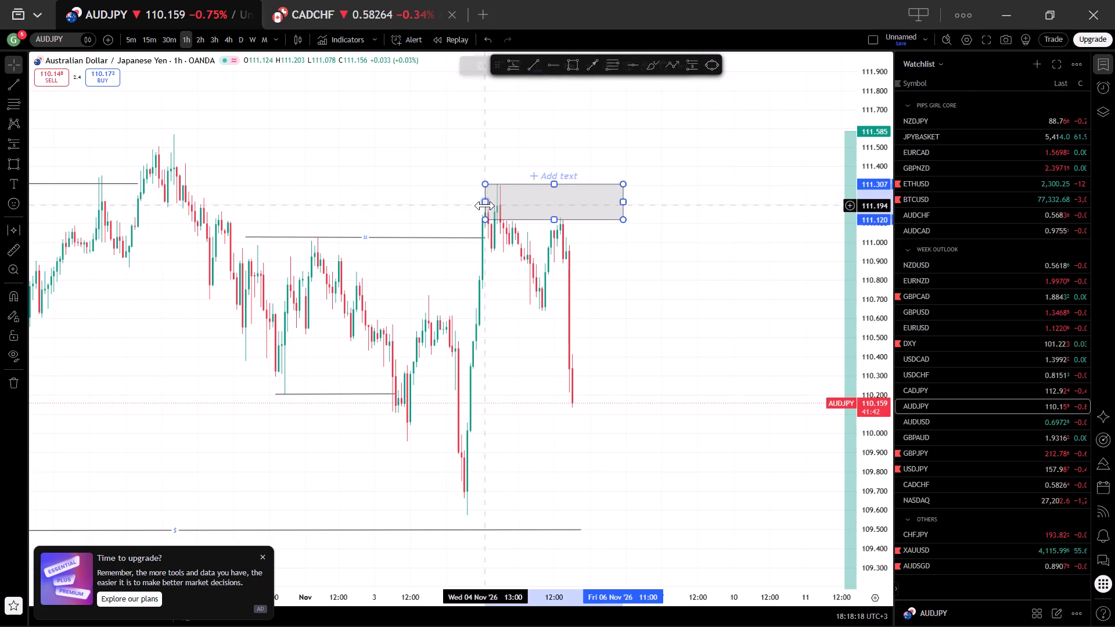
{"action": "left_click_drag", "start_coordinate": [485, 206], "coordinate": [492, 208]}
{"action": "left_click", "coordinate": [633, 245]}
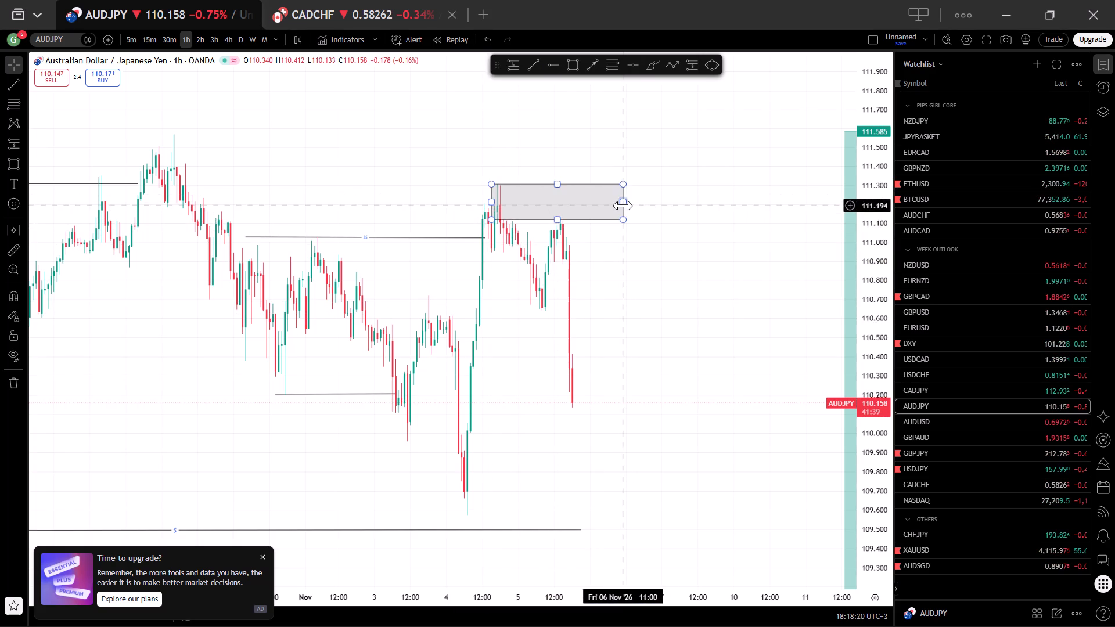
{"action": "left_click_drag", "start_coordinate": [623, 206], "coordinate": [589, 186]}
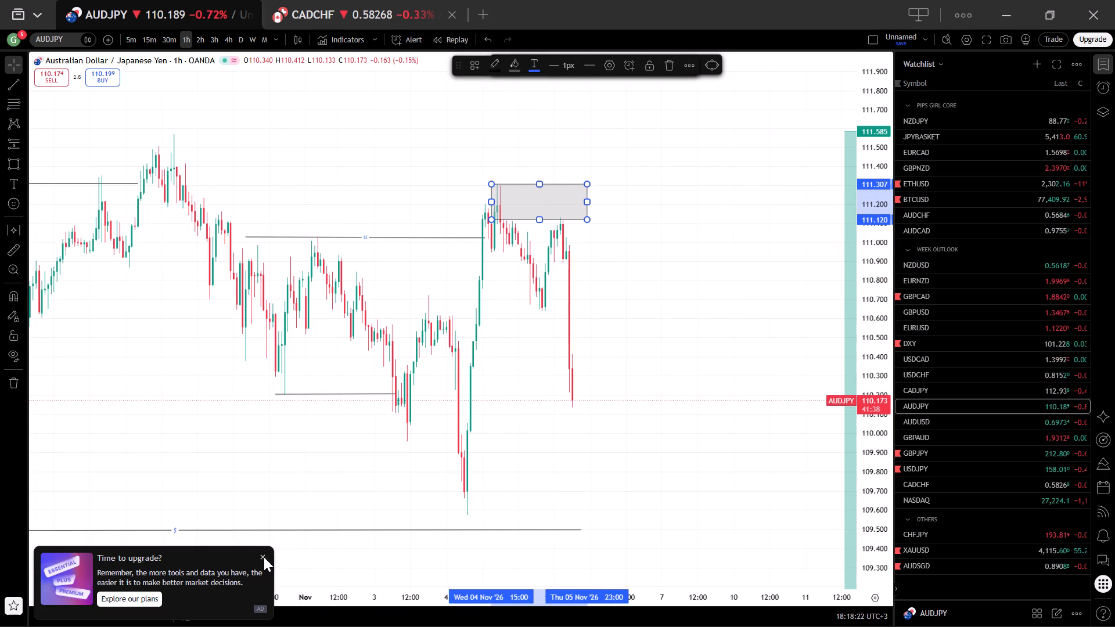
{"action": "left_click", "coordinate": [260, 552]}
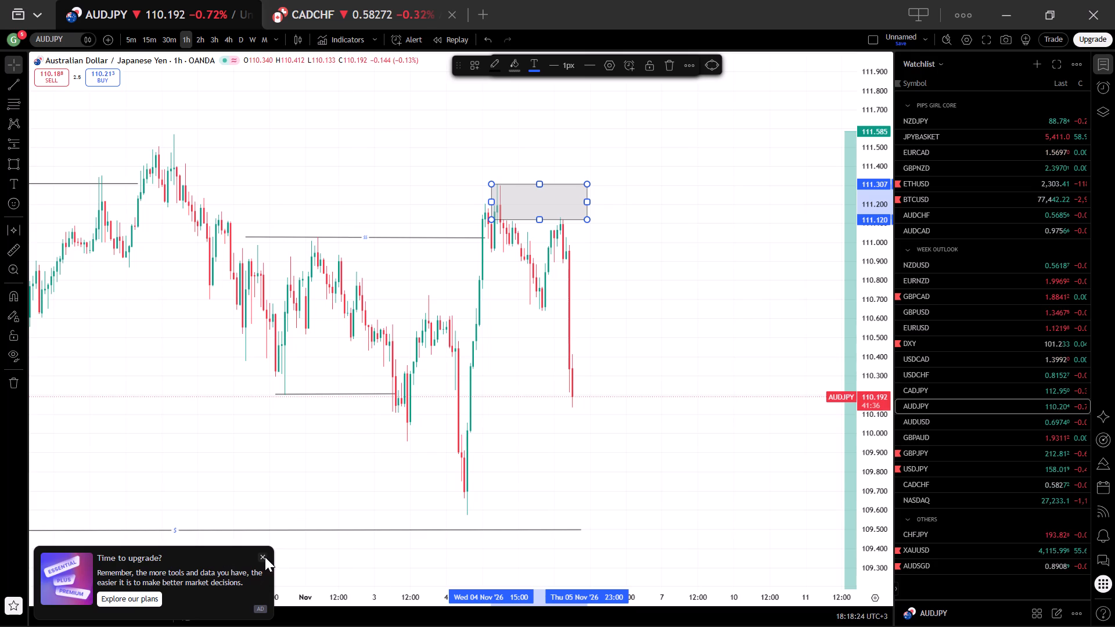
{"action": "left_click", "coordinate": [265, 557]}
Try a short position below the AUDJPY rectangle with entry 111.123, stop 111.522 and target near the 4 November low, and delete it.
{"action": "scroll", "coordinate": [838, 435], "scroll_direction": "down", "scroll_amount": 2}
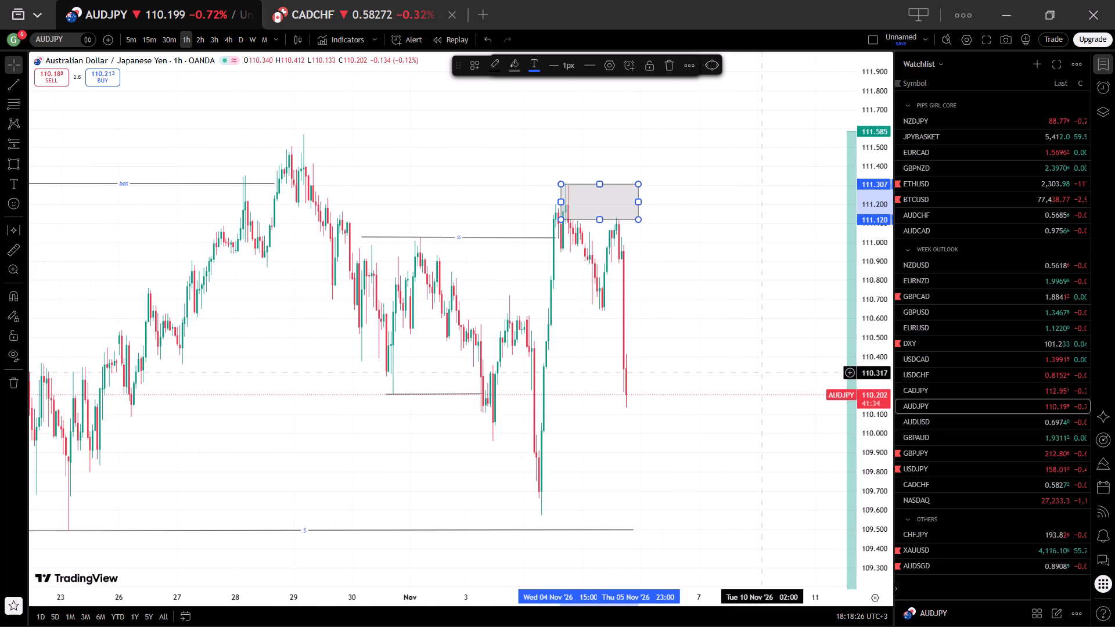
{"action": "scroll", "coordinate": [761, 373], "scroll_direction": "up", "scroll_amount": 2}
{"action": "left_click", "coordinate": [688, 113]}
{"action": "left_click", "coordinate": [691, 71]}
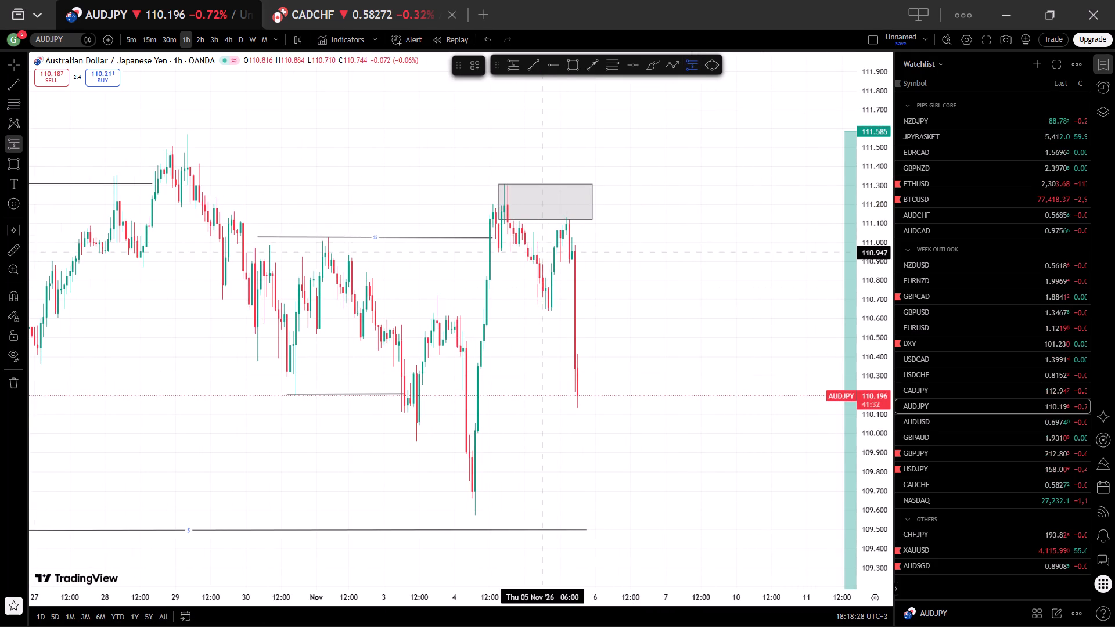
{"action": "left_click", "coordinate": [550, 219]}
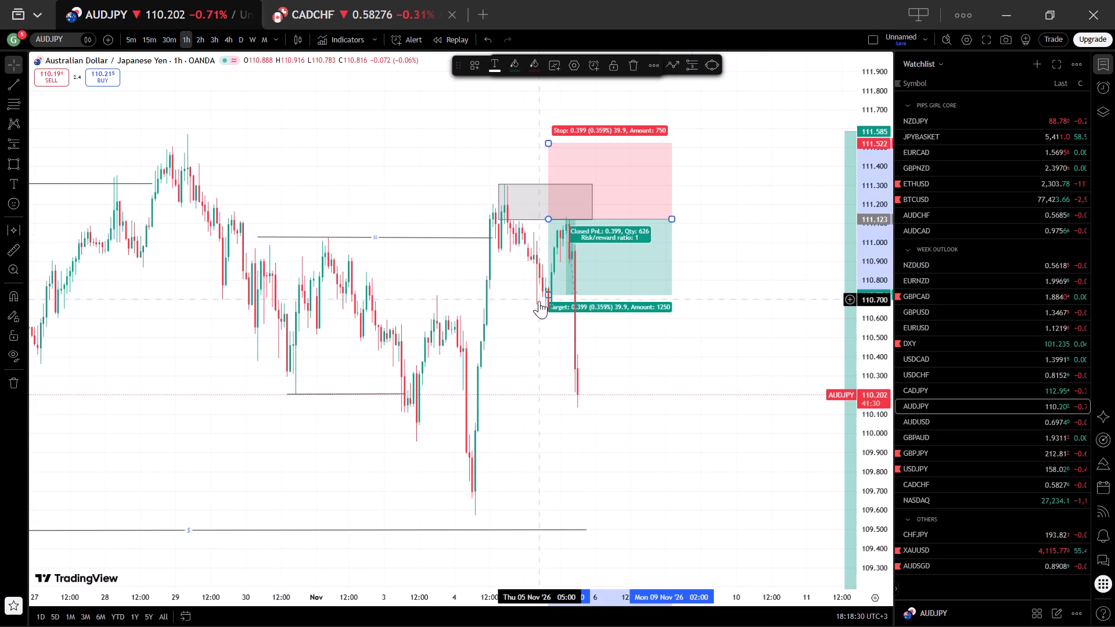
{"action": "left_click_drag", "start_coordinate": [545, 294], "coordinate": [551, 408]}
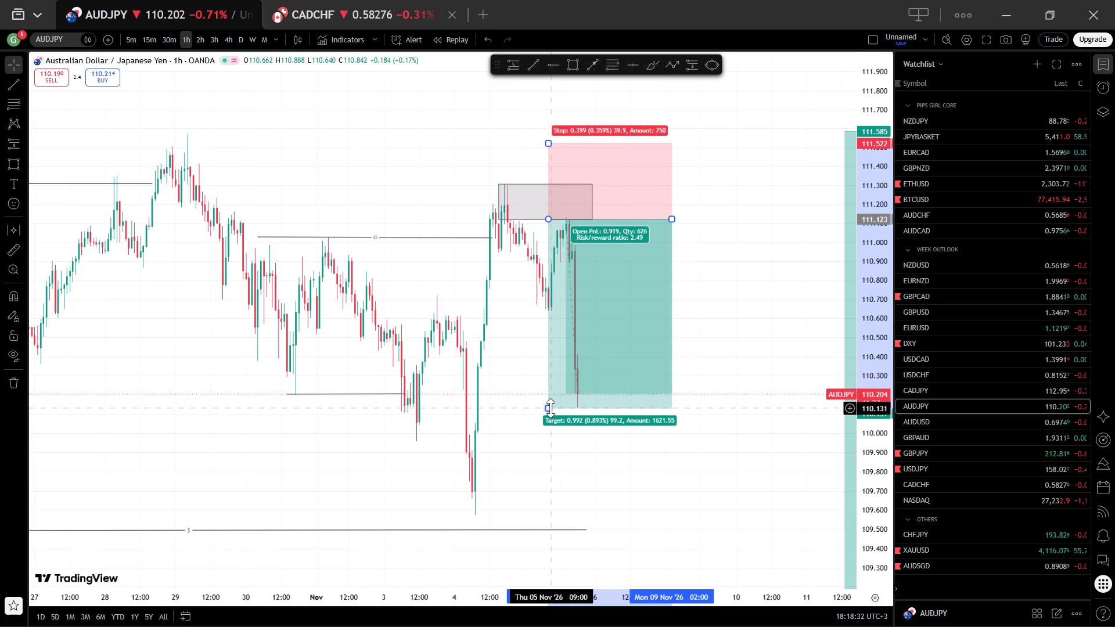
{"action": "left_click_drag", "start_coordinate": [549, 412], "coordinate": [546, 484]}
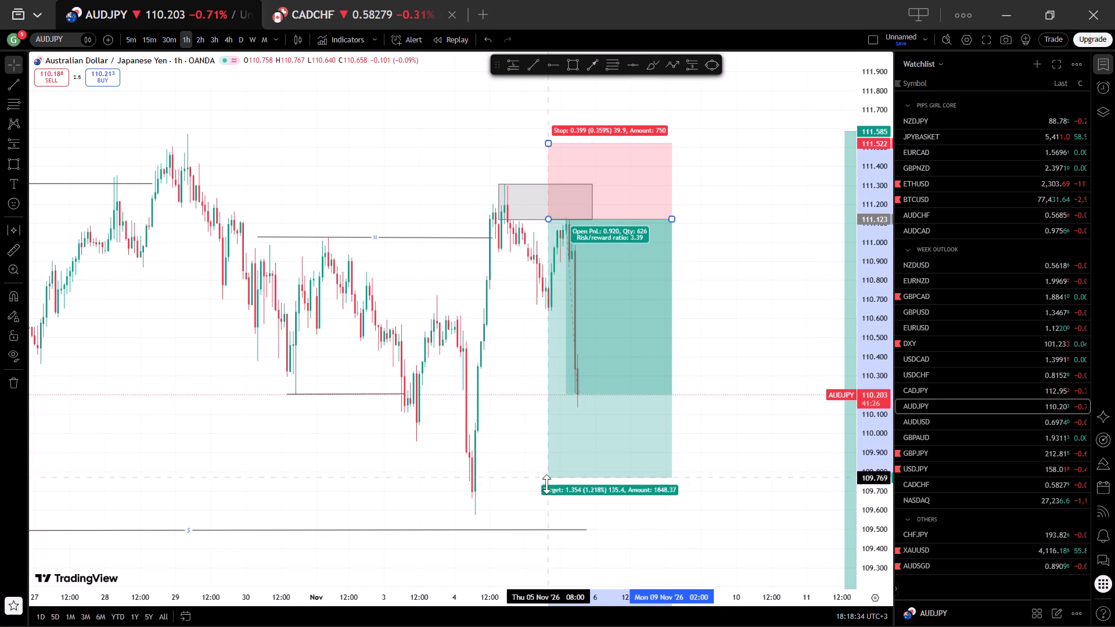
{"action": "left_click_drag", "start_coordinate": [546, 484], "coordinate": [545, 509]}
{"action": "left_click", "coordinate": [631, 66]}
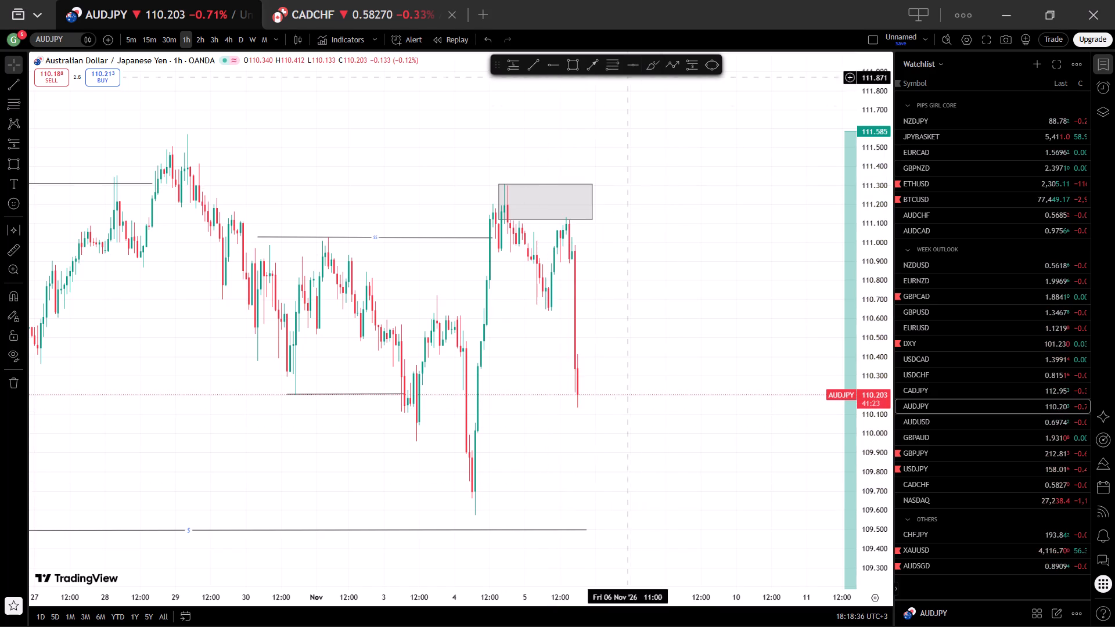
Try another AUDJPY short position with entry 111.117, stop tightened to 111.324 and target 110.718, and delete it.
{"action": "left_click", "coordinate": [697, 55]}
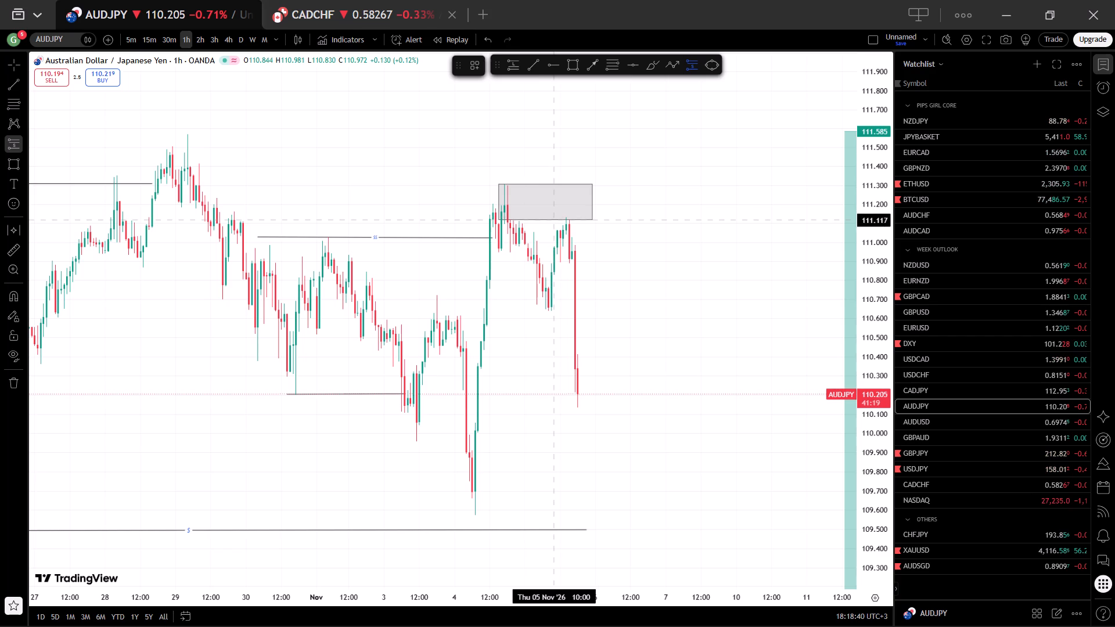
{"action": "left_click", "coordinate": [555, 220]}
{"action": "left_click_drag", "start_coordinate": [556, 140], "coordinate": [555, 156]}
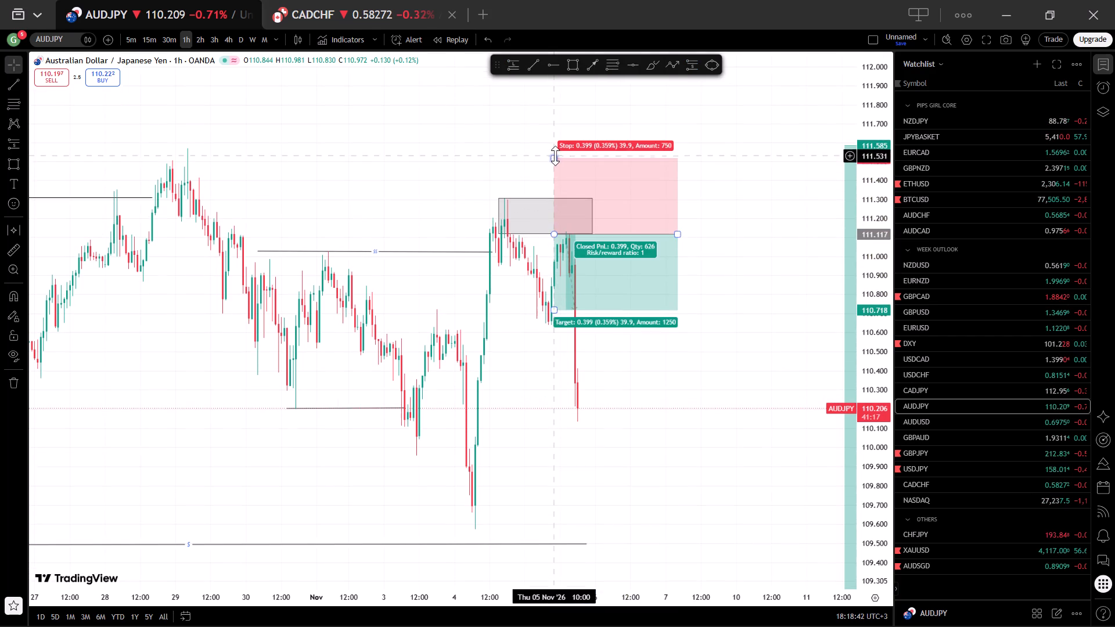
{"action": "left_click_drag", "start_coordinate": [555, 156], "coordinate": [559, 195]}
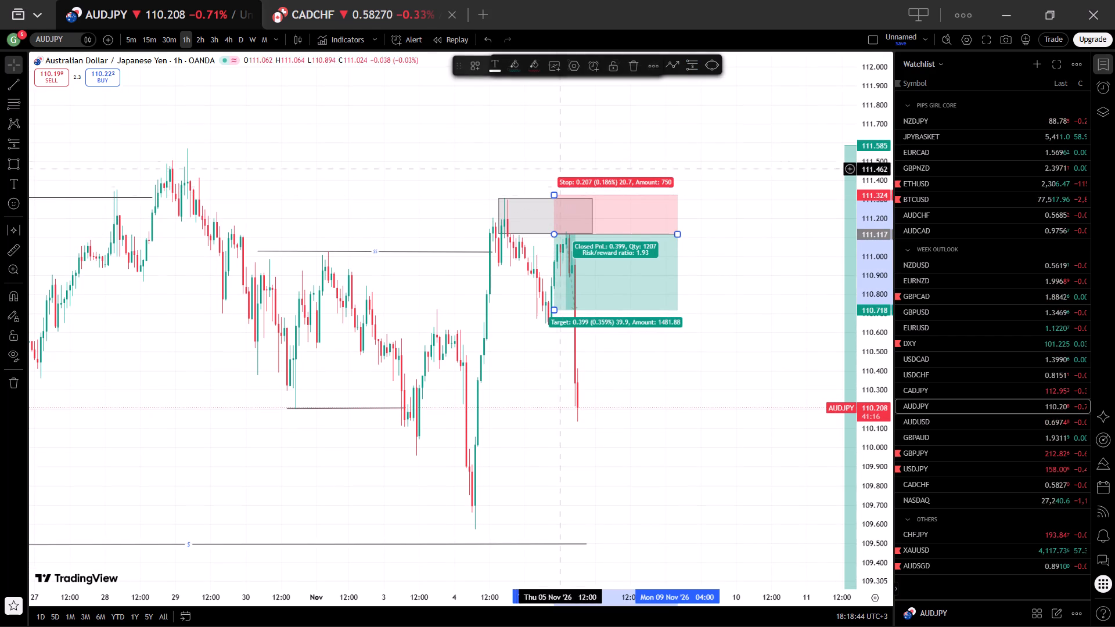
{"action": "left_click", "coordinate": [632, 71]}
On the CADJPY 4-hour chart, draw a rising trend line from the 30 October low at 112.433 to 113.160 on 9 November.
{"action": "left_click", "coordinate": [908, 393]}
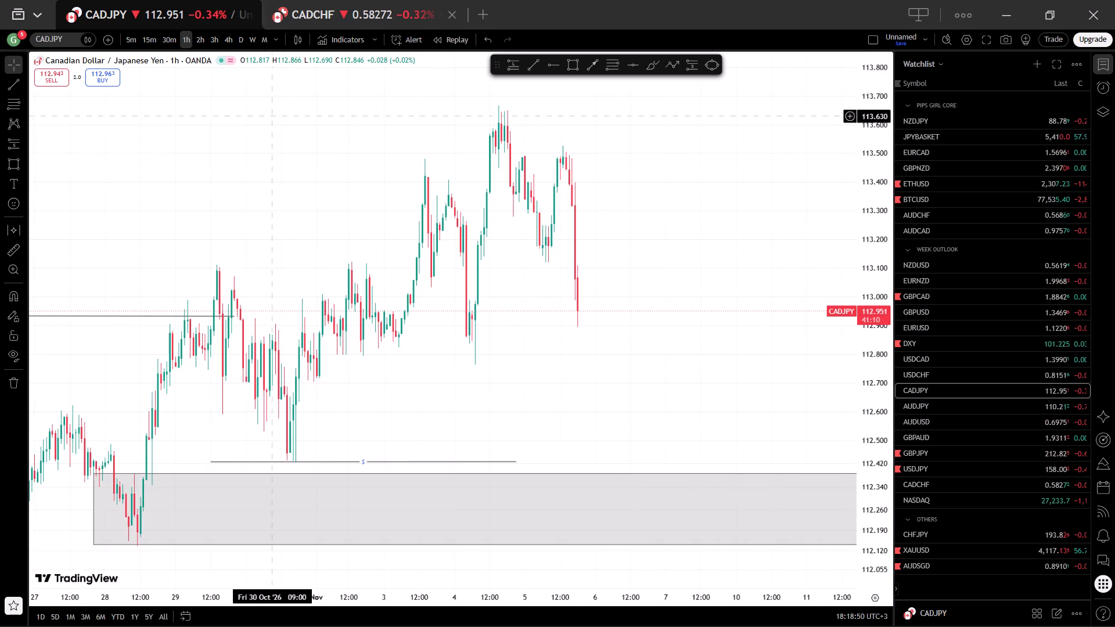
{"action": "left_click", "coordinate": [231, 36]}
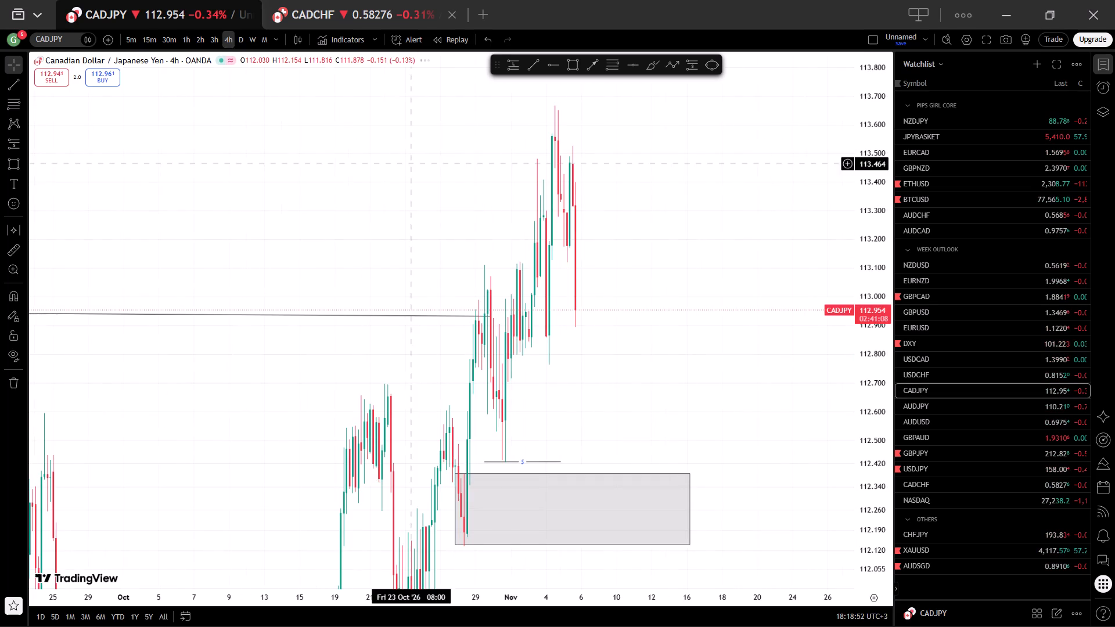
{"action": "left_click_drag", "start_coordinate": [703, 365], "coordinate": [682, 312]}
{"action": "scroll", "coordinate": [873, 403], "scroll_direction": "down", "scroll_amount": 3}
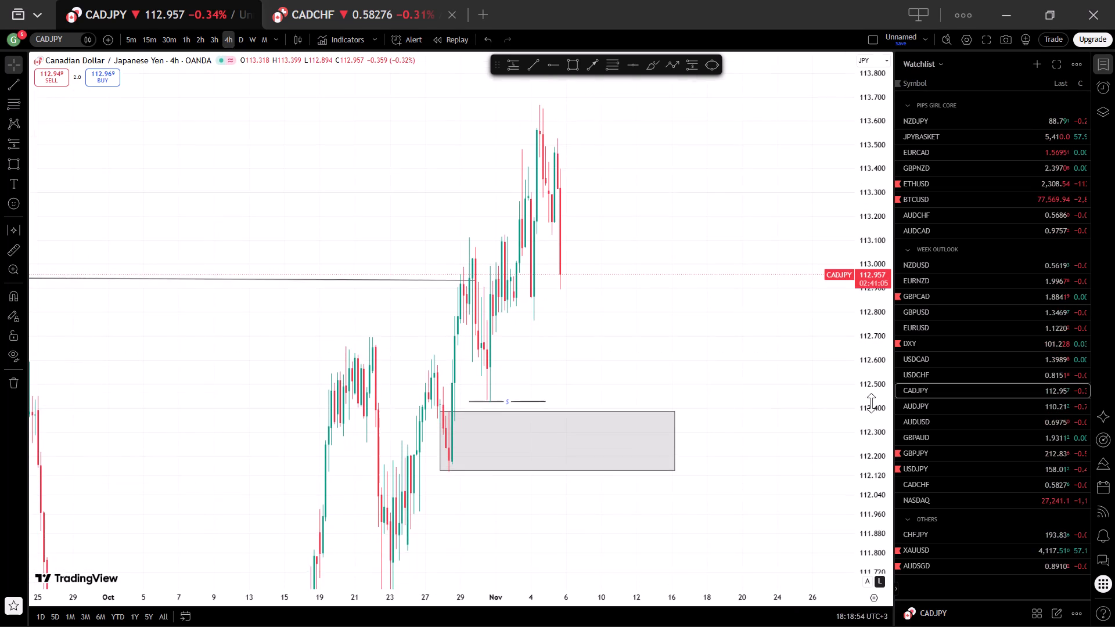
{"action": "scroll", "coordinate": [871, 403], "scroll_direction": "down", "scroll_amount": 5}
{"action": "left_click_drag", "start_coordinate": [713, 319], "coordinate": [595, 283]}
{"action": "left_click", "coordinate": [538, 63]}
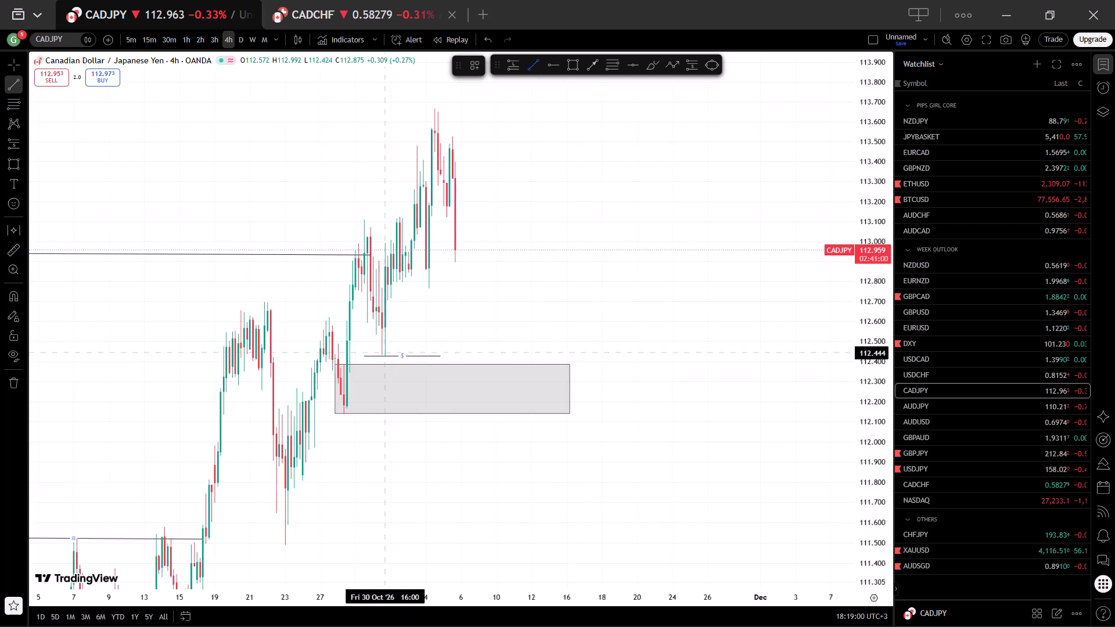
{"action": "left_click", "coordinate": [384, 355]}
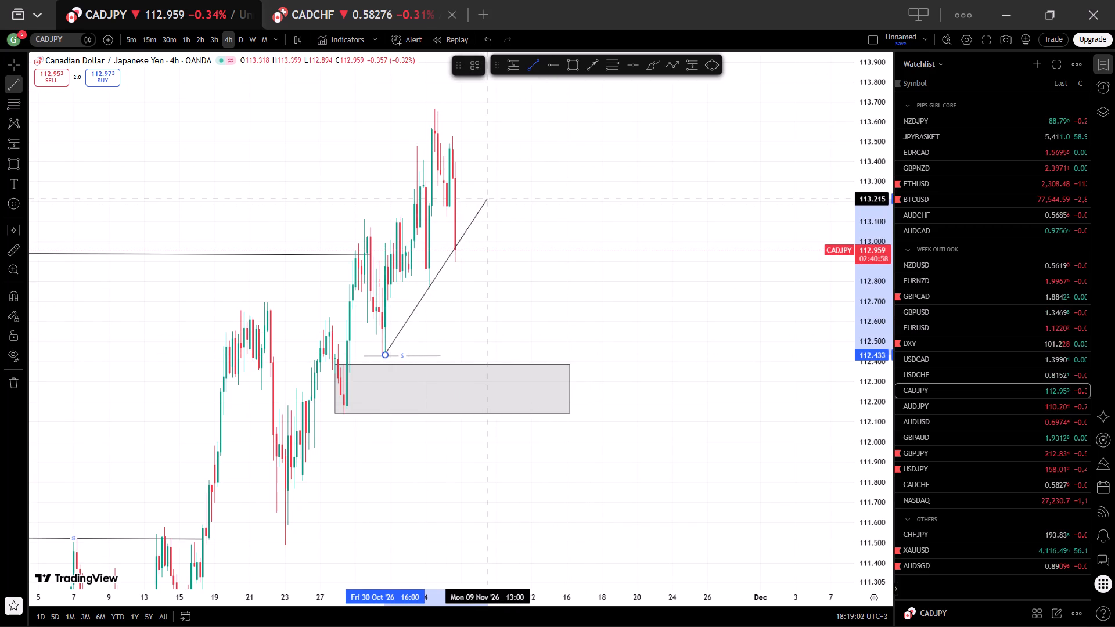
{"action": "left_click", "coordinate": [483, 210]}
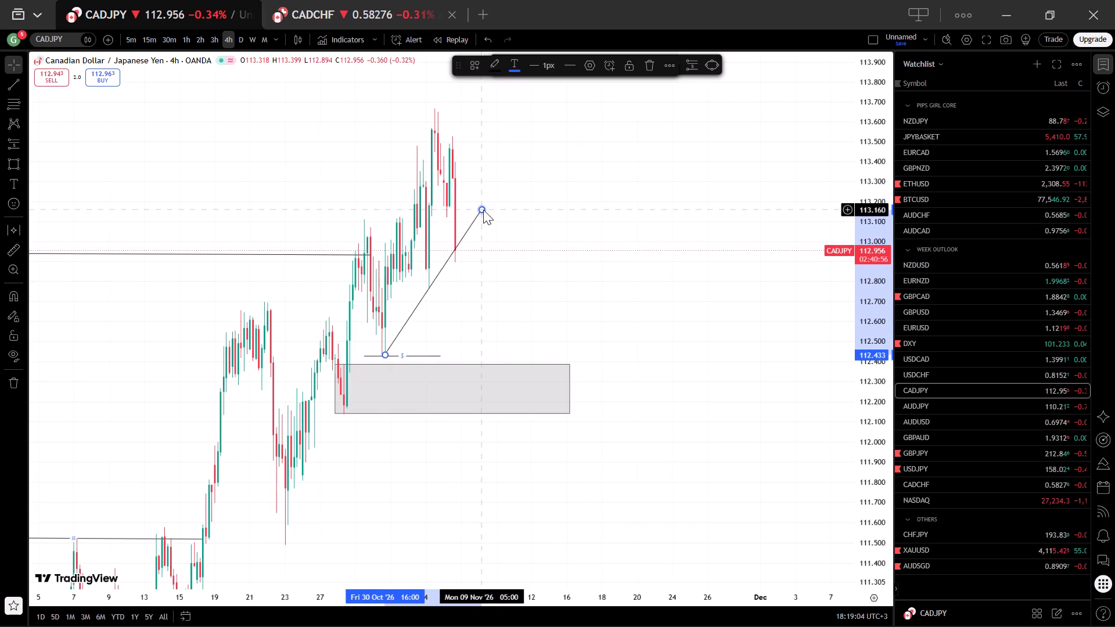
{"action": "left_click", "coordinate": [506, 251]}
Delete the short horizontal line labelled S just above the CADJPY demand rectangle.
{"action": "left_click_drag", "start_coordinate": [510, 255], "coordinate": [536, 260]}
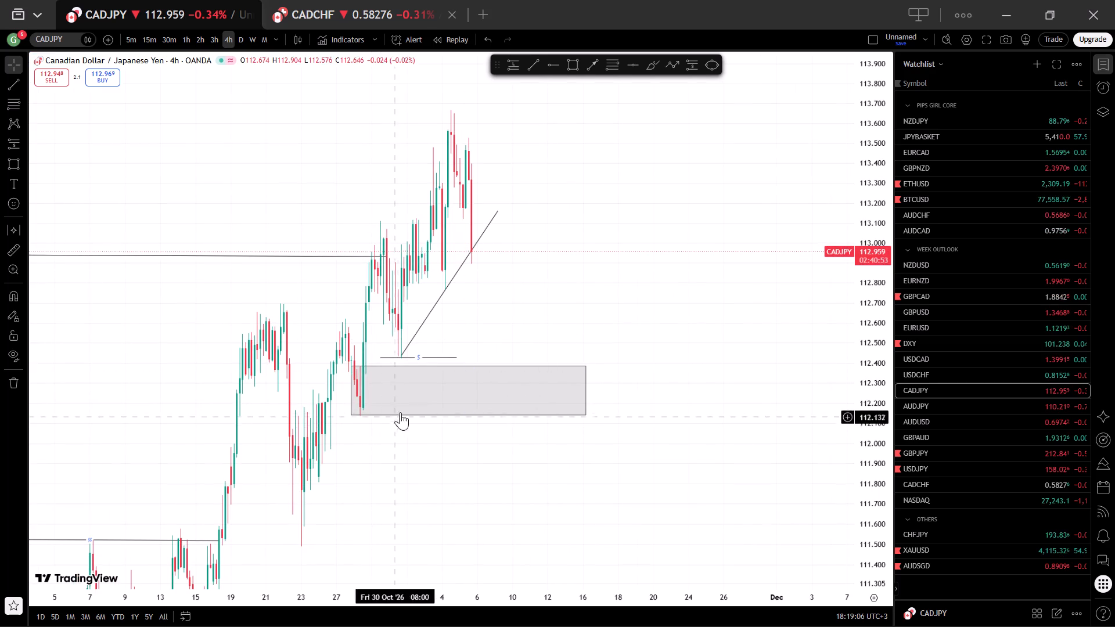
{"action": "left_click", "coordinate": [451, 356]}
{"action": "left_click", "coordinate": [650, 61]}
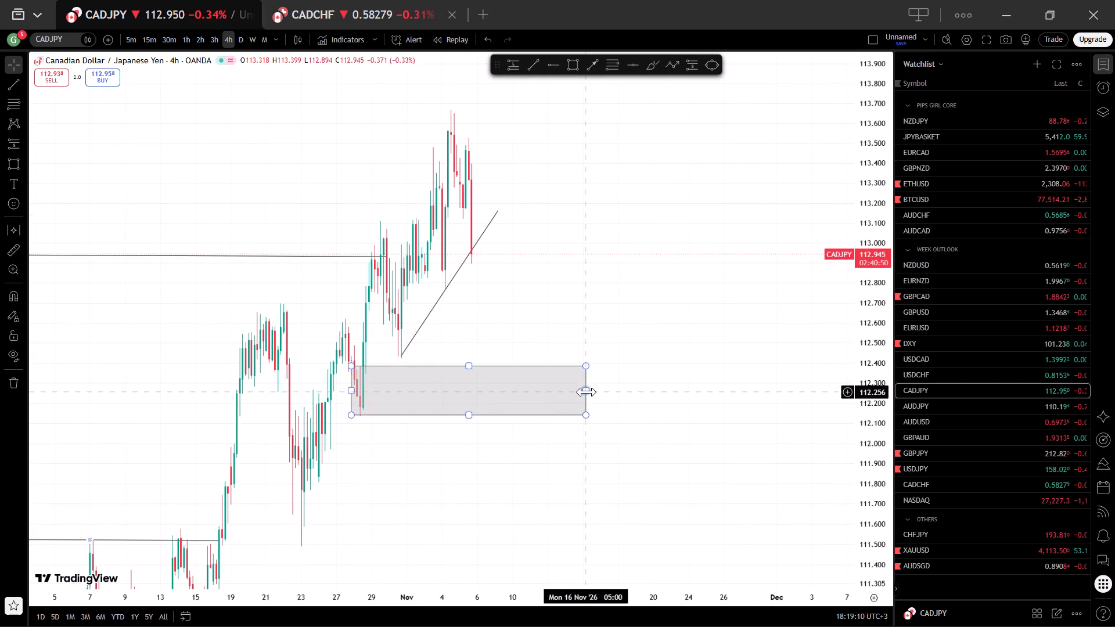
Extend the CADJPY demand rectangle's end date to about 19 November.
{"action": "left_click_drag", "start_coordinate": [587, 392], "coordinate": [643, 387]}
{"action": "left_click", "coordinate": [704, 289]}
Add a CADJPY long position at the demand rectangle from 13 to about 20 November, with entry 112.410, stop 112.154 and target 113.632.
{"action": "scroll", "coordinate": [743, 266], "scroll_direction": "down", "scroll_amount": 5}
{"action": "scroll", "coordinate": [873, 338], "scroll_direction": "down", "scroll_amount": 11}
{"action": "left_click_drag", "start_coordinate": [751, 434], "coordinate": [730, 450]}
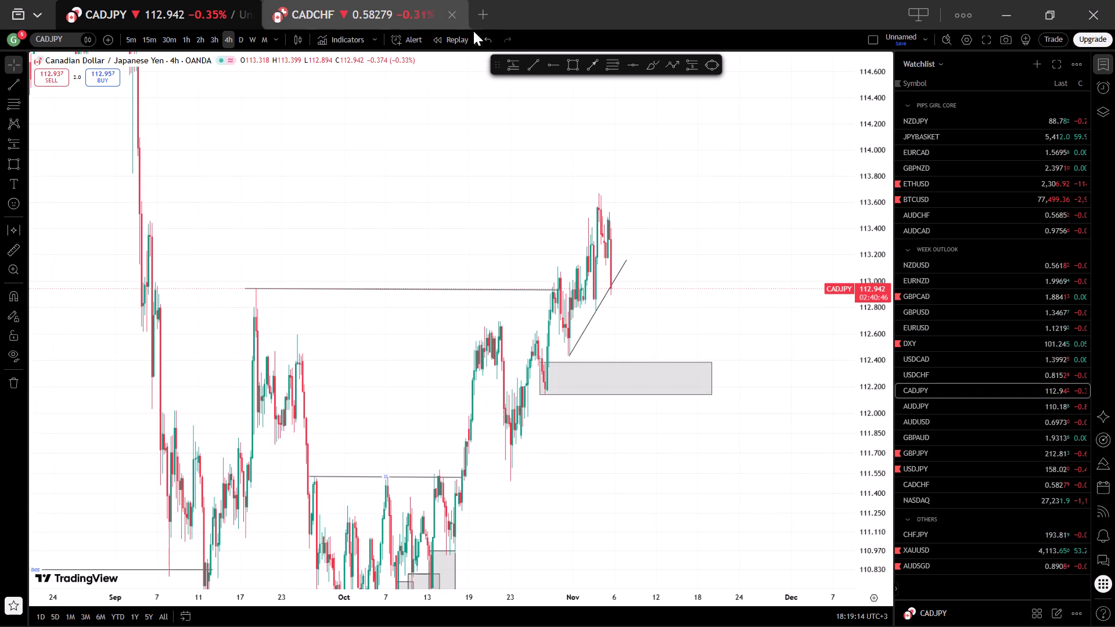
{"action": "left_click", "coordinate": [515, 66]}
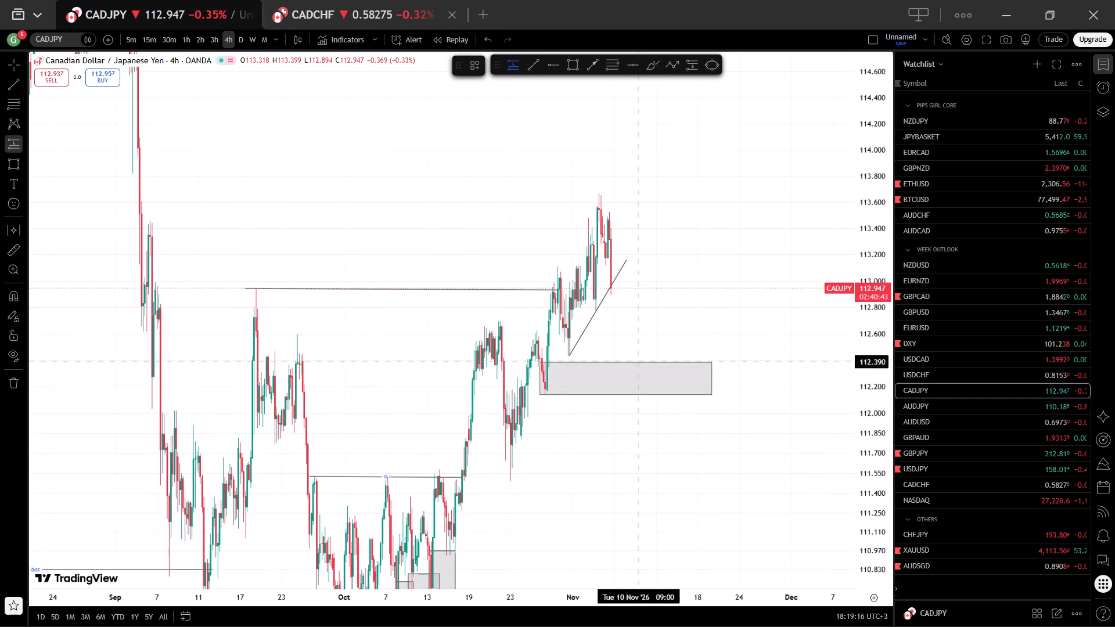
{"action": "left_click", "coordinate": [670, 361]}
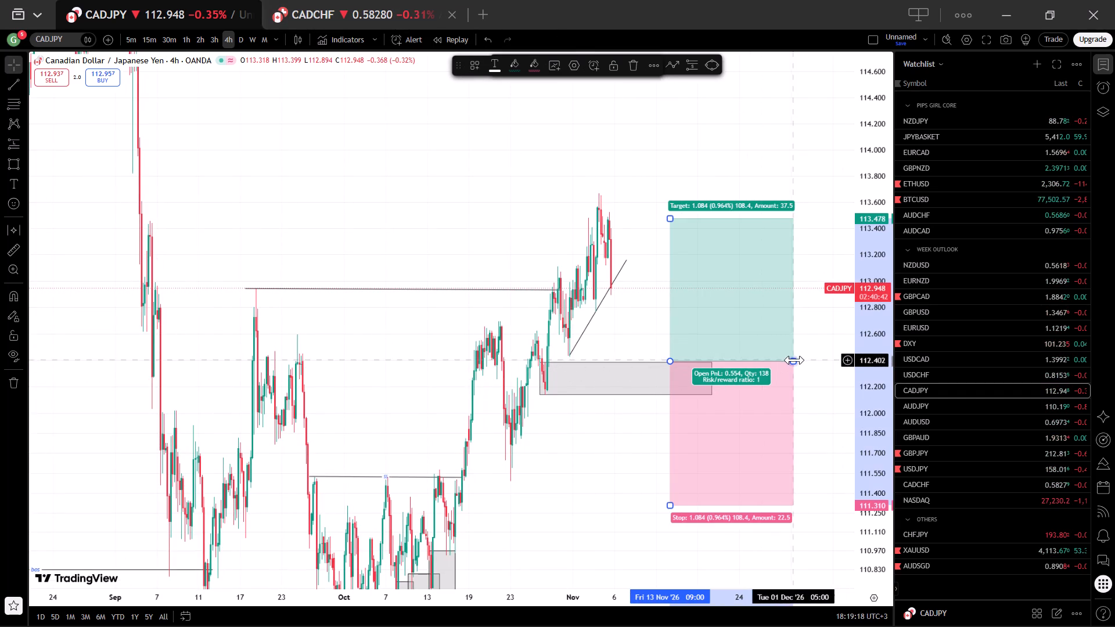
{"action": "left_click_drag", "start_coordinate": [794, 360], "coordinate": [725, 360]}
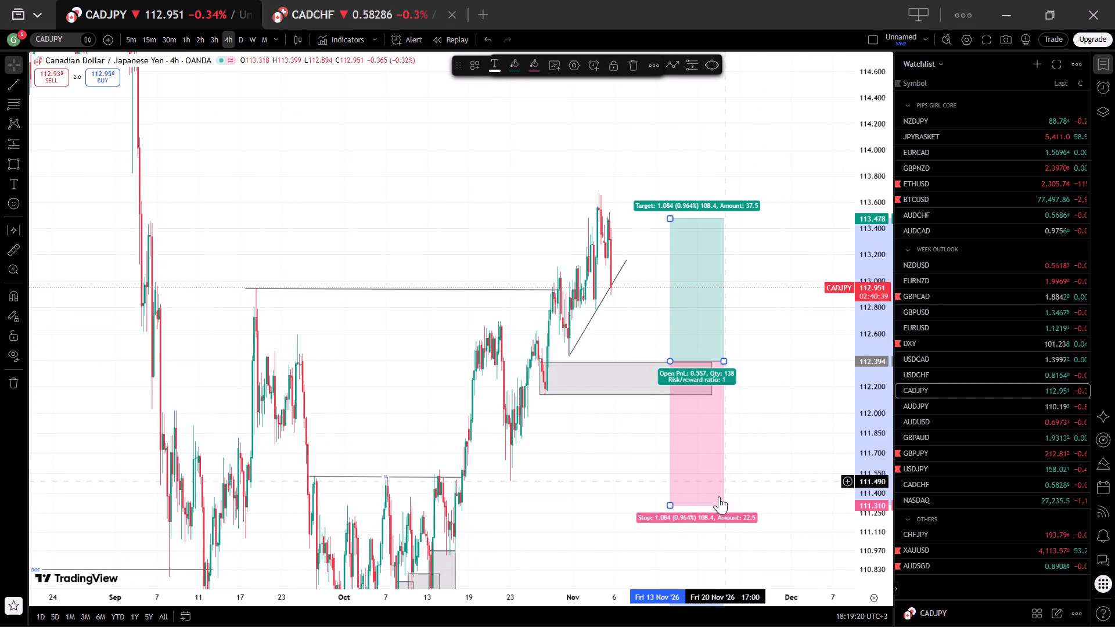
{"action": "left_click_drag", "start_coordinate": [671, 509], "coordinate": [656, 402]}
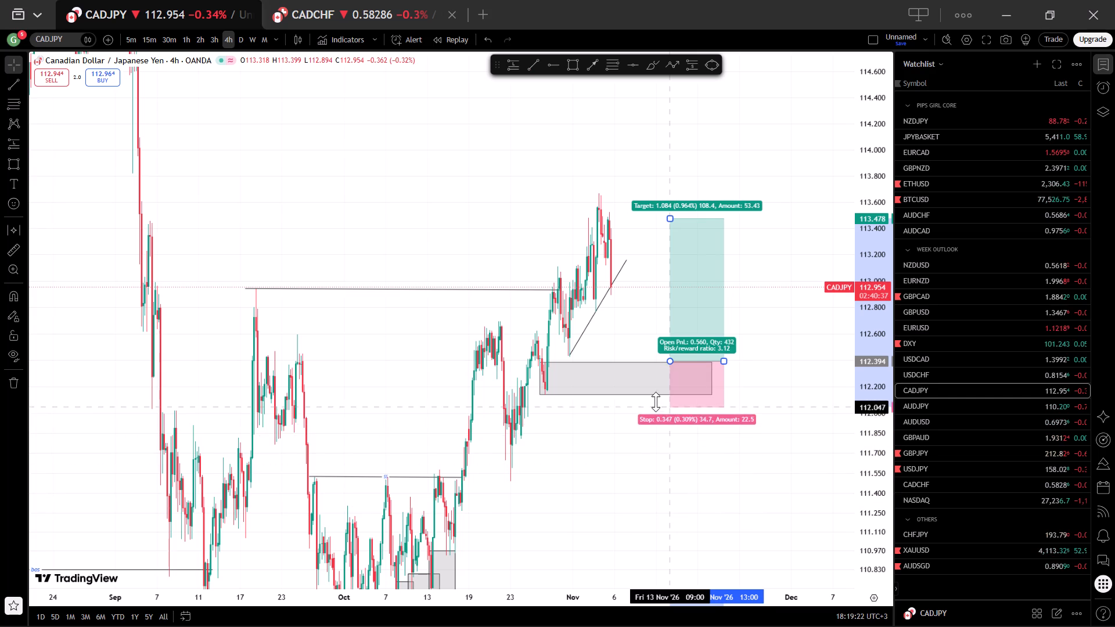
{"action": "left_click_drag", "start_coordinate": [656, 402], "coordinate": [654, 395]}
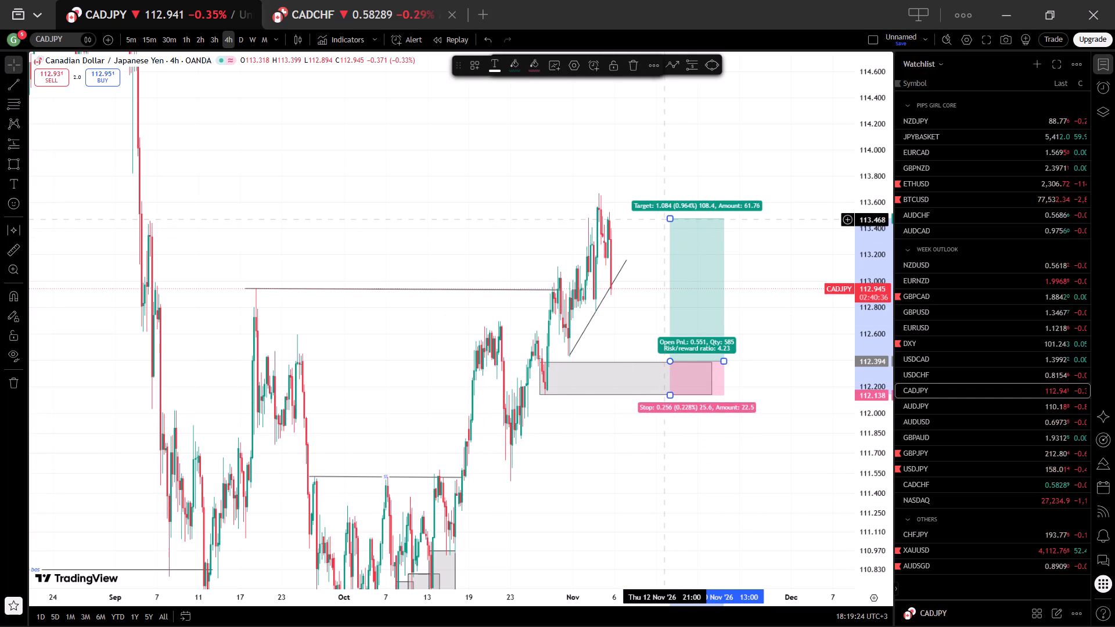
{"action": "left_click", "coordinate": [673, 223]}
{"action": "left_click_drag", "start_coordinate": [670, 215], "coordinate": [669, 213]}
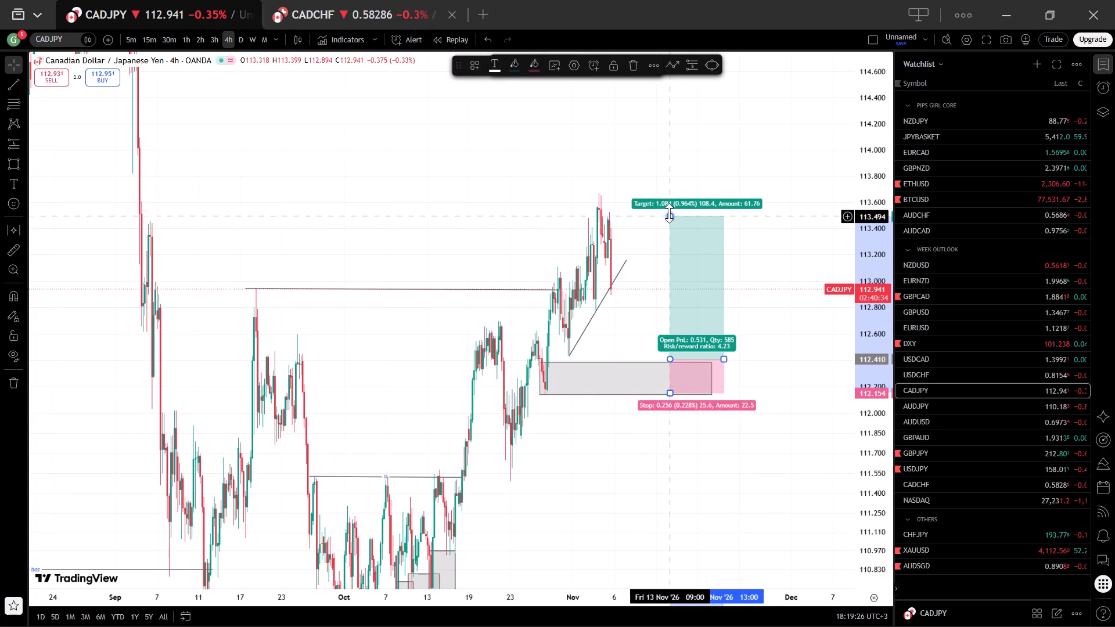
{"action": "left_click_drag", "start_coordinate": [669, 213], "coordinate": [660, 198]}
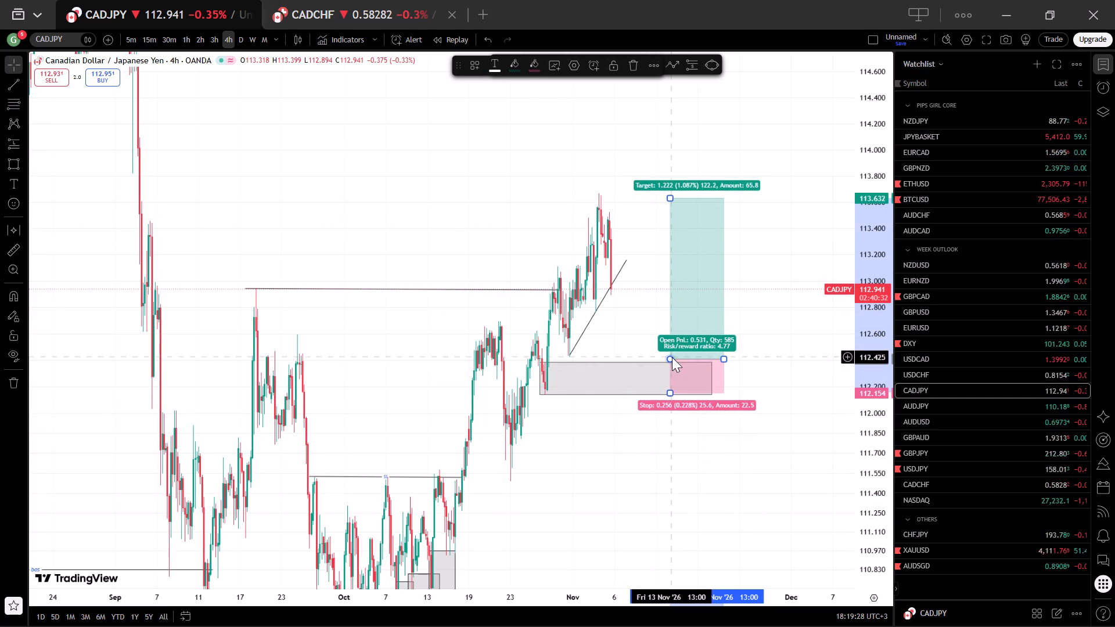
Lower the CADJPY long position's entry to 112.382, at the top edge of the demand rectangle.
{"action": "left_click_drag", "start_coordinate": [672, 357], "coordinate": [674, 363]}
Check the CADCHF 4-hour chart with its long position, then return to the CADJPY chart.
{"action": "left_click", "coordinate": [174, 0]}
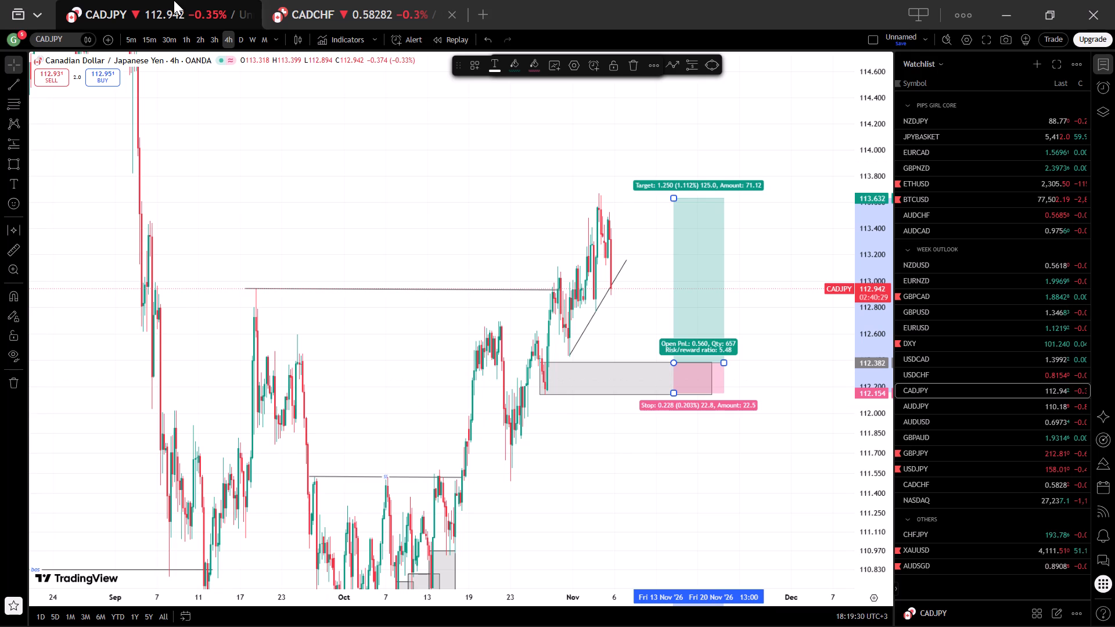
{"action": "left_click", "coordinate": [358, 0]}
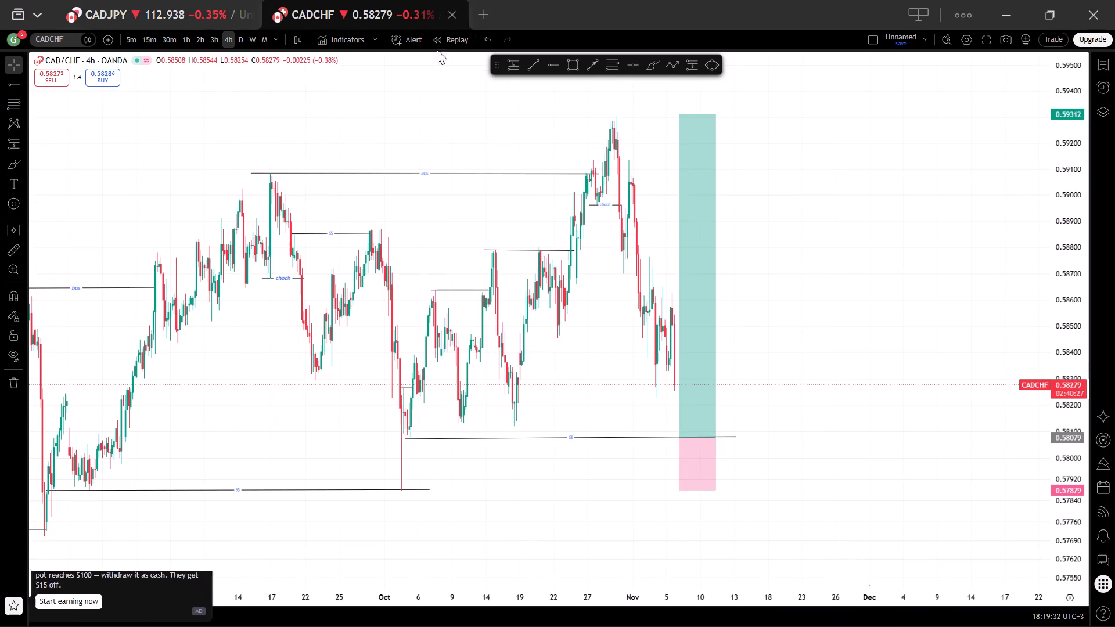
{"action": "left_click", "coordinate": [766, 267]}
{"action": "left_click", "coordinate": [258, 547]}
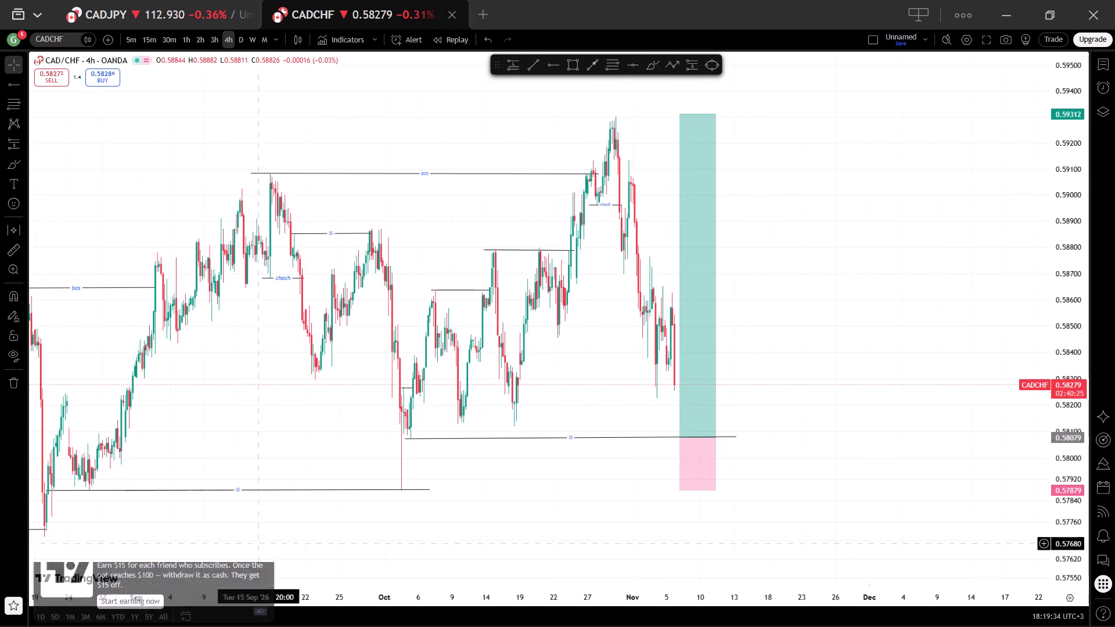
{"action": "left_click", "coordinate": [235, 0]}
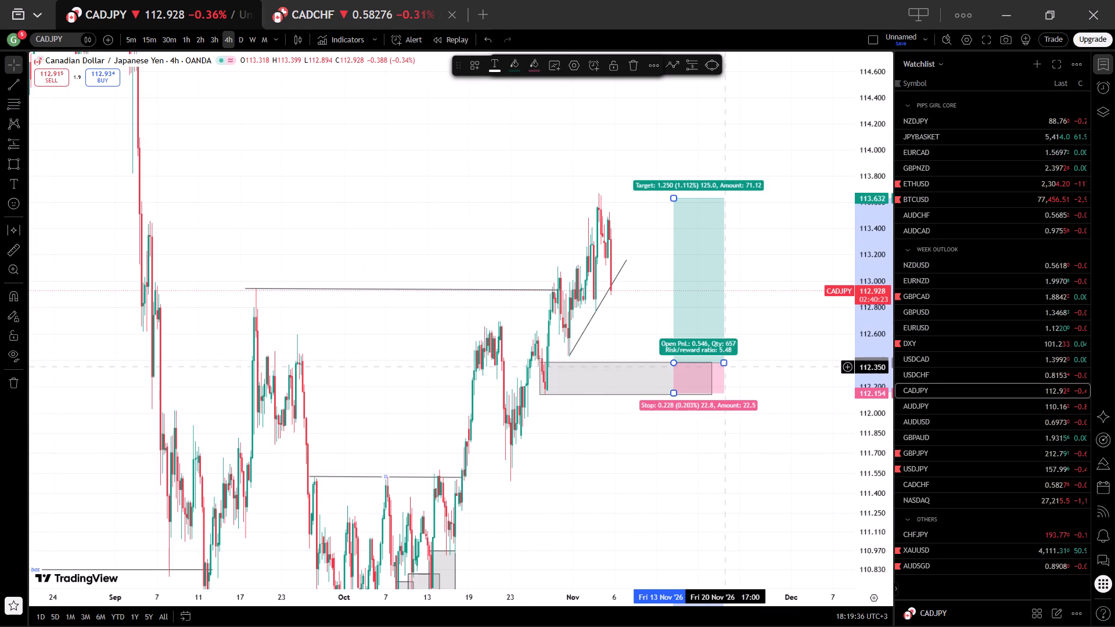
Fit the CADJPY long position to the demand rectangle, about 16 to 19 November, with entry 112.378, stop 112.145 and target 113.628.
{"action": "left_click_drag", "start_coordinate": [726, 364], "coordinate": [714, 371]}
{"action": "left_click", "coordinate": [674, 395]}
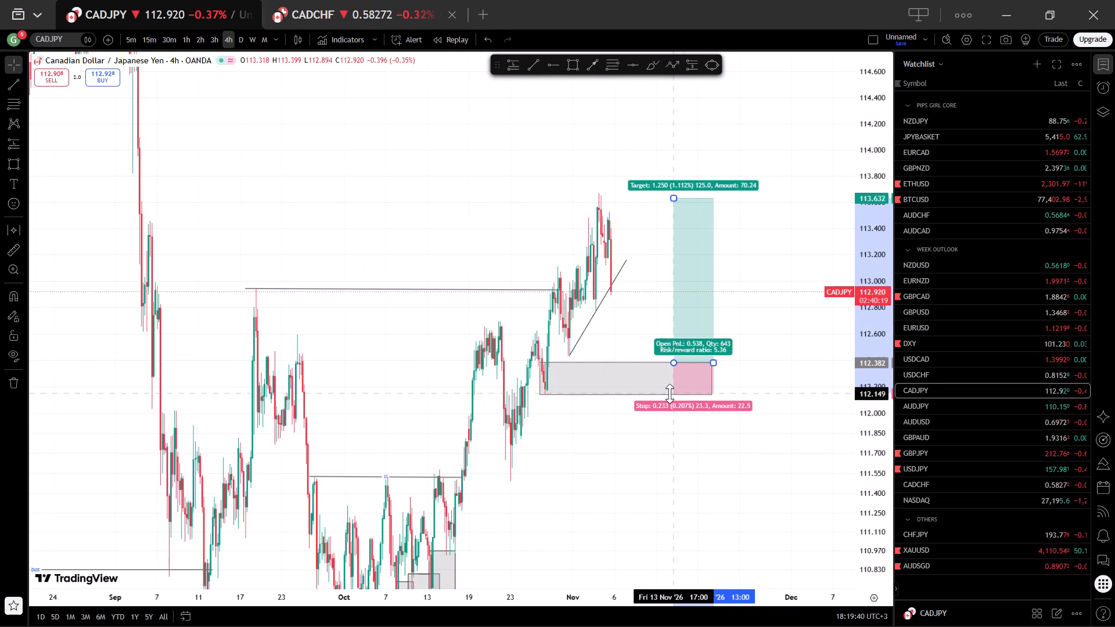
{"action": "left_click", "coordinate": [765, 334]}
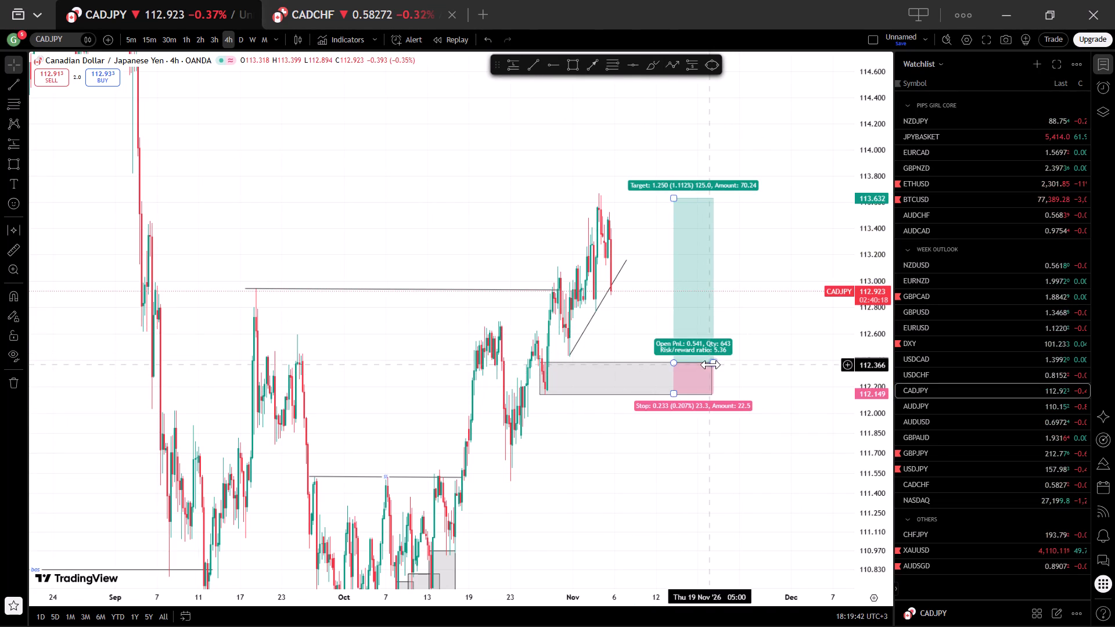
{"action": "left_click_drag", "start_coordinate": [711, 365], "coordinate": [704, 362]}
{"action": "left_click_drag", "start_coordinate": [695, 328], "coordinate": [702, 329]}
{"action": "left_click", "coordinate": [730, 298]}
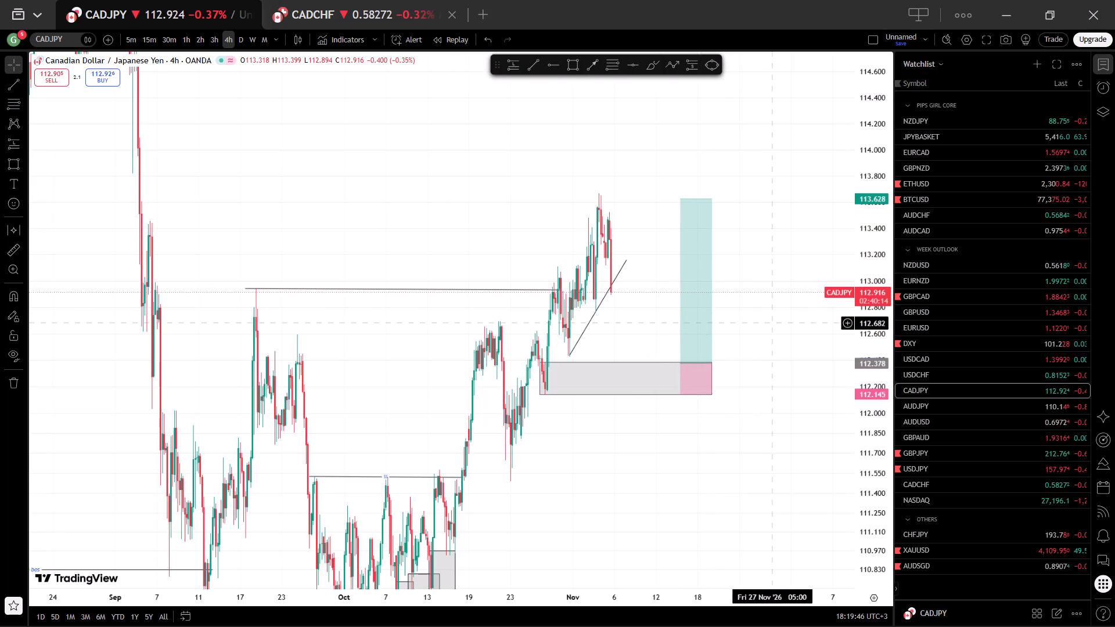
Review the AUDJPY and BTCUSD 4-hour charts for price action around their marked zones.
{"action": "left_click", "coordinate": [929, 415]}
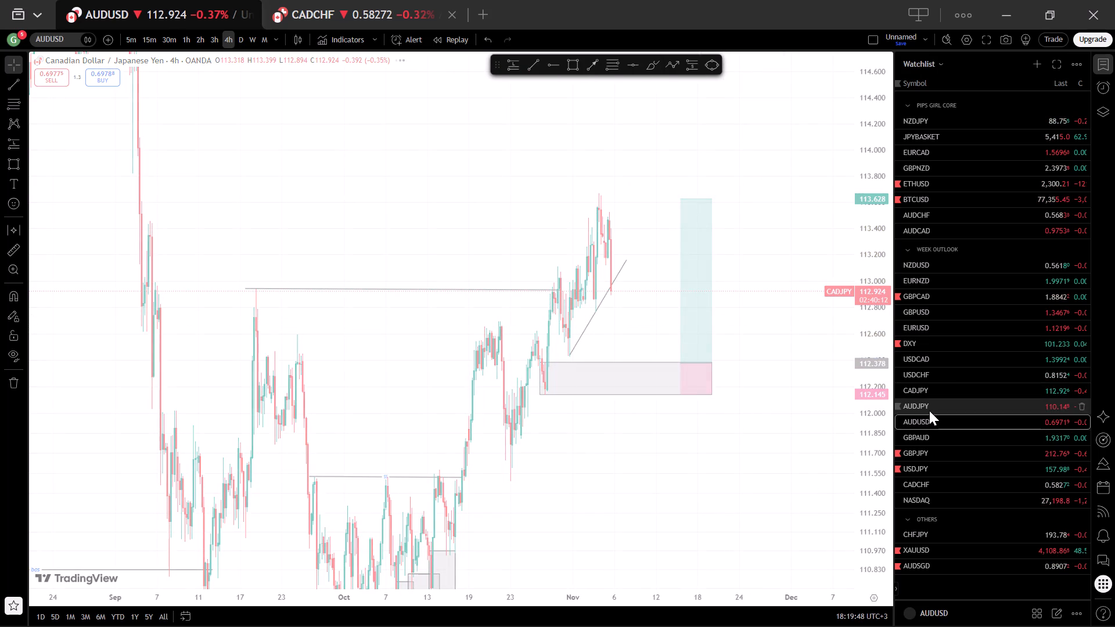
{"action": "left_click", "coordinate": [929, 410]}
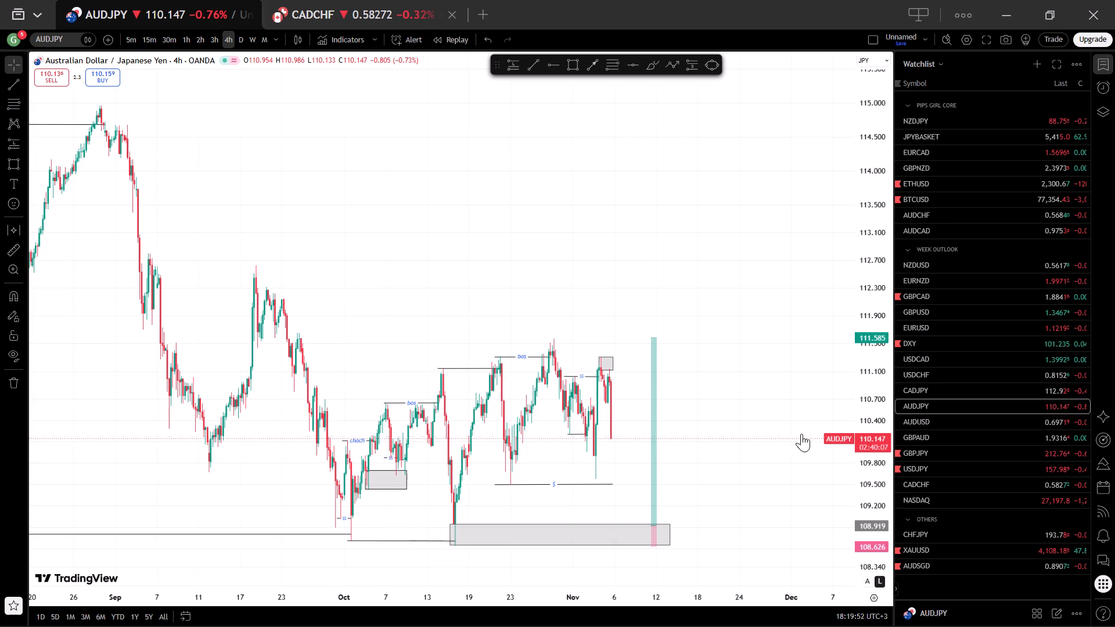
{"action": "left_click", "coordinate": [921, 203]}
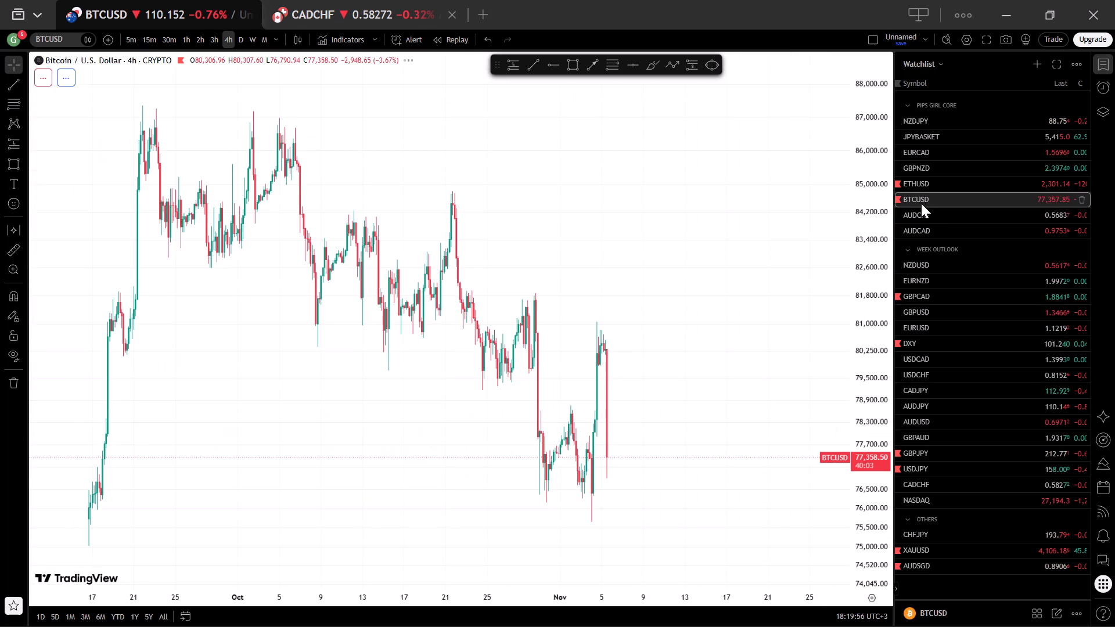
{"action": "scroll", "coordinate": [768, 288], "scroll_direction": "up", "scroll_amount": 2}
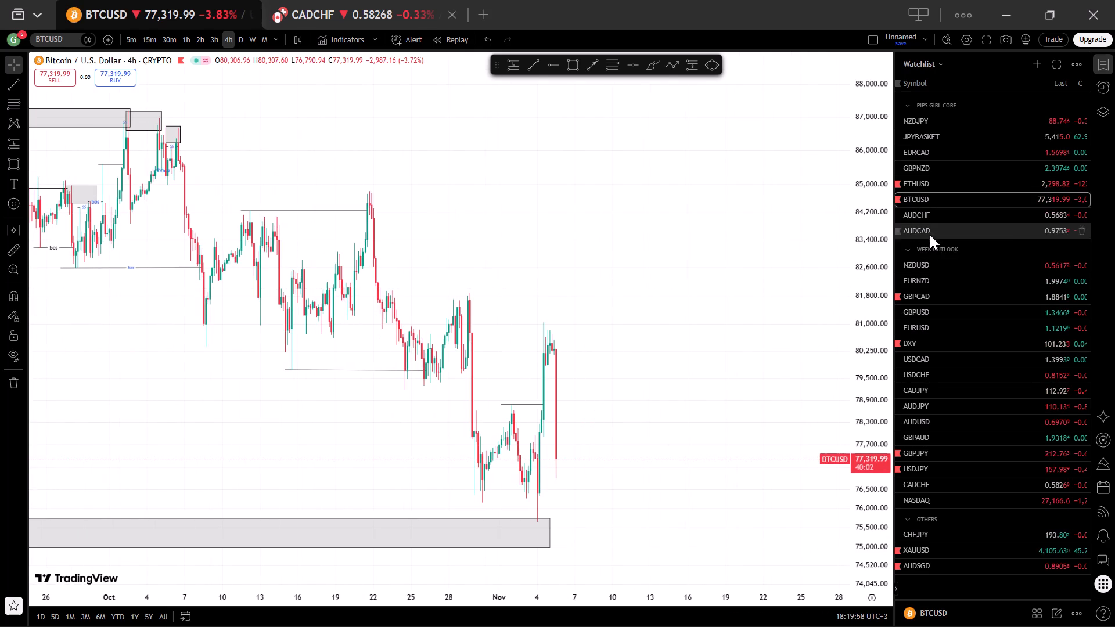
On the NASDAQ 4-hour chart, delete the small rectangle spanning 3 to about 10 November above the large demand zone.
{"action": "left_click", "coordinate": [933, 502]}
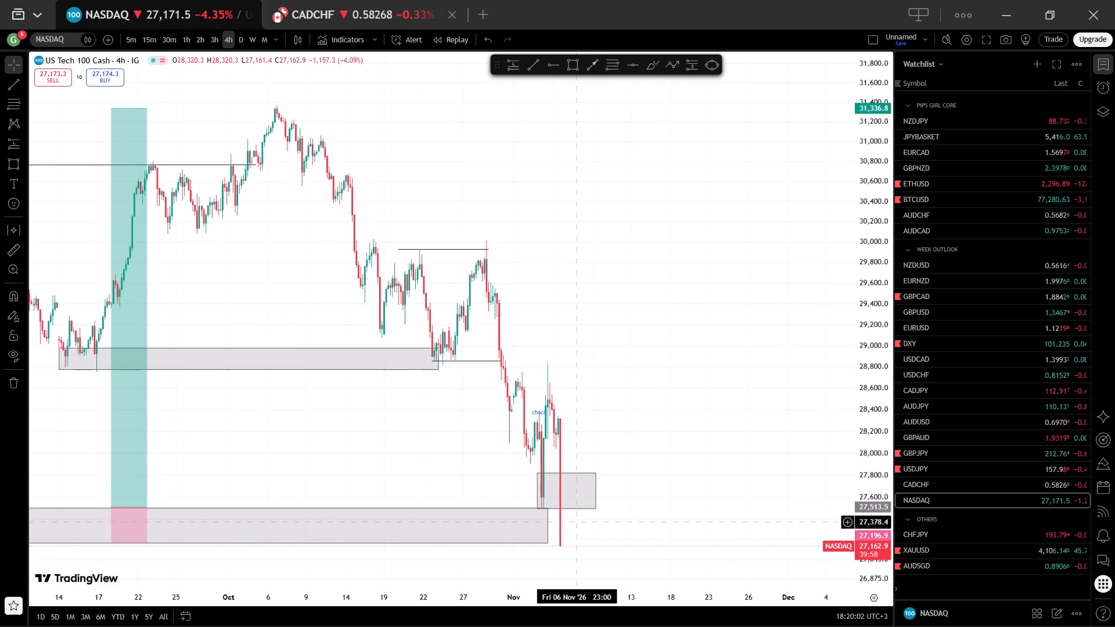
{"action": "left_click", "coordinate": [594, 510]}
{"action": "left_click_drag", "start_coordinate": [596, 275], "coordinate": [598, 265]}
{"action": "left_click", "coordinate": [598, 474]}
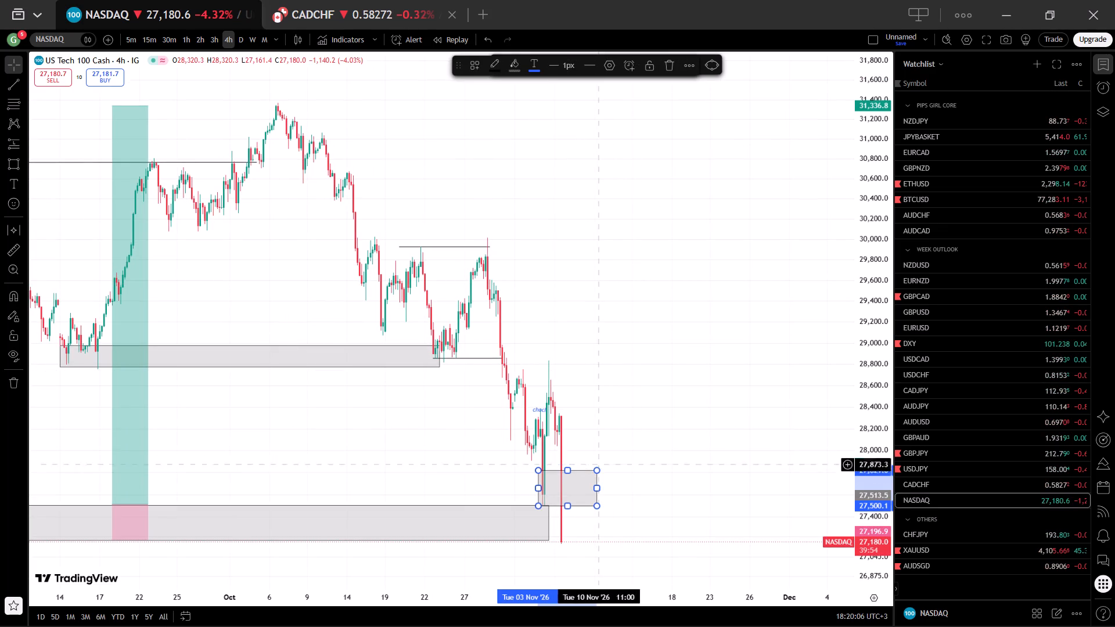
{"action": "left_click", "coordinate": [672, 57]}
Lower the NASDAQ long position's stop to about 26,980, beneath the wick under the large demand zone.
{"action": "left_click_drag", "start_coordinate": [633, 333], "coordinate": [750, 175]}
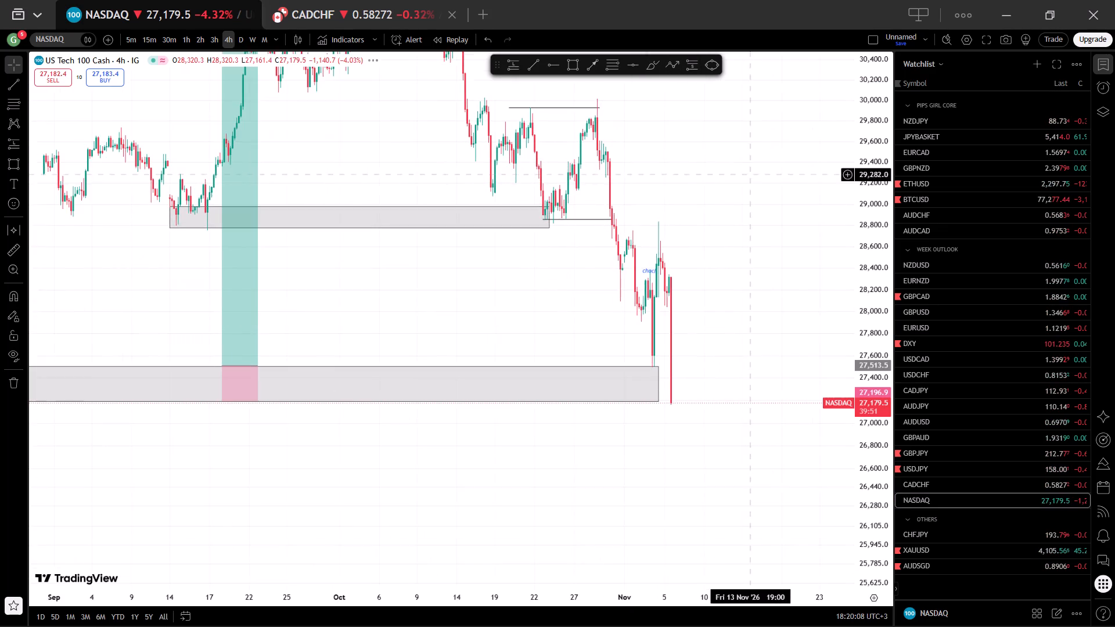
{"action": "scroll", "coordinate": [710, 308], "scroll_direction": "down", "scroll_amount": 4}
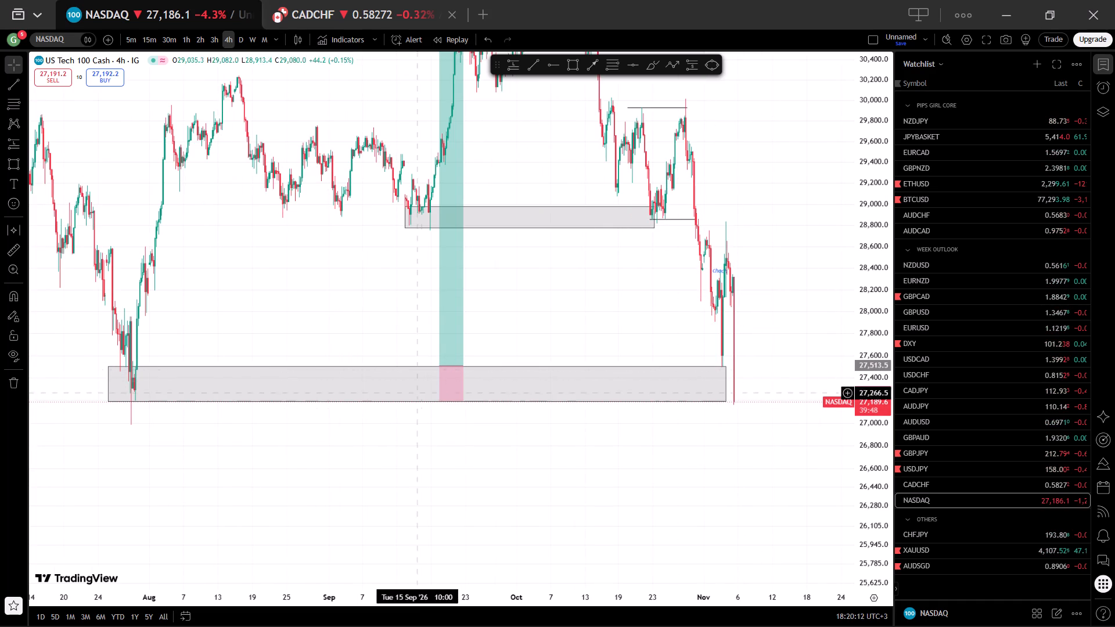
{"action": "left_click_drag", "start_coordinate": [442, 403], "coordinate": [440, 424]}
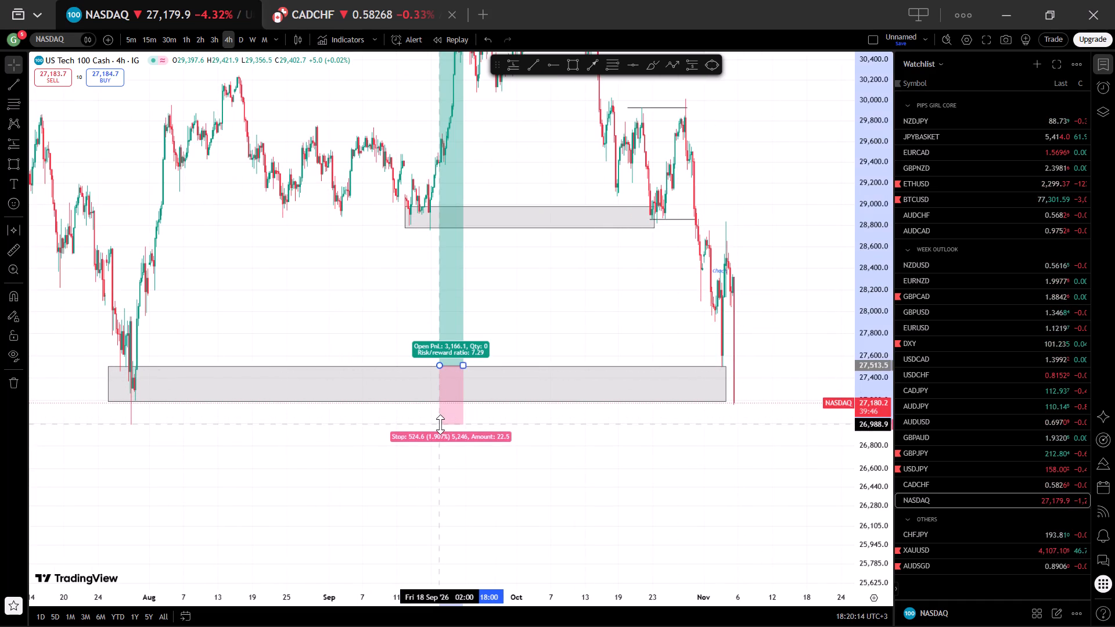
{"action": "left_click_drag", "start_coordinate": [440, 424], "coordinate": [442, 426]}
{"action": "left_click", "coordinate": [365, 423]}
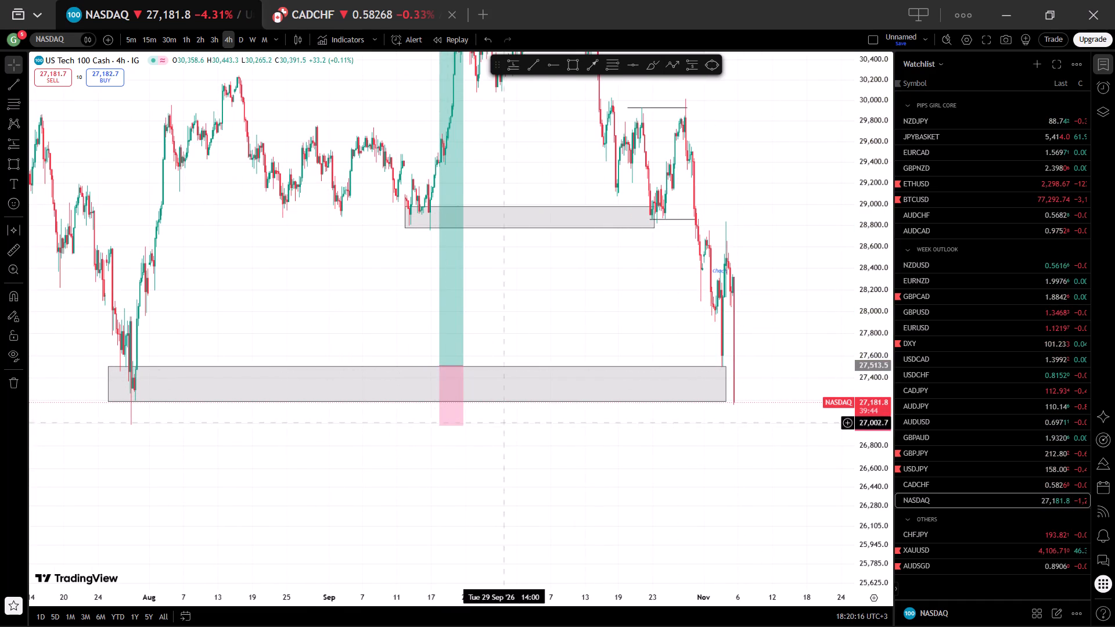
{"action": "scroll", "coordinate": [603, 428], "scroll_direction": "up", "scroll_amount": 1}
{"action": "scroll", "coordinate": [734, 396], "scroll_direction": "up", "scroll_amount": 3}
{"action": "left_click", "coordinate": [740, 381]}
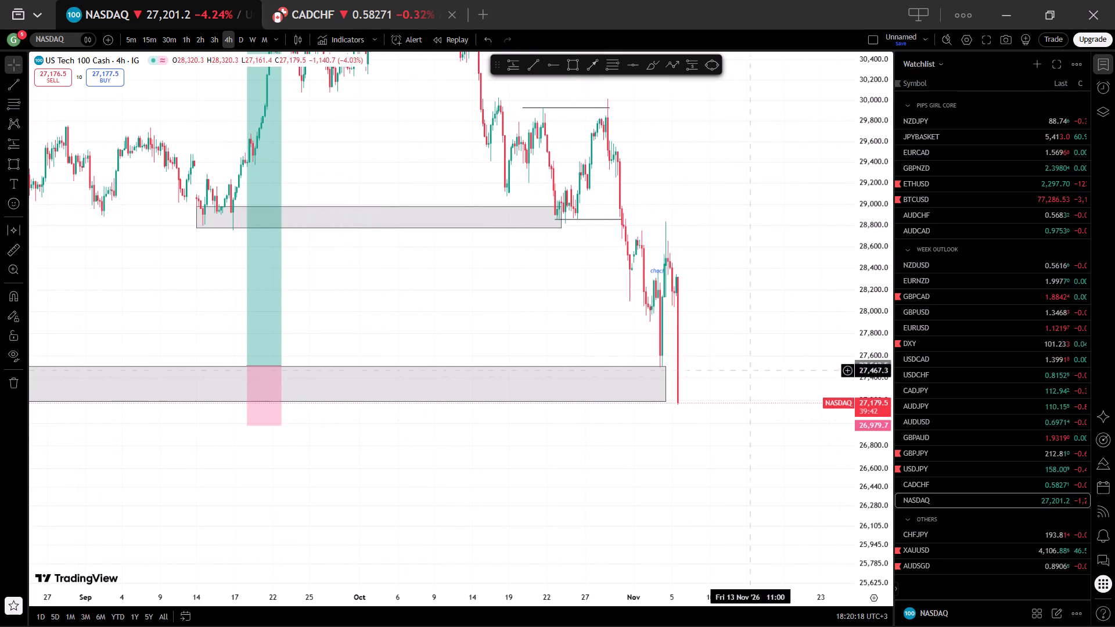
Review the 4-hour charts of CADCHF, CHFJPY, AUDSGD, GBPJPY, GBPAUD and AUDUSD for setups.
{"action": "left_click", "coordinate": [937, 489]}
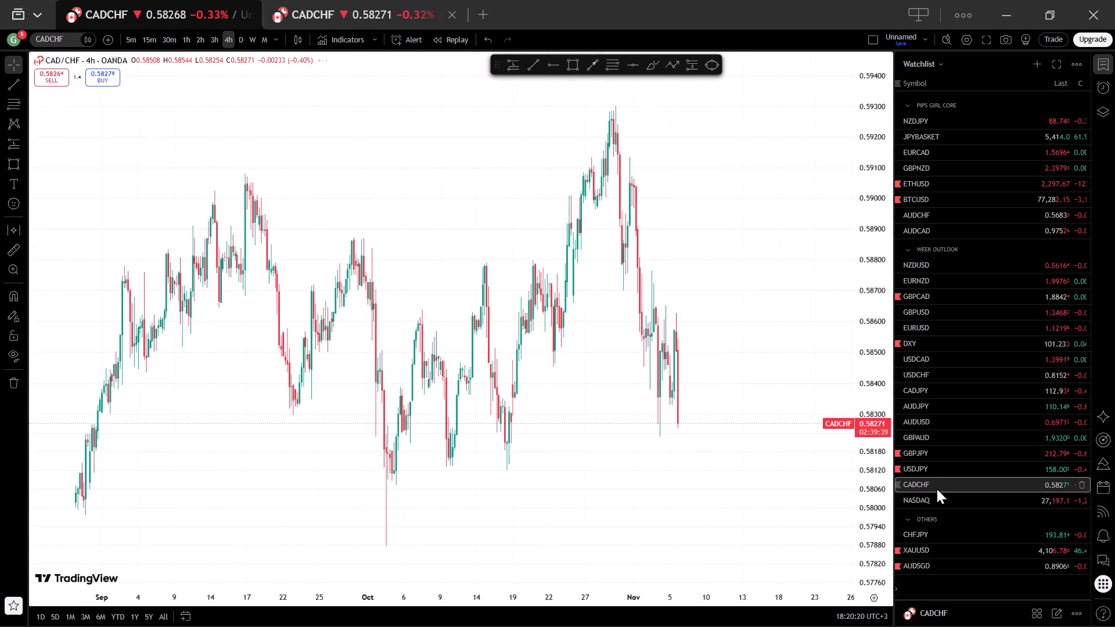
{"action": "left_click", "coordinate": [789, 495]}
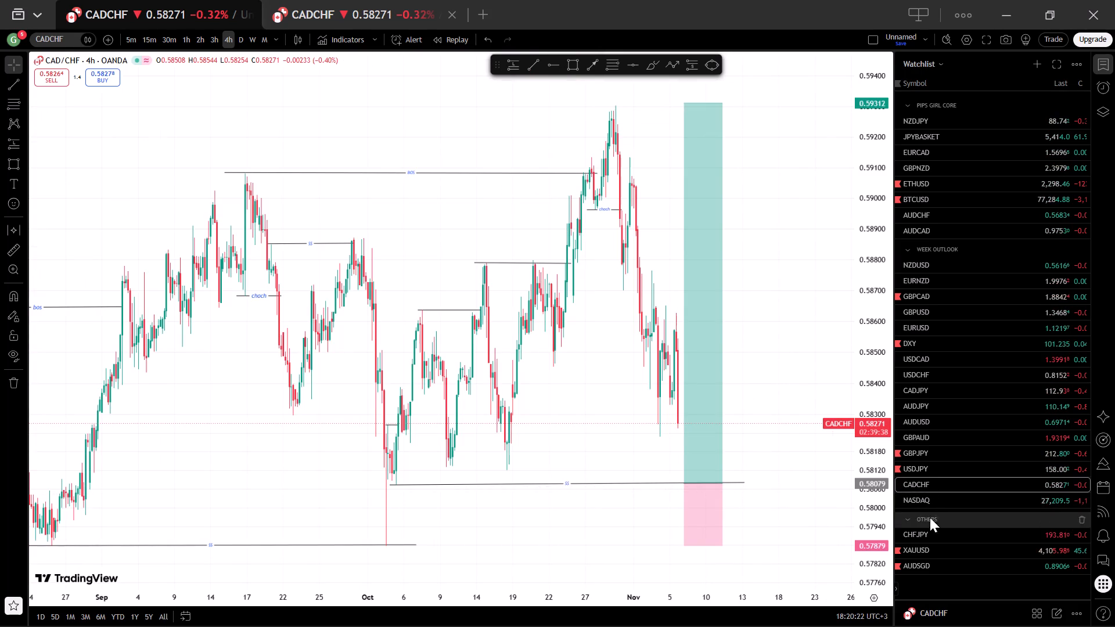
{"action": "left_click", "coordinate": [919, 532]}
{"action": "left_click", "coordinate": [919, 546]}
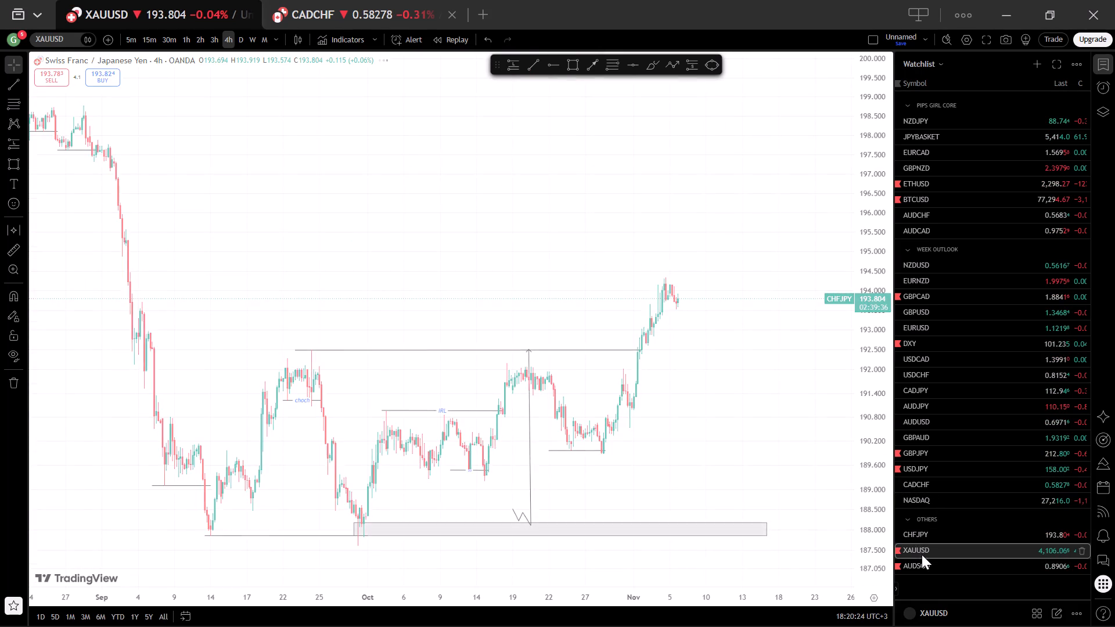
{"action": "left_click", "coordinate": [924, 561]}
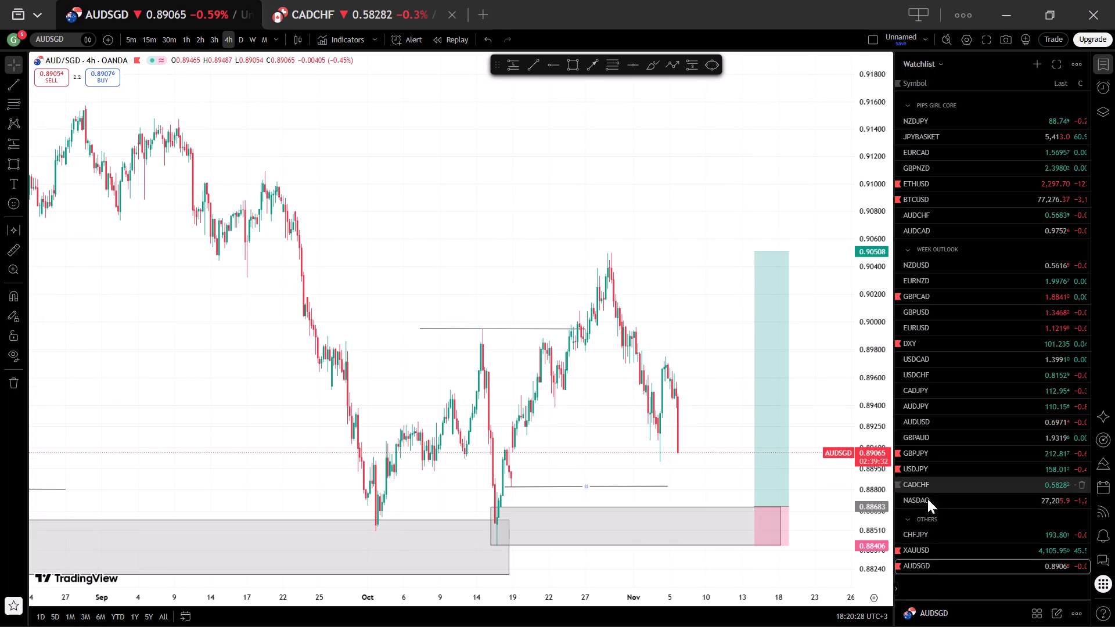
{"action": "left_click", "coordinate": [923, 453]}
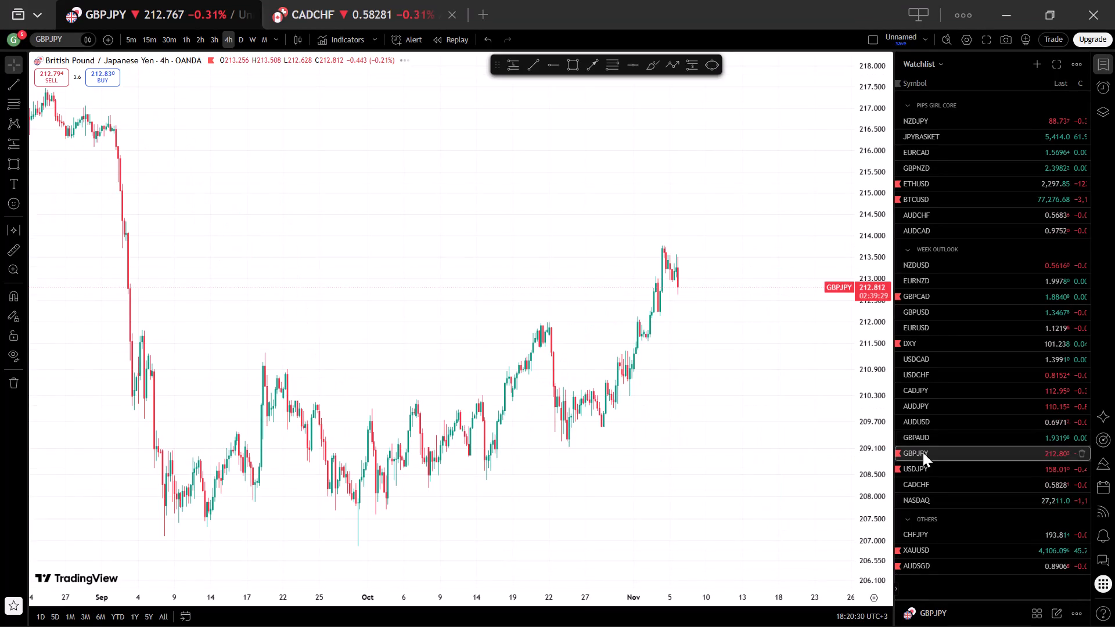
{"action": "left_click", "coordinate": [922, 433]}
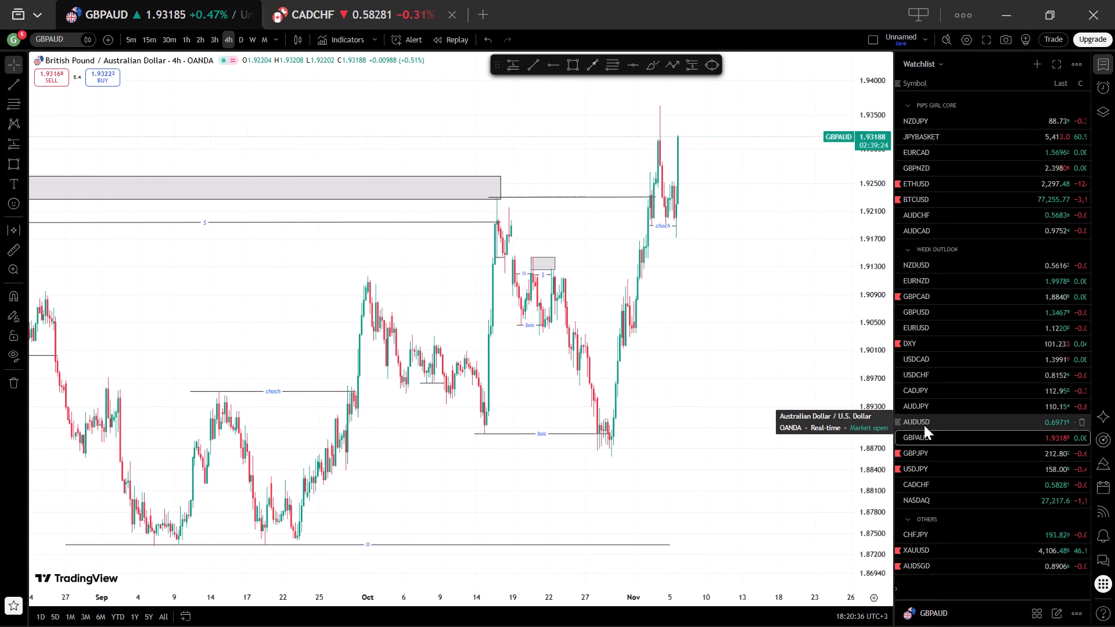
{"action": "left_click", "coordinate": [924, 425]}
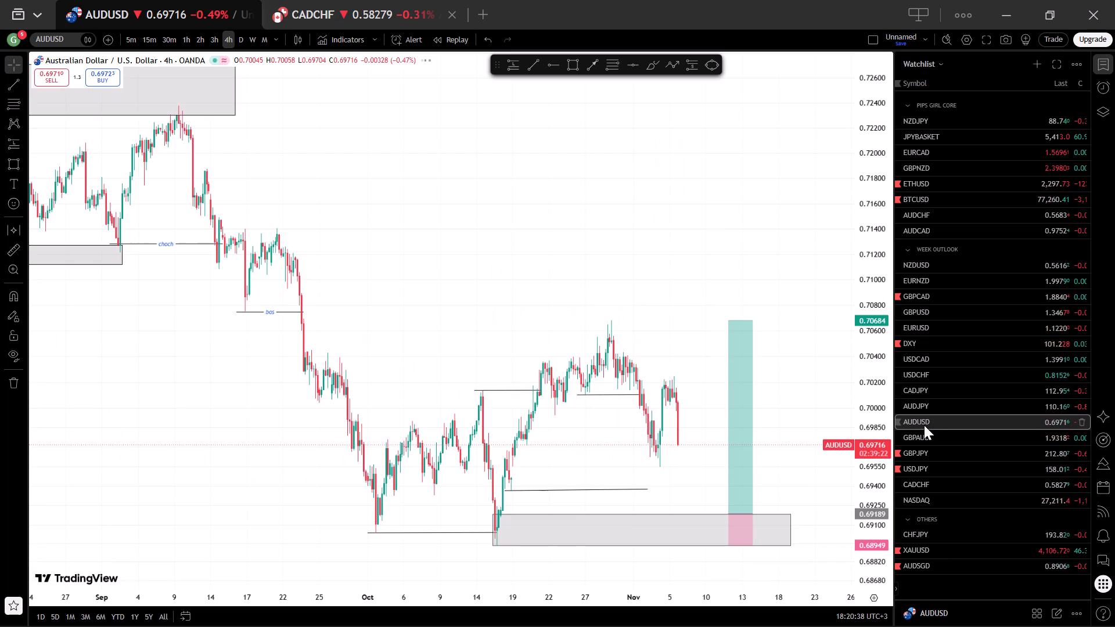
Examine AUDJPY on the 4-hour and 1-hour charts, focusing on recent structure between the supply and demand zones.
{"action": "left_click", "coordinate": [905, 412]}
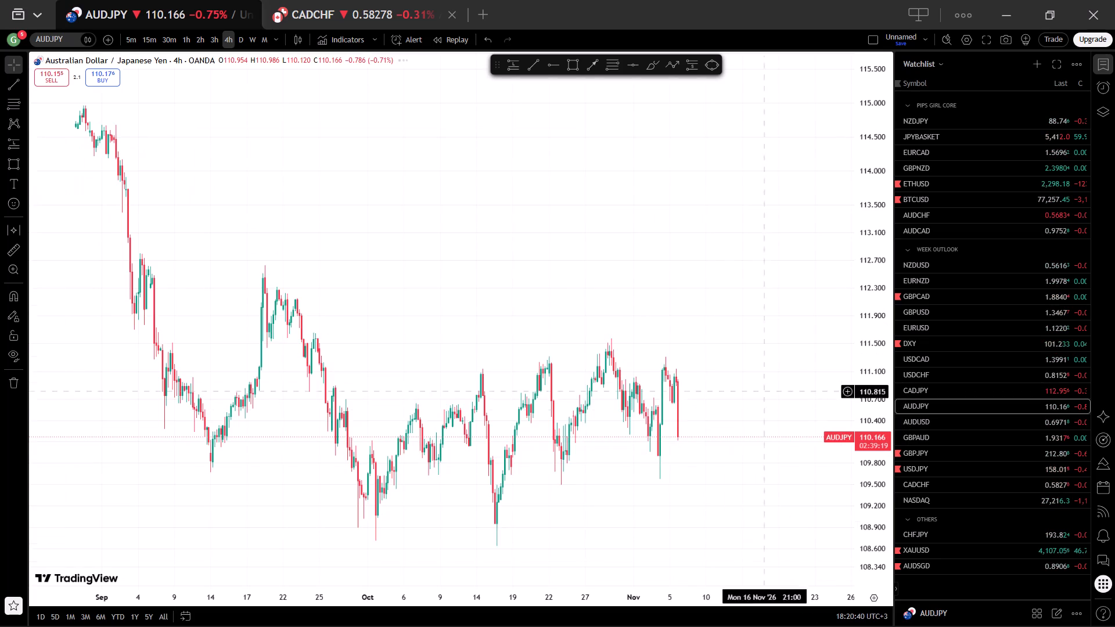
{"action": "left_click_drag", "start_coordinate": [721, 416], "coordinate": [549, 290]}
{"action": "scroll", "coordinate": [728, 277], "scroll_direction": "up", "scroll_amount": 3}
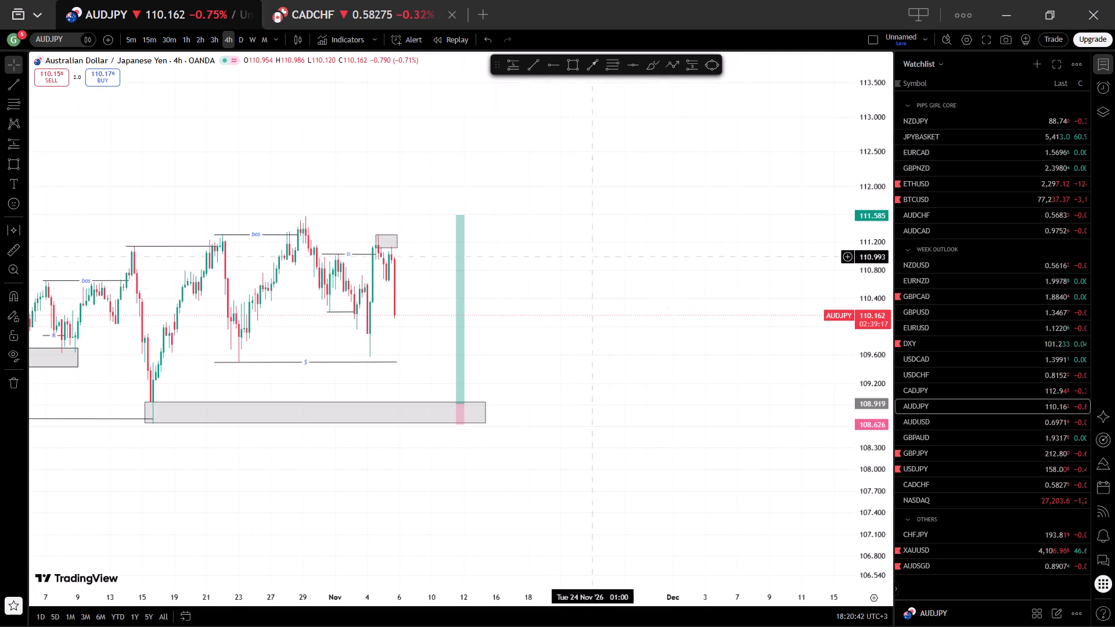
{"action": "scroll", "coordinate": [323, 281], "scroll_direction": "down", "scroll_amount": 2}
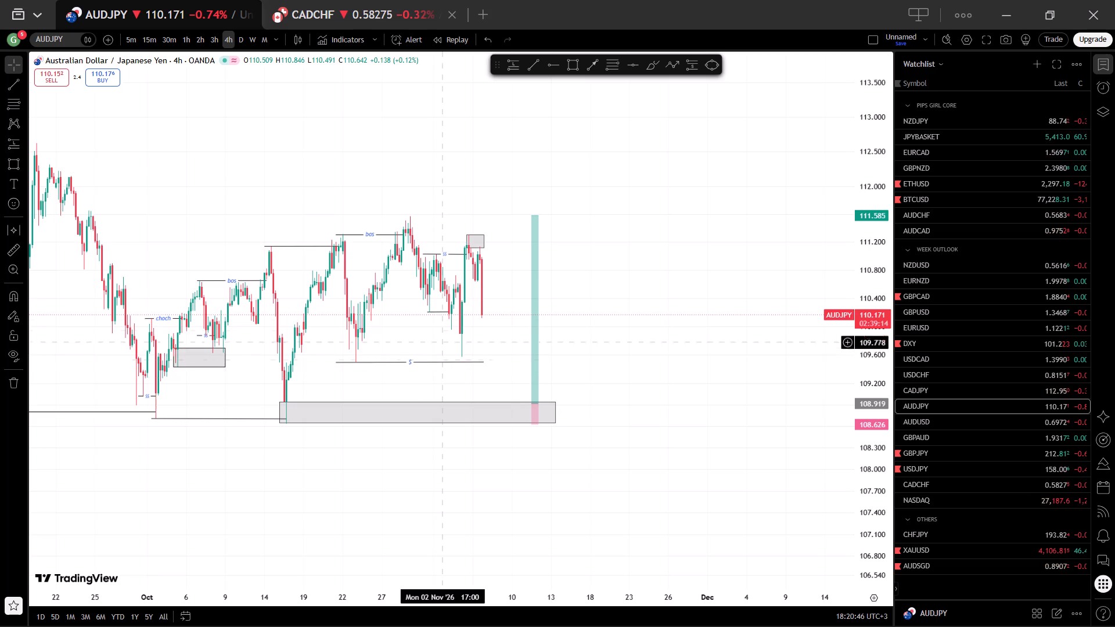
{"action": "left_click", "coordinate": [186, 39]}
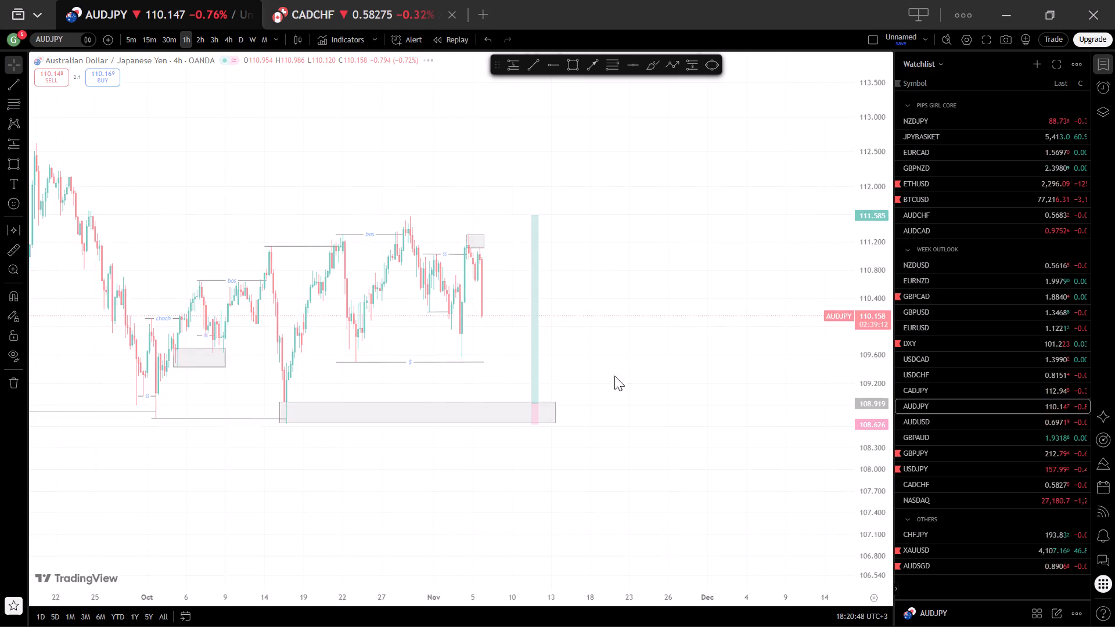
{"action": "scroll", "coordinate": [898, 400], "scroll_direction": "up", "scroll_amount": 13}
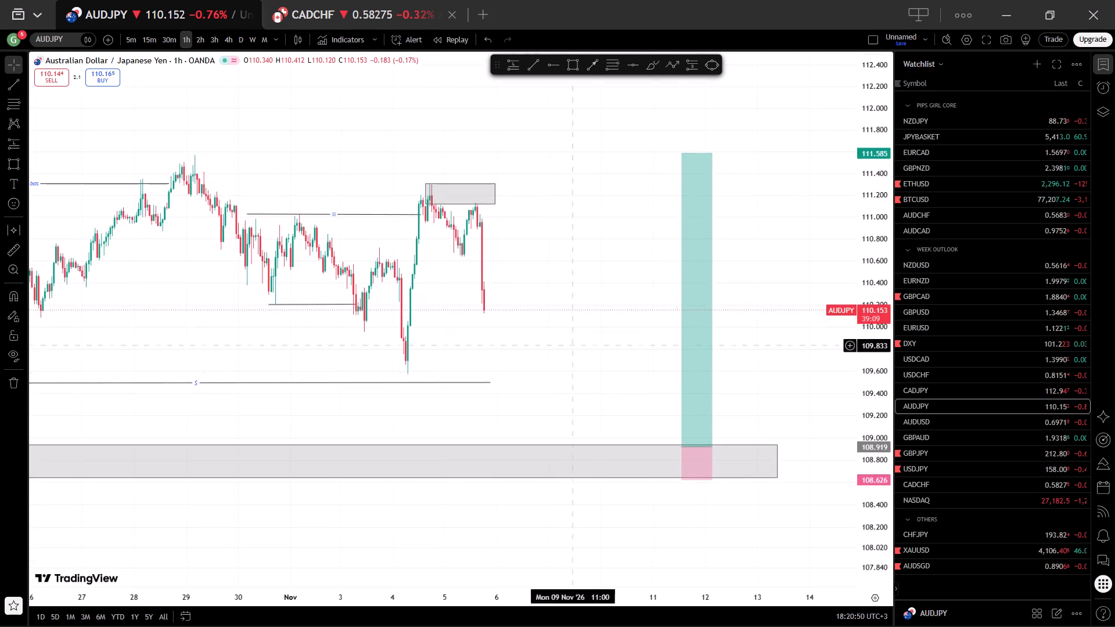
{"action": "scroll", "coordinate": [558, 313], "scroll_direction": "down", "scroll_amount": 4}
{"action": "left_click_drag", "start_coordinate": [407, 305], "coordinate": [484, 315]}
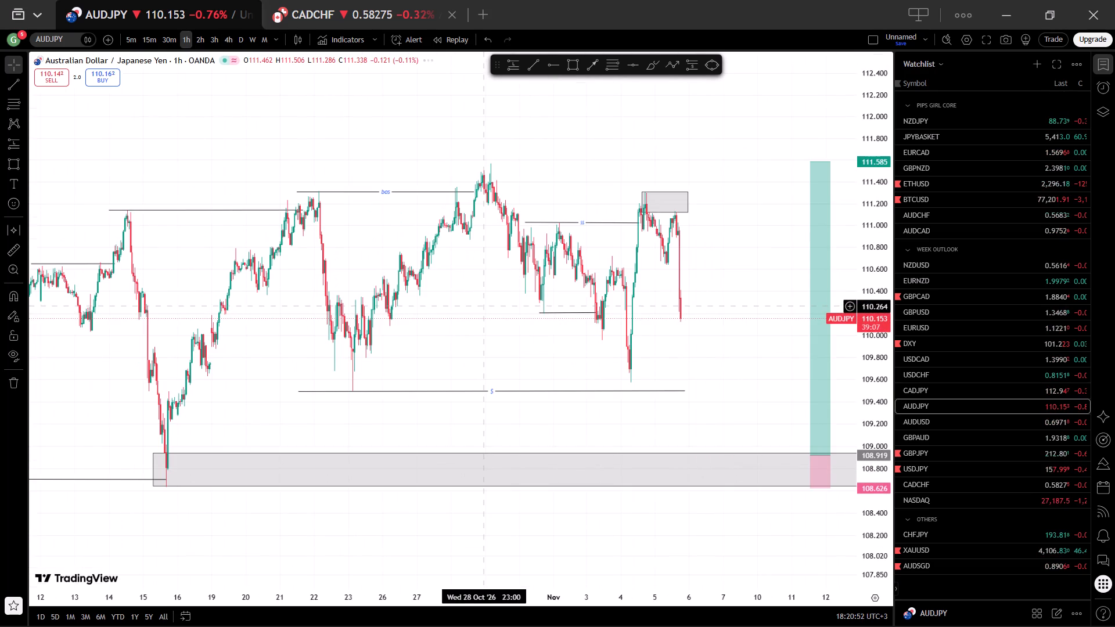
{"action": "left_click_drag", "start_coordinate": [465, 313], "coordinate": [468, 363]}
{"action": "scroll", "coordinate": [469, 360], "scroll_direction": "up", "scroll_amount": 1}
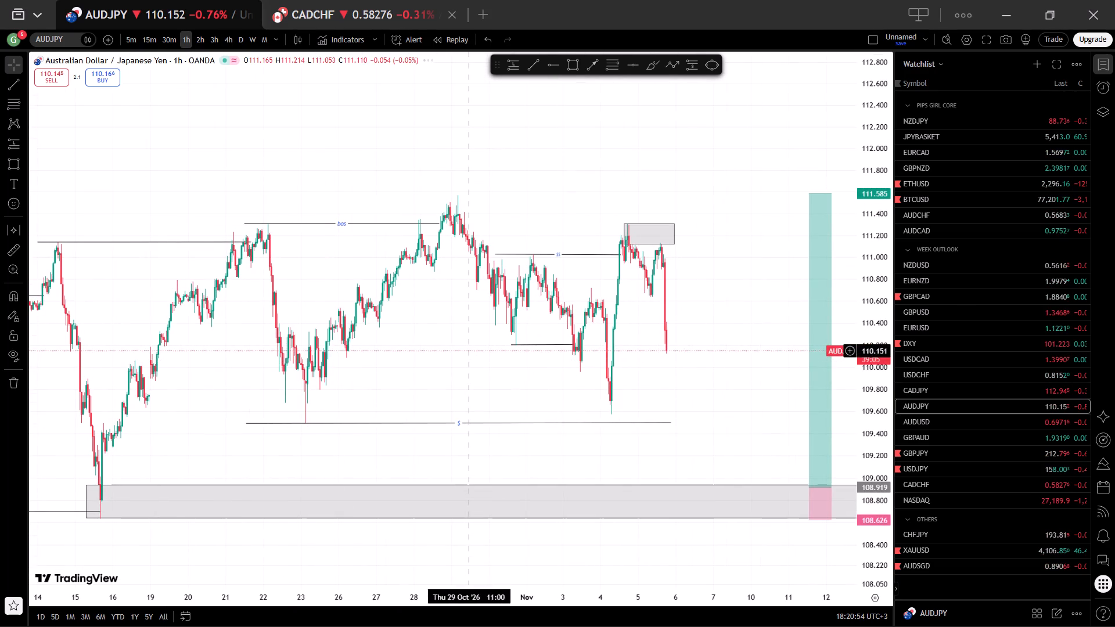
{"action": "scroll", "coordinate": [881, 392], "scroll_direction": "up", "scroll_amount": 7}
{"action": "scroll", "coordinate": [437, 366], "scroll_direction": "up", "scroll_amount": 2}
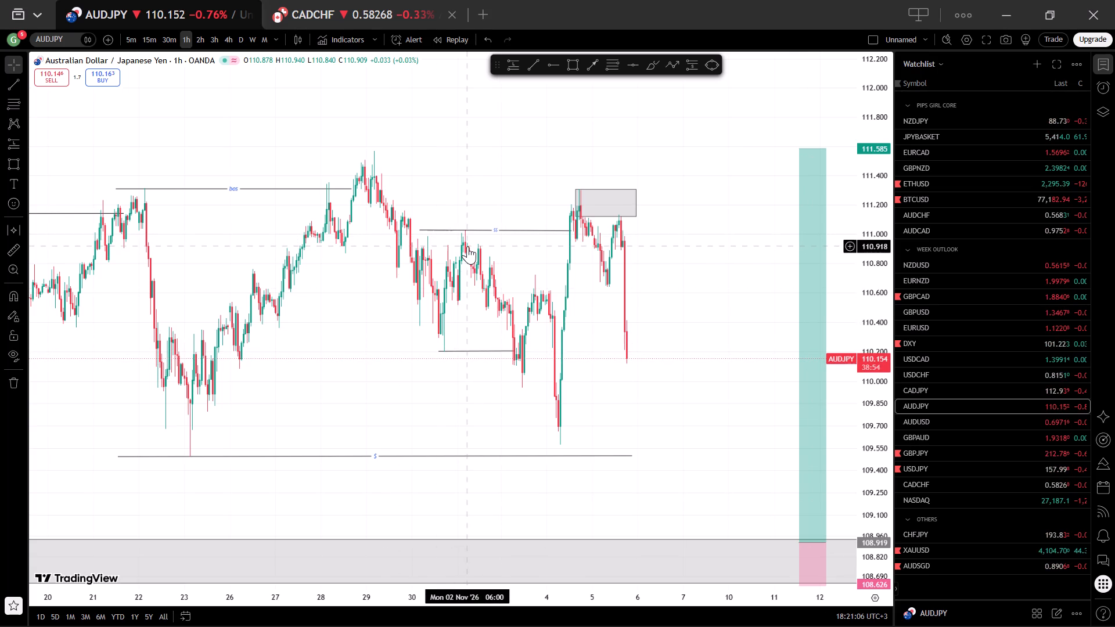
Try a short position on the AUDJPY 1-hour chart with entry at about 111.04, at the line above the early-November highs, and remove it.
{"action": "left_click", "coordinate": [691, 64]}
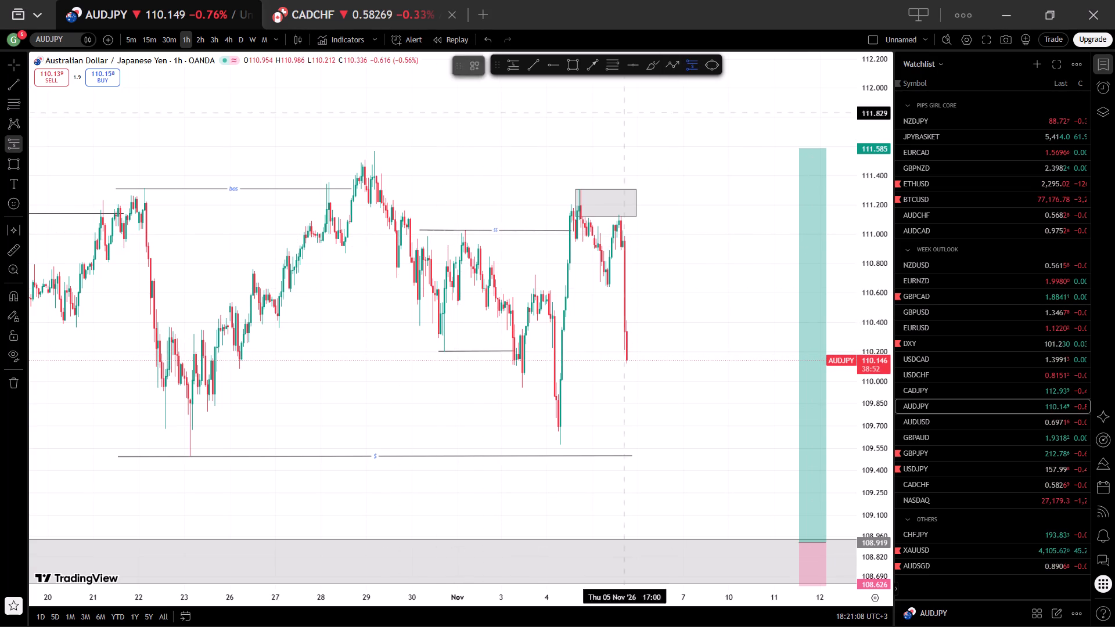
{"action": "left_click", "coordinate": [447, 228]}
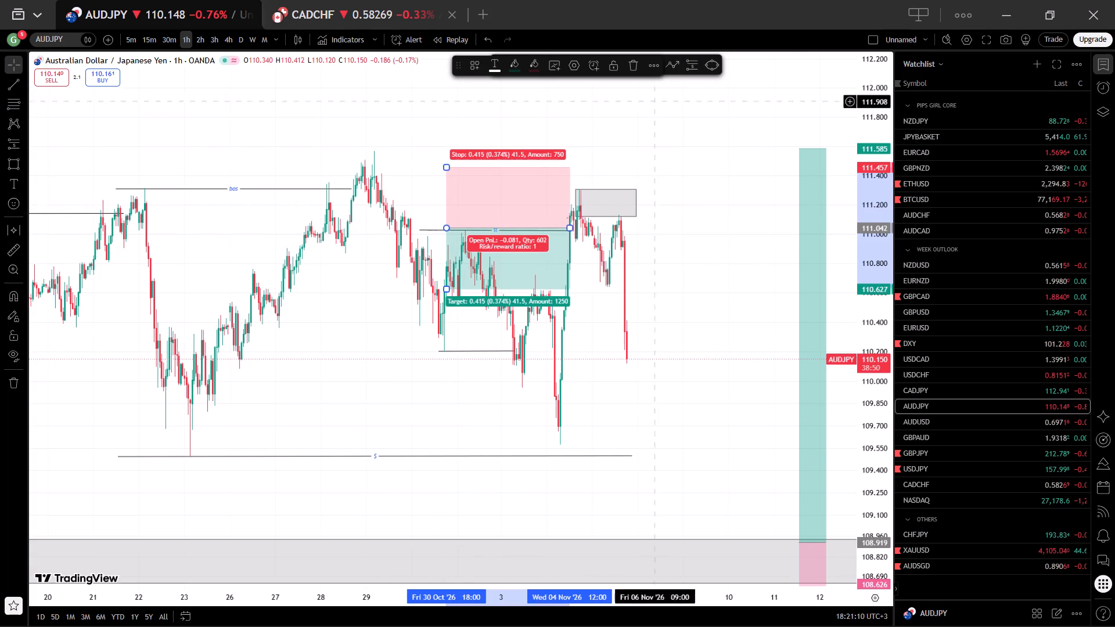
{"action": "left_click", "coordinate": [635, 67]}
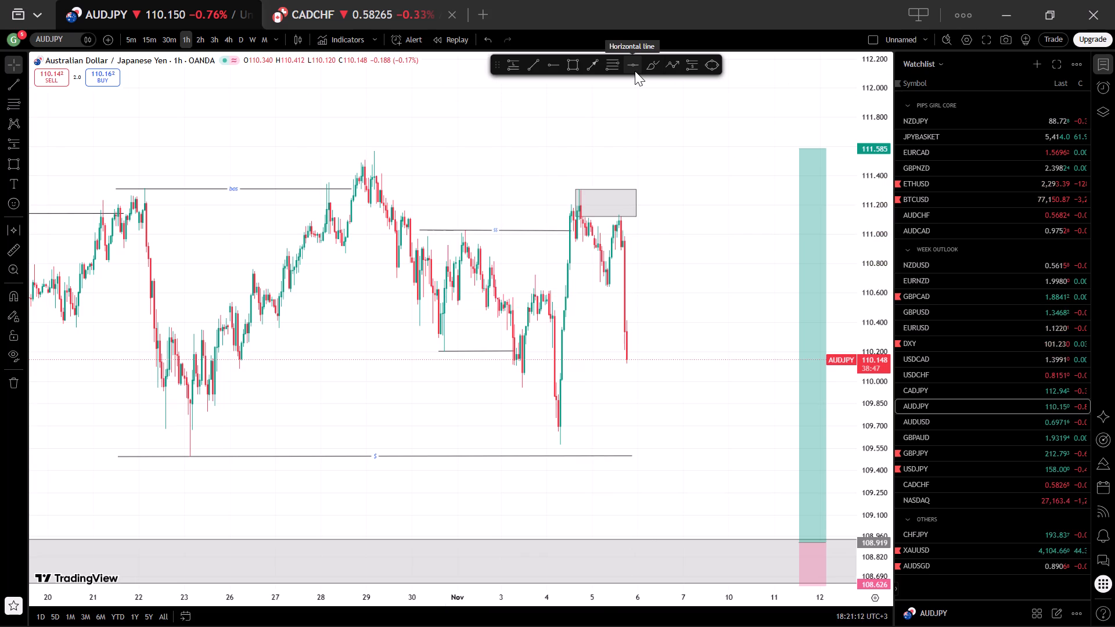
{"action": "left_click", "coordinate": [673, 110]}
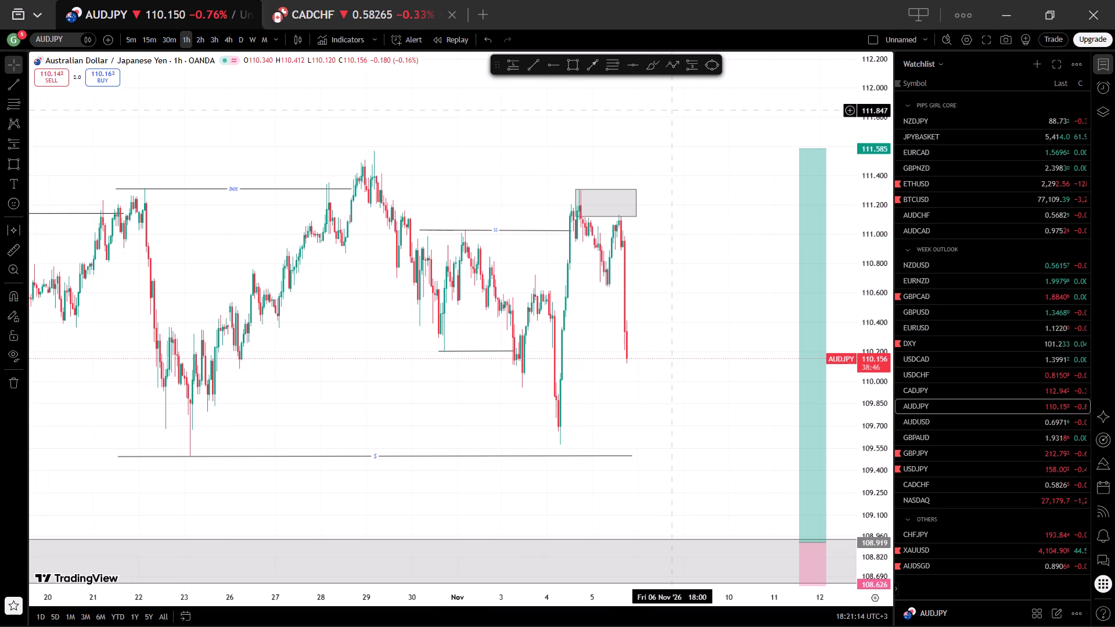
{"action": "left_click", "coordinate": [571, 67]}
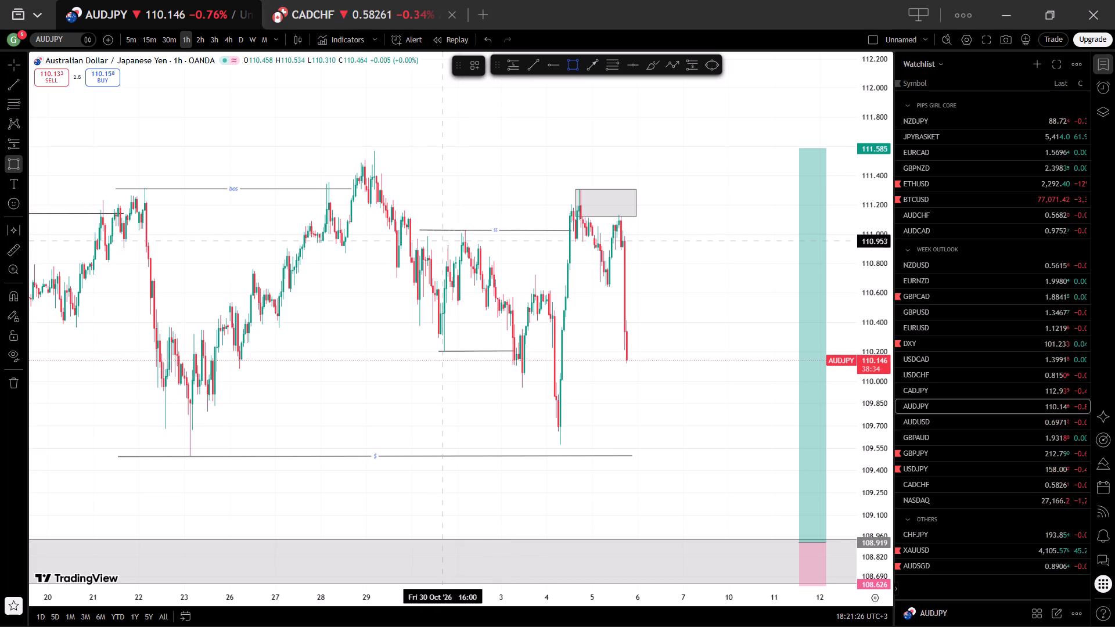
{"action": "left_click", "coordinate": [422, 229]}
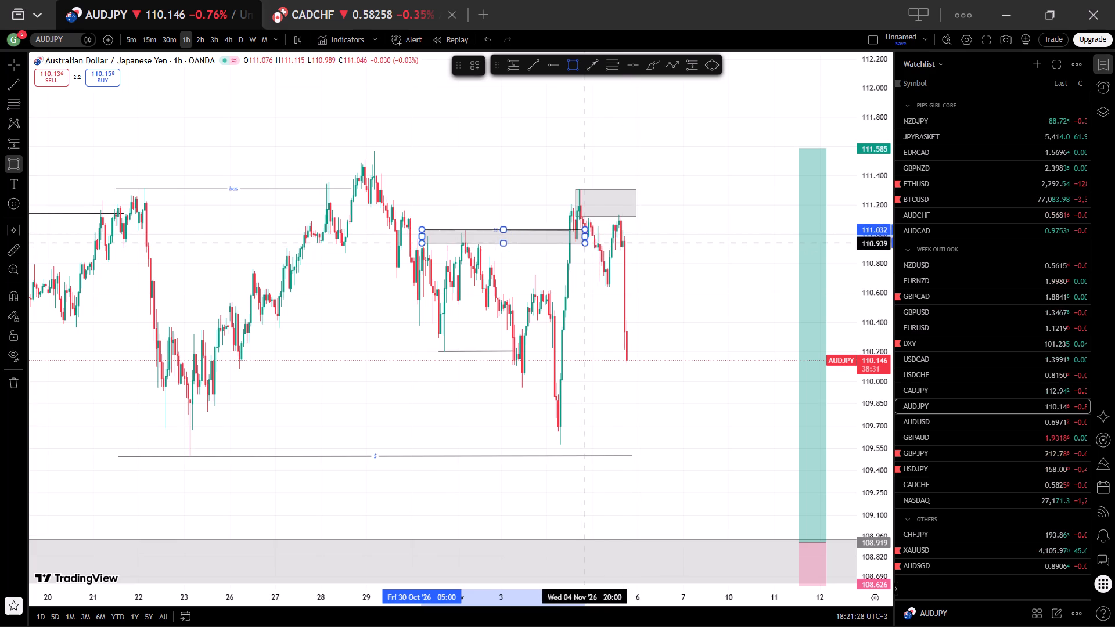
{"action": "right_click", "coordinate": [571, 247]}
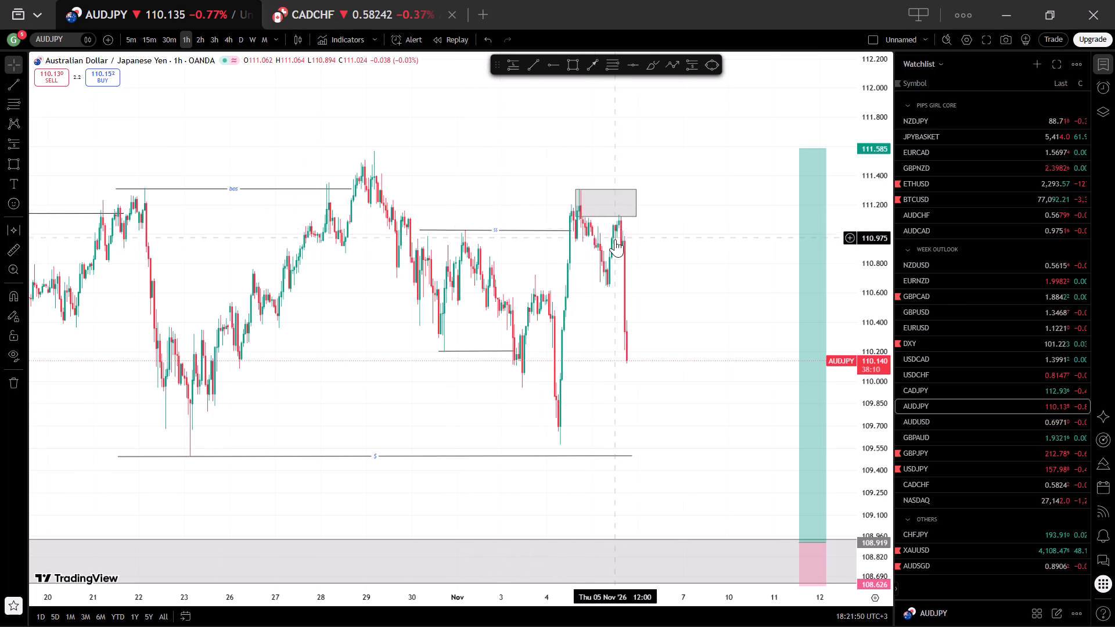
Open USDJPY on the 1-hour chart and examine the price action beneath the stacked supply zones.
{"action": "scroll", "coordinate": [615, 239], "scroll_direction": "up", "scroll_amount": 3}
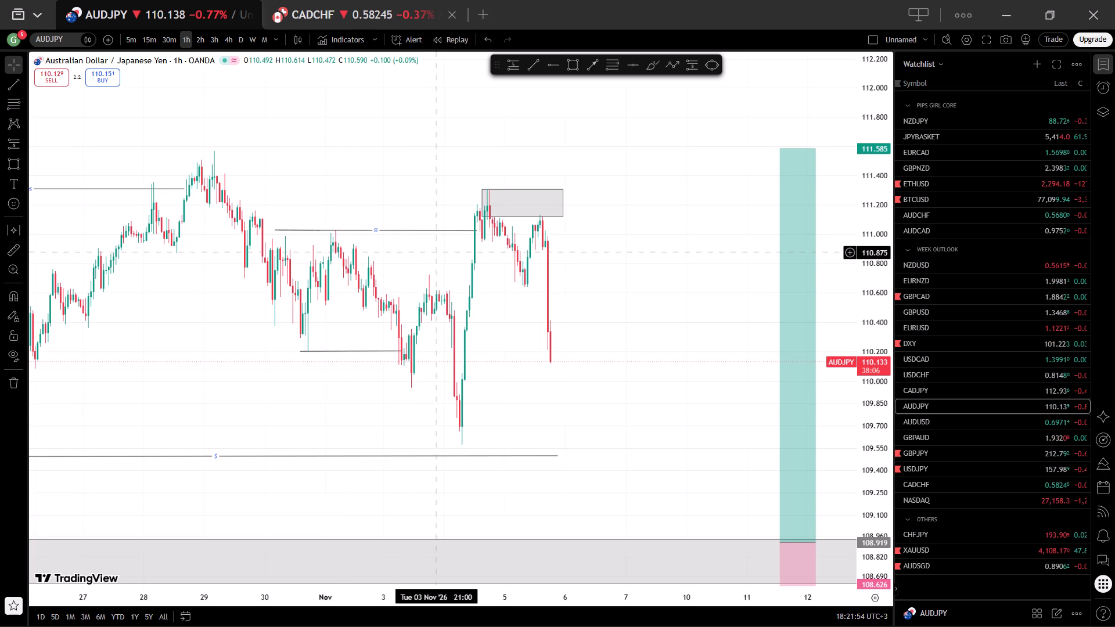
{"action": "left_click", "coordinate": [939, 464]}
{"action": "left_click_drag", "start_coordinate": [622, 355], "coordinate": [674, 367]}
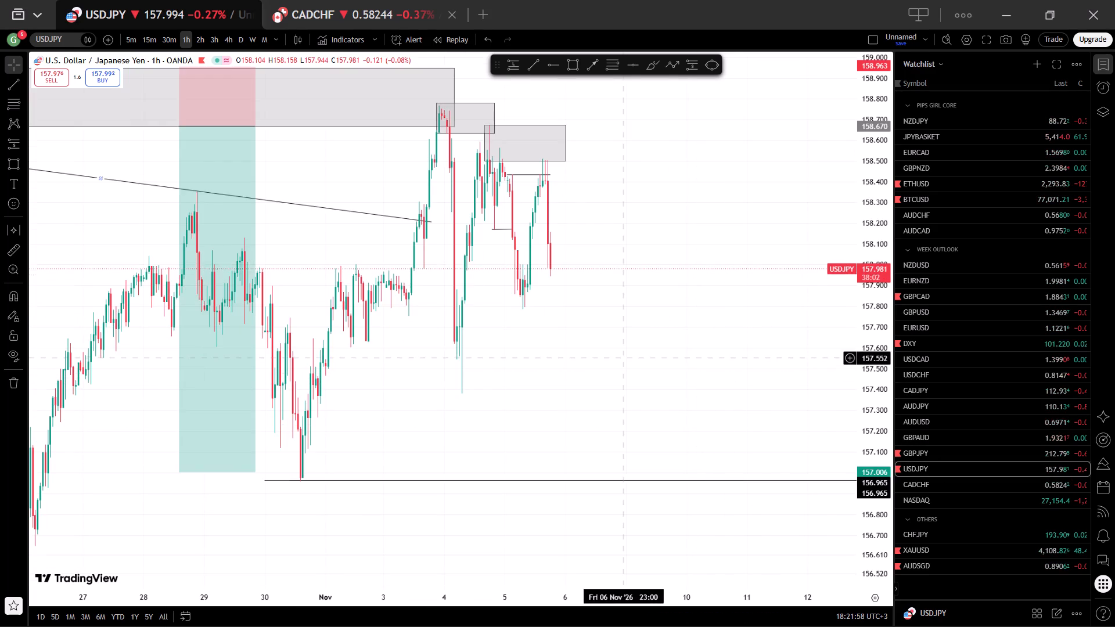
{"action": "left_click_drag", "start_coordinate": [674, 367], "coordinate": [685, 367]}
{"action": "scroll", "coordinate": [685, 369], "scroll_direction": "up", "scroll_amount": 3}
{"action": "left_click_drag", "start_coordinate": [537, 349], "coordinate": [581, 349]}
{"action": "scroll", "coordinate": [581, 356], "scroll_direction": "up", "scroll_amount": 2}
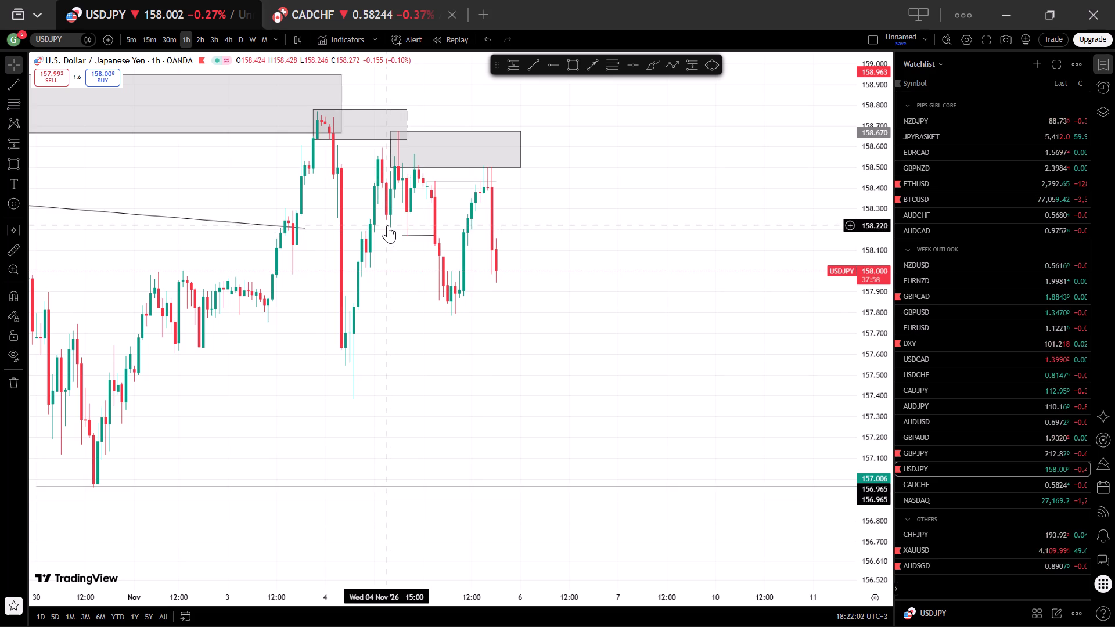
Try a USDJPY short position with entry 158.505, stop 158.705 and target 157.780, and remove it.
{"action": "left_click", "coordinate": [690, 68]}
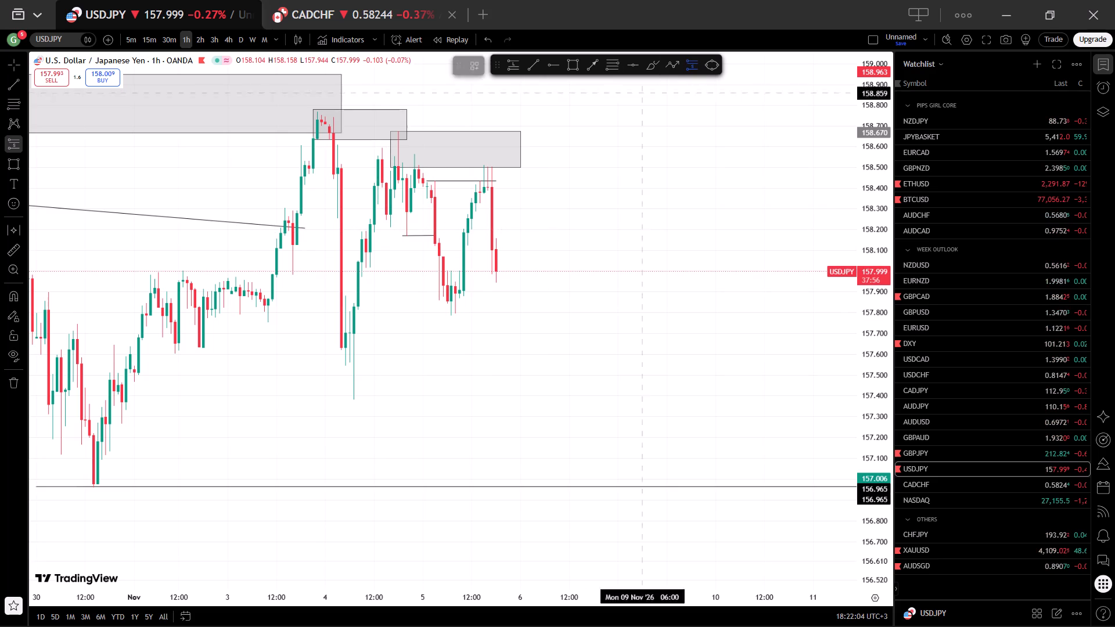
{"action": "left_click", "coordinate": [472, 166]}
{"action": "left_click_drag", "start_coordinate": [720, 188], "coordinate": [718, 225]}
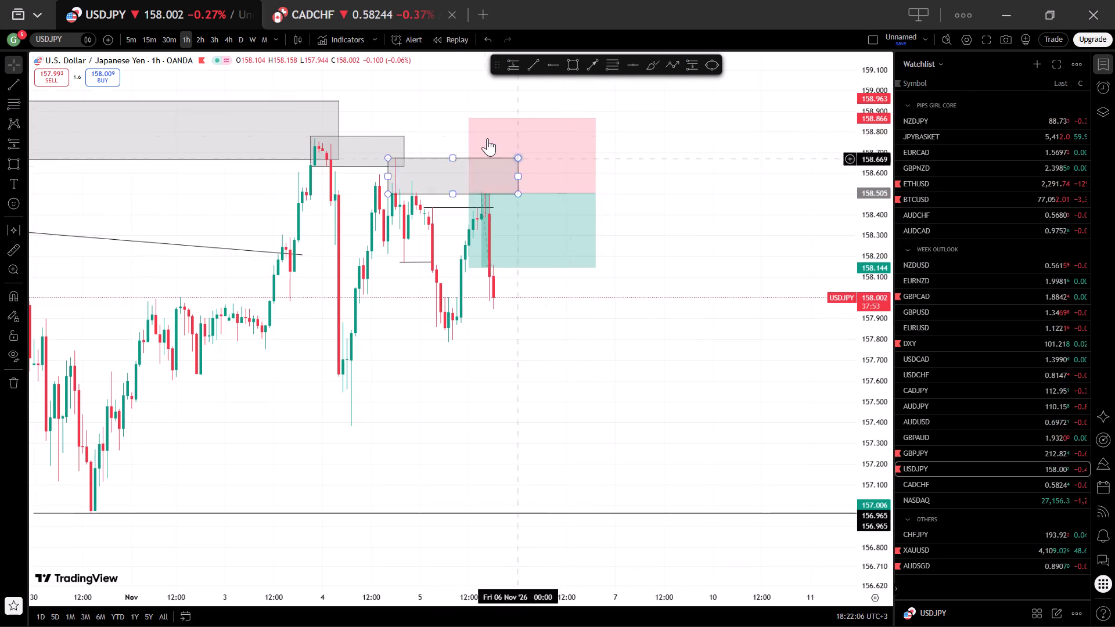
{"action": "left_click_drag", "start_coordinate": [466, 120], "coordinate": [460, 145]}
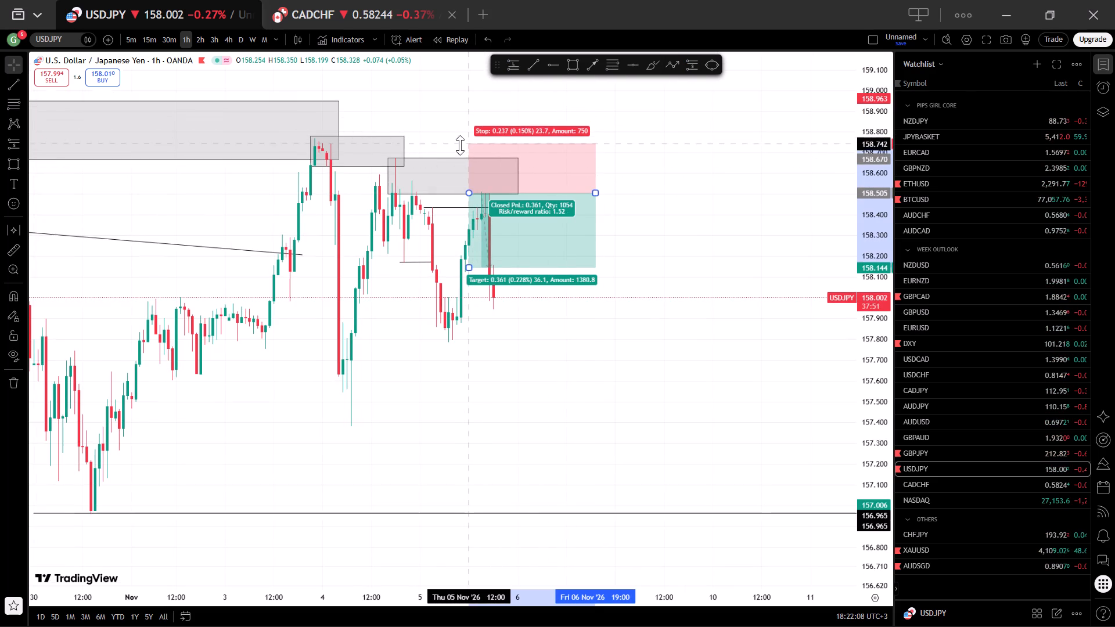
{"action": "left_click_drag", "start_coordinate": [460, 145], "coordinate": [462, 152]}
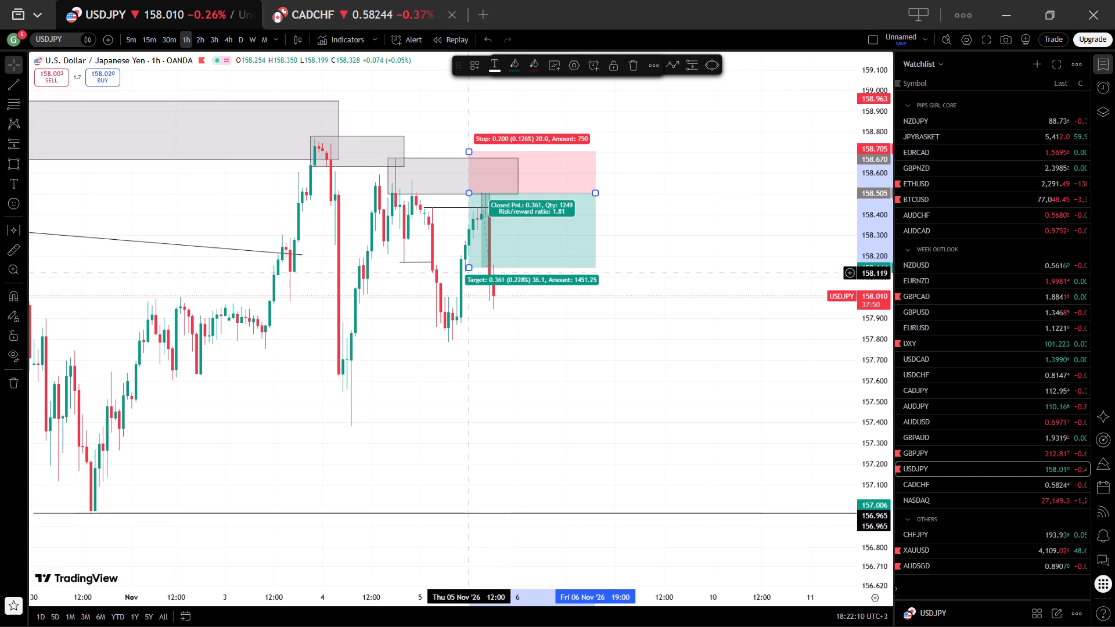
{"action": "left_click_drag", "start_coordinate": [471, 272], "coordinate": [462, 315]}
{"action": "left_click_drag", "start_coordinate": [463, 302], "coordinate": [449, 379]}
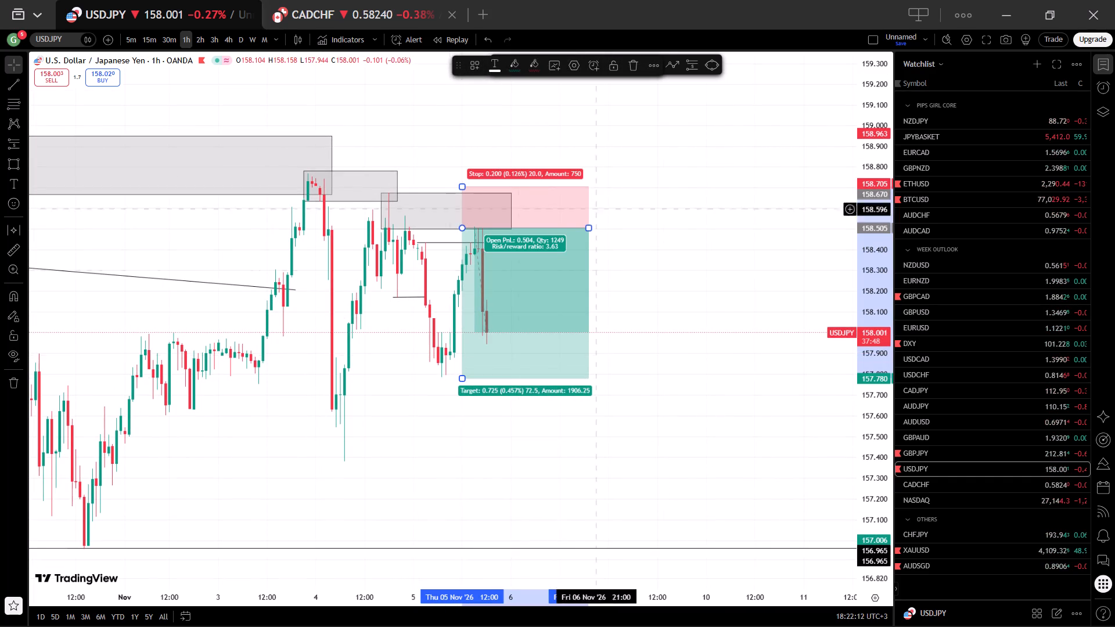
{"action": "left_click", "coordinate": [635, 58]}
Draw a horizontal trendline at about 157.79 beneath the 5 November low on USDJPY, extending into early 6 November.
{"action": "scroll", "coordinate": [682, 247], "scroll_direction": "down", "scroll_amount": 2}
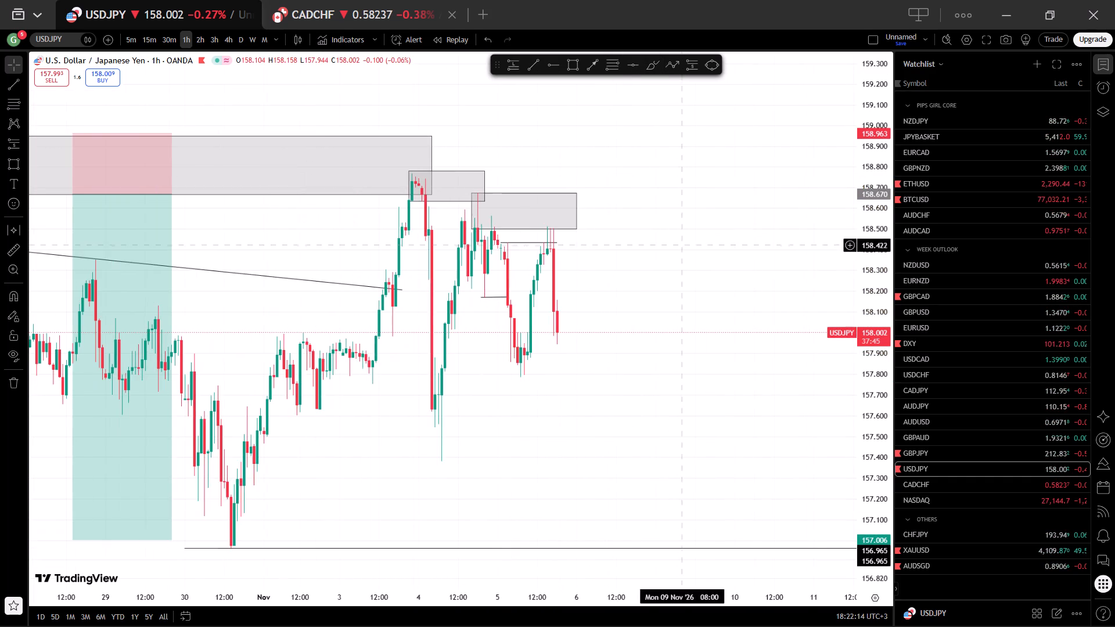
{"action": "left_click_drag", "start_coordinate": [627, 445], "coordinate": [626, 327]}
{"action": "left_click", "coordinate": [531, 68]}
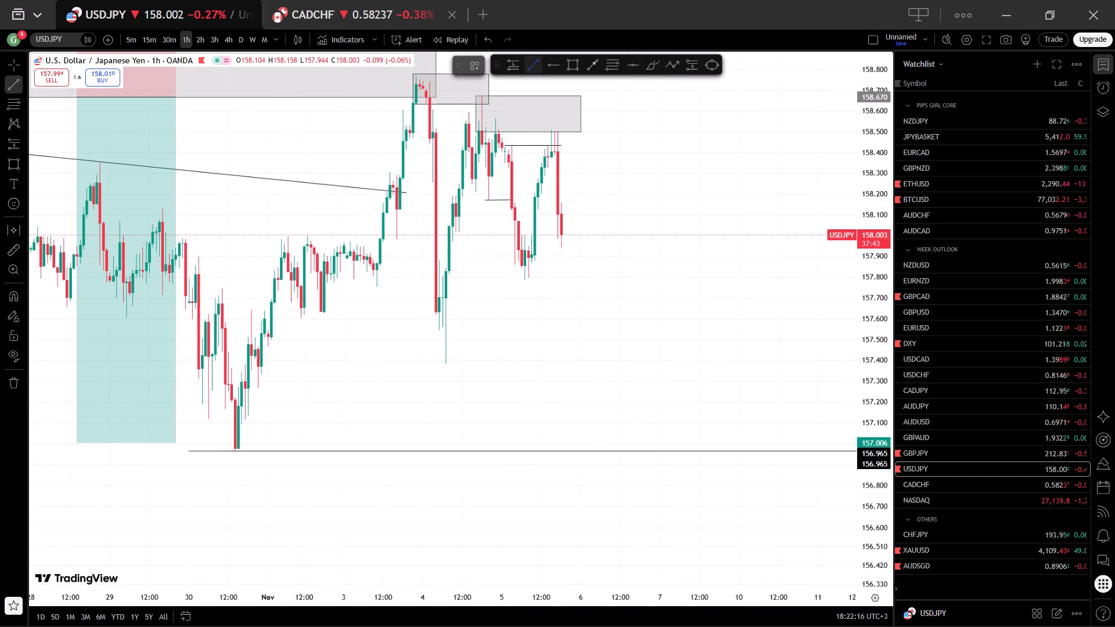
{"action": "left_click", "coordinate": [504, 280]}
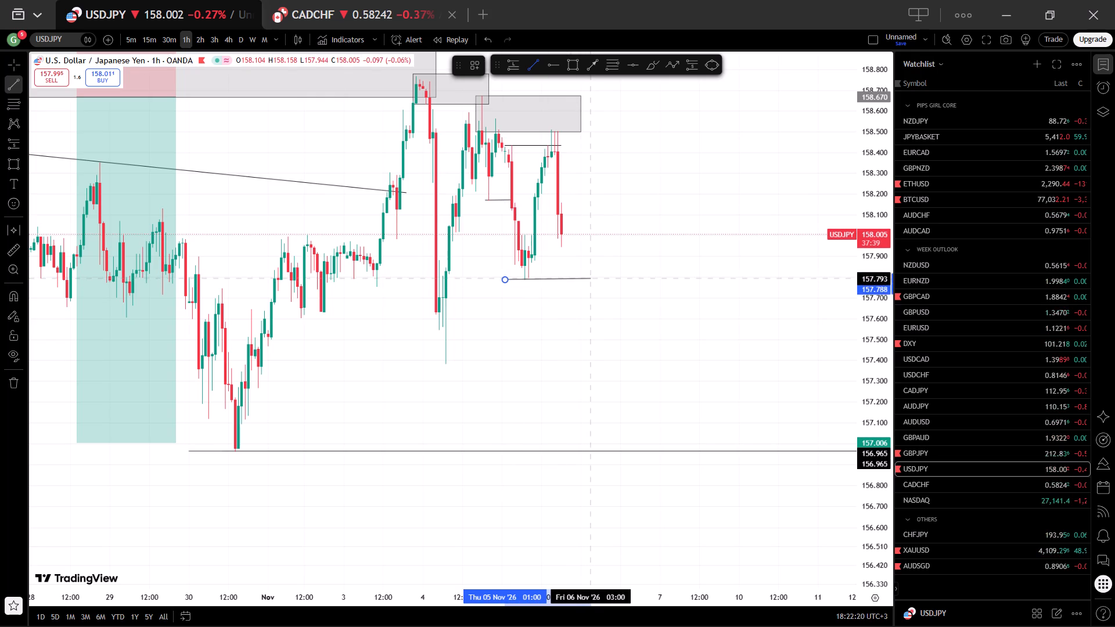
{"action": "left_click", "coordinate": [594, 280]}
{"action": "left_click", "coordinate": [589, 300]}
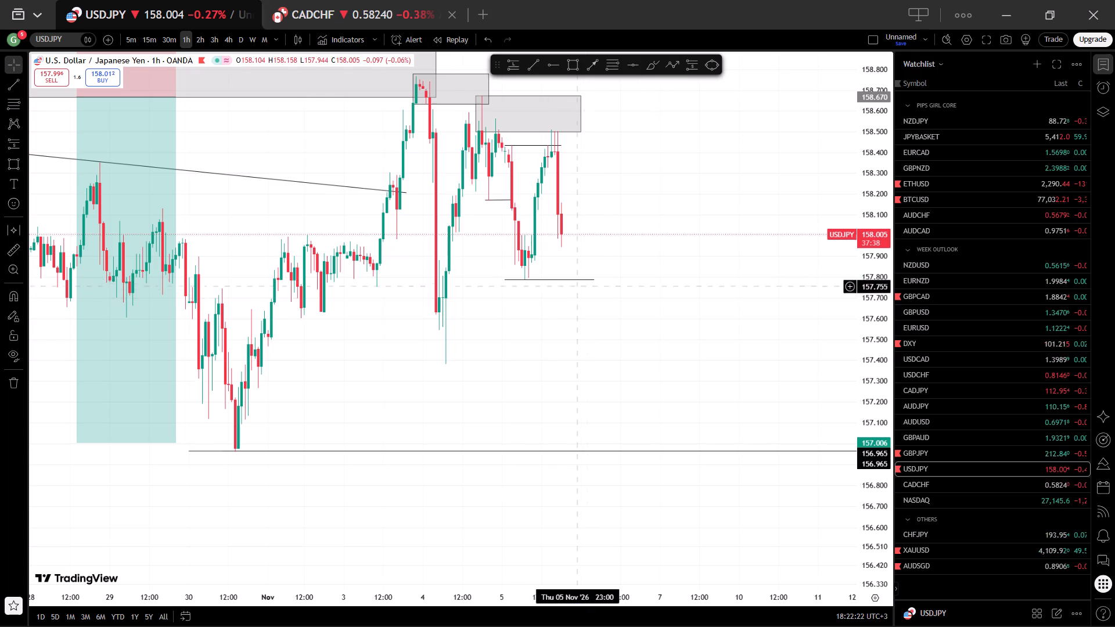
{"action": "left_click", "coordinate": [577, 279]}
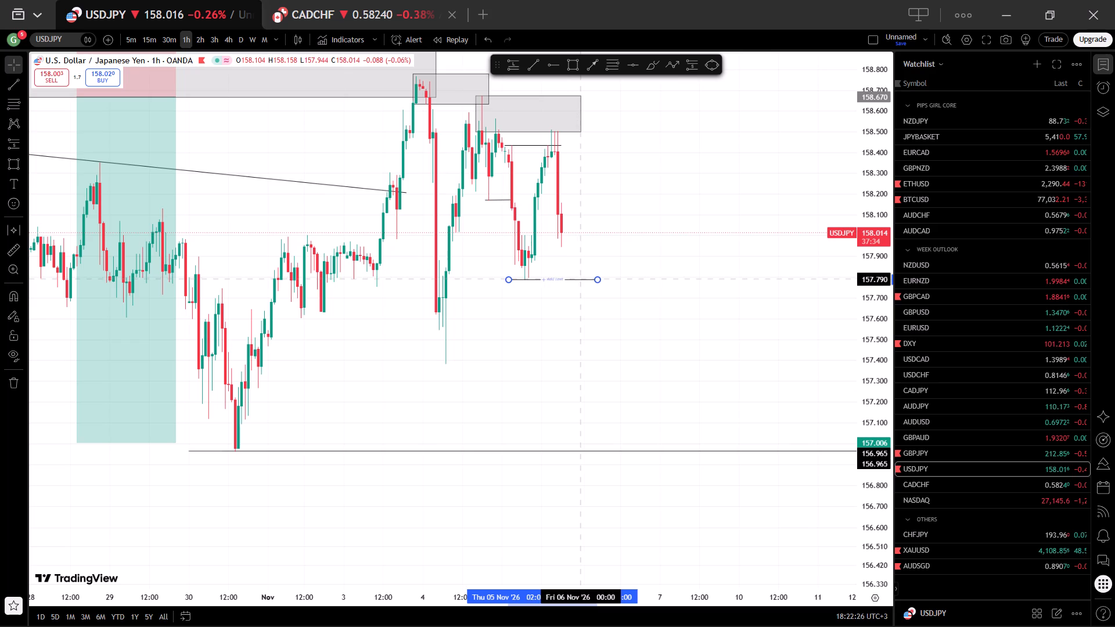
{"action": "left_click", "coordinate": [646, 236]}
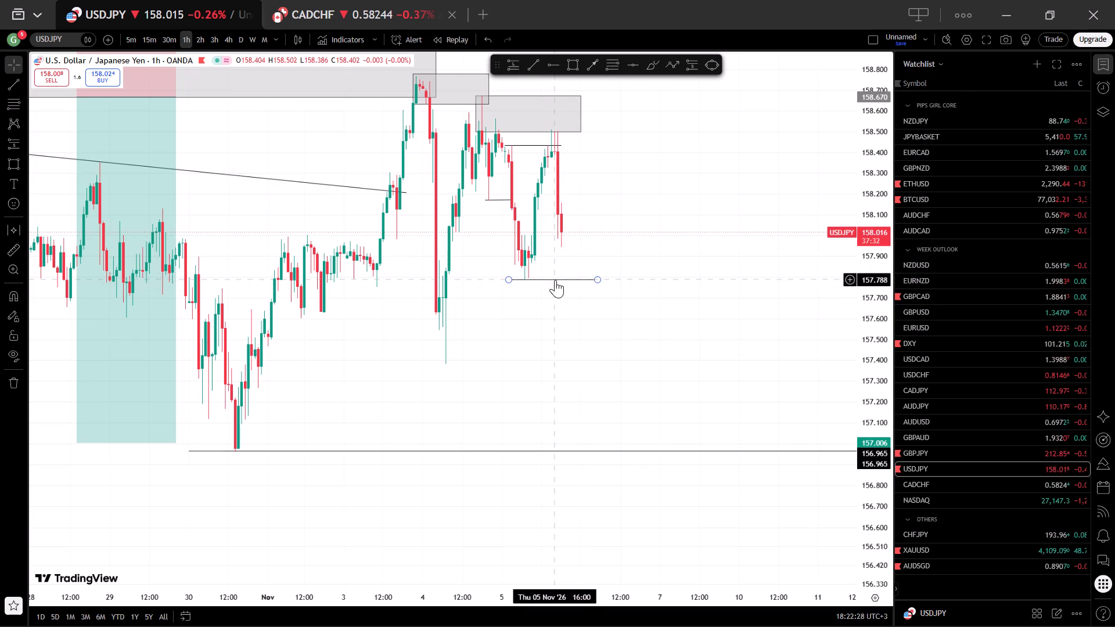
Label the new trendline beneath the 5 November low "bos".
{"action": "left_click", "coordinate": [555, 280]}
{"action": "left_click", "coordinate": [555, 280]}
{"action": "key", "text": "n"}
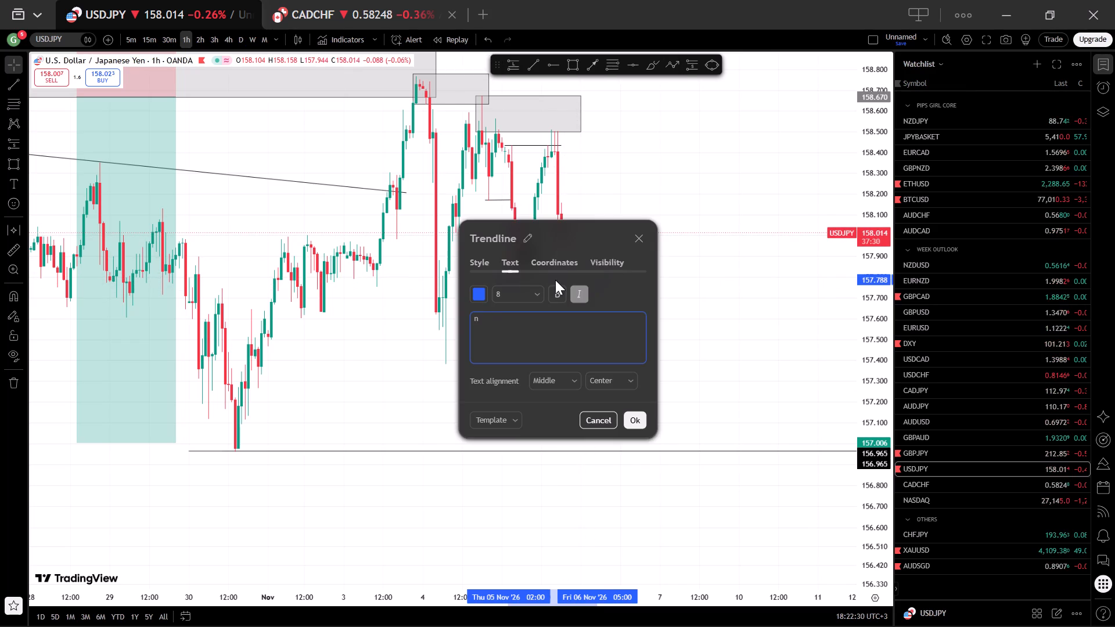
{"action": "key", "text": "BackSpace"}
{"action": "type", "text": "bos"}
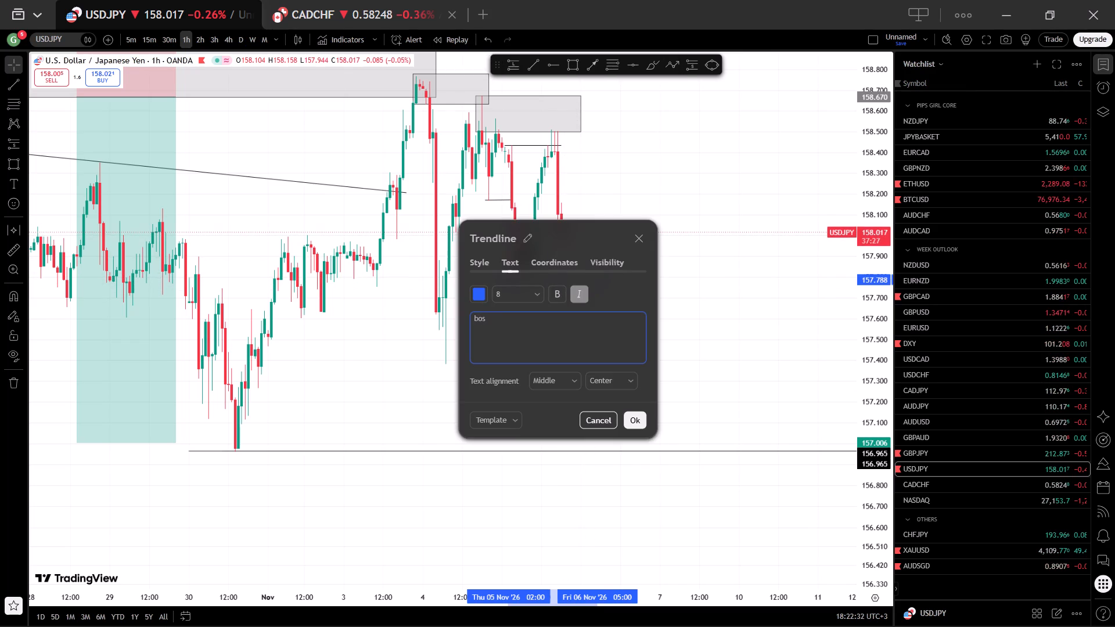
{"action": "left_click", "coordinate": [765, 236]}
Shorten the most recent USDJPY supply zone so its later edge ends at about 20:00 on 5 November.
{"action": "scroll", "coordinate": [721, 334], "scroll_direction": "up", "scroll_amount": 1}
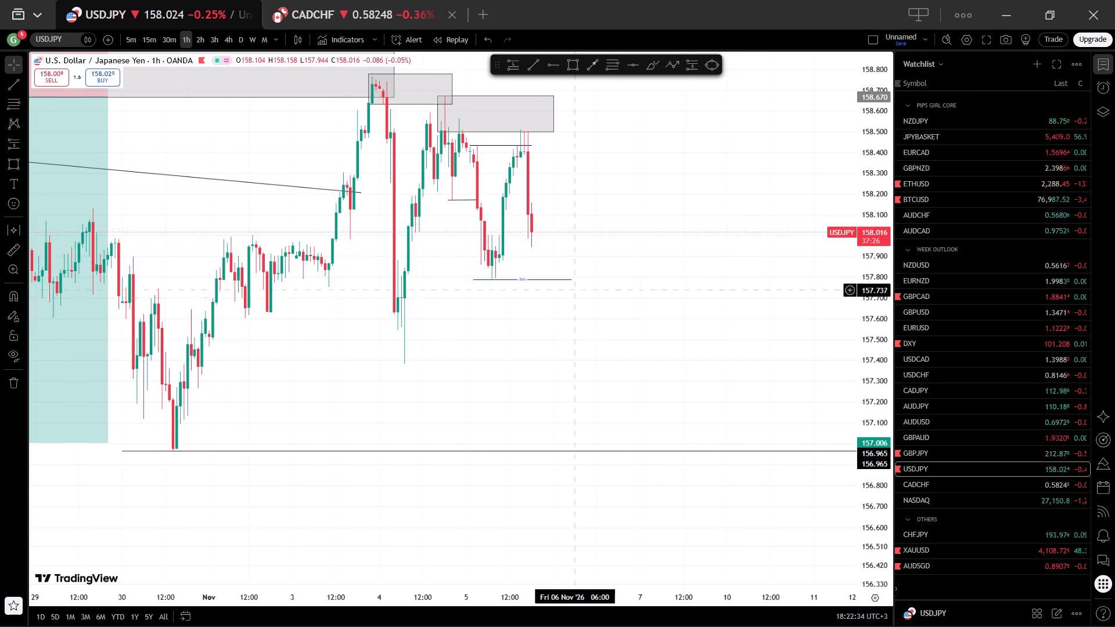
{"action": "scroll", "coordinate": [589, 233], "scroll_direction": "down", "scroll_amount": 1}
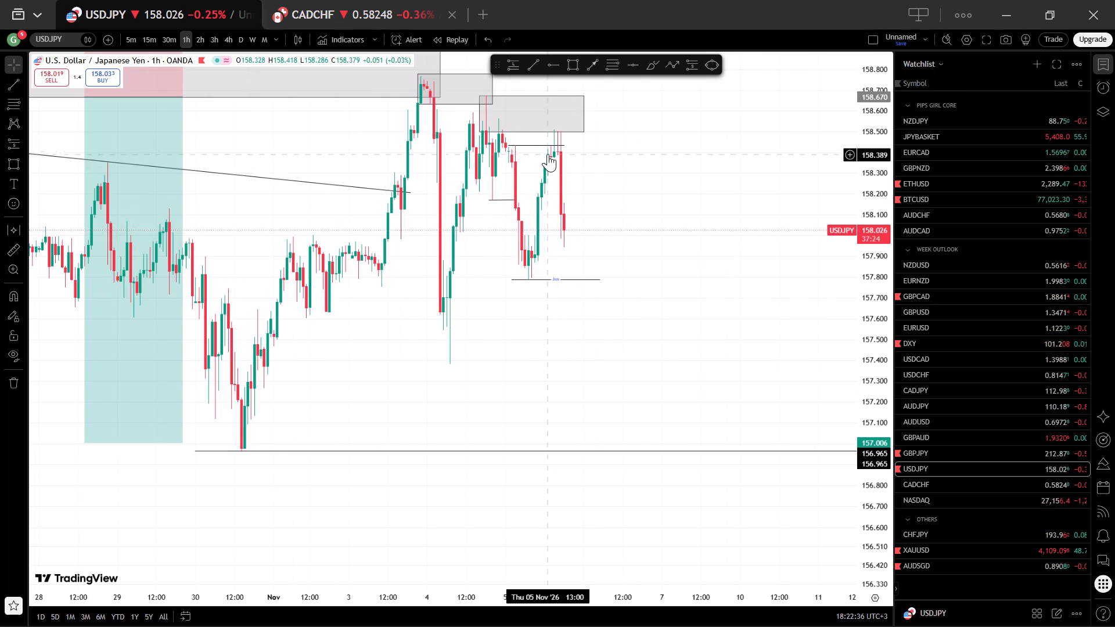
{"action": "left_click_drag", "start_coordinate": [588, 115], "coordinate": [577, 112]}
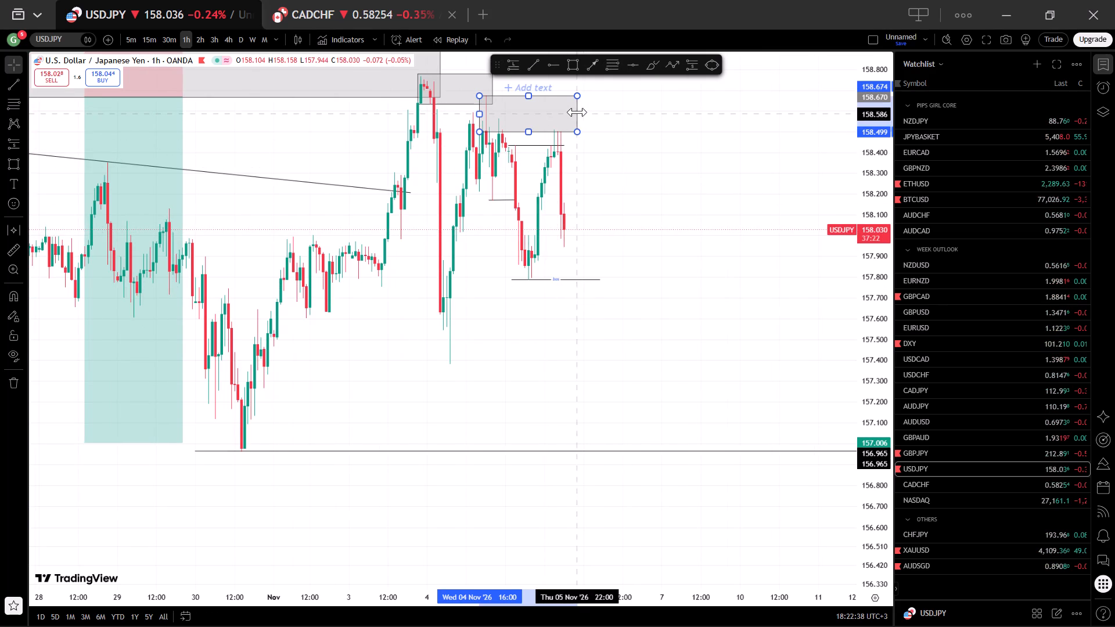
{"action": "left_click_drag", "start_coordinate": [577, 112], "coordinate": [570, 108]}
{"action": "left_click", "coordinate": [617, 179]}
Narrow the existing USDJPY short position at the large supply zone to end at about 07:00 on 29 October.
{"action": "left_click_drag", "start_coordinate": [668, 260], "coordinate": [714, 325]}
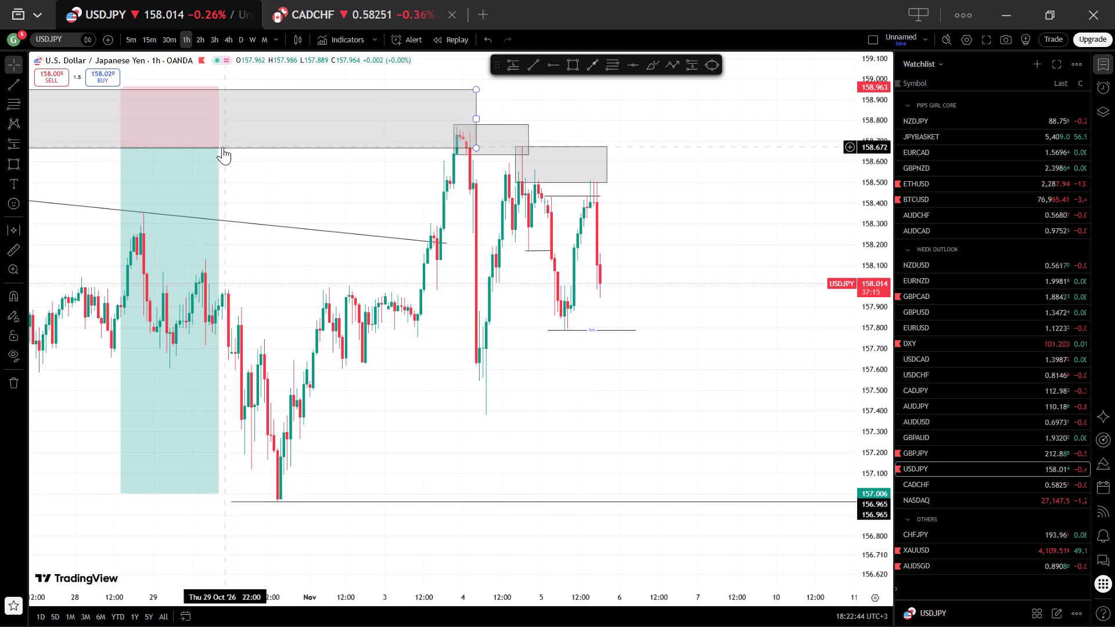
{"action": "left_click_drag", "start_coordinate": [219, 148], "coordinate": [177, 129]}
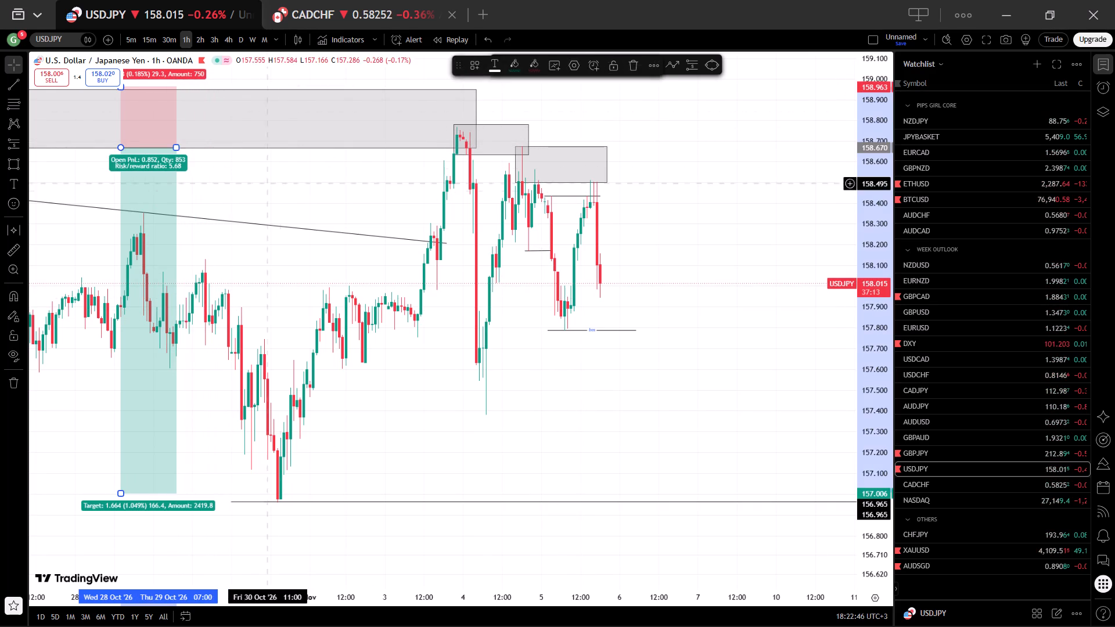
{"action": "left_click", "coordinate": [283, 192]}
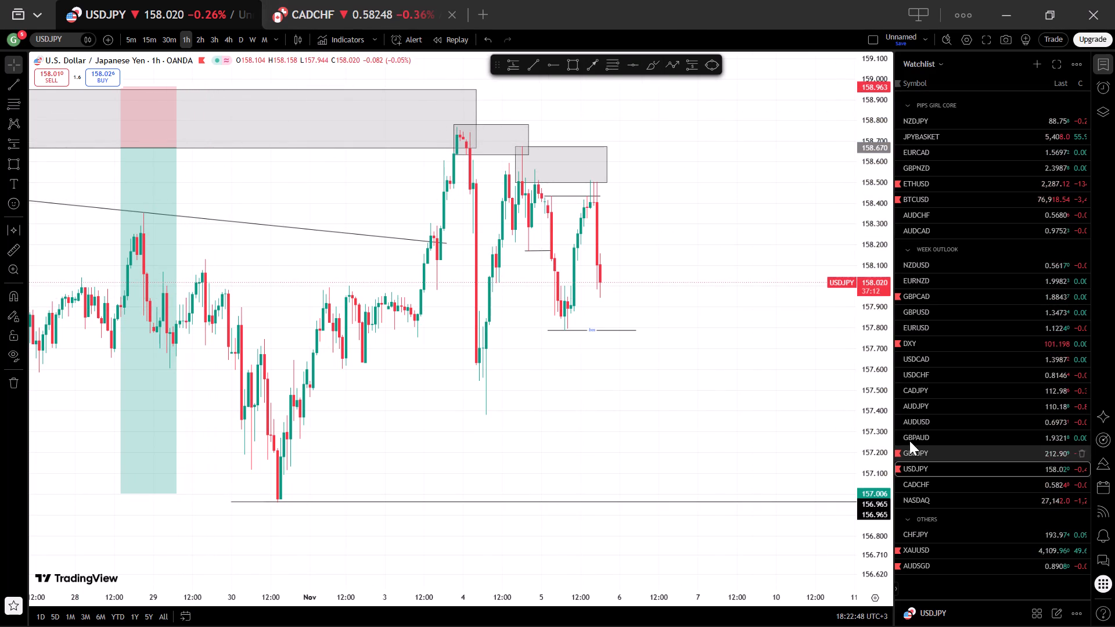
Return to the AUDJPY 1-hour chart and view the swings from late October through 5 November.
{"action": "left_click", "coordinate": [941, 411]}
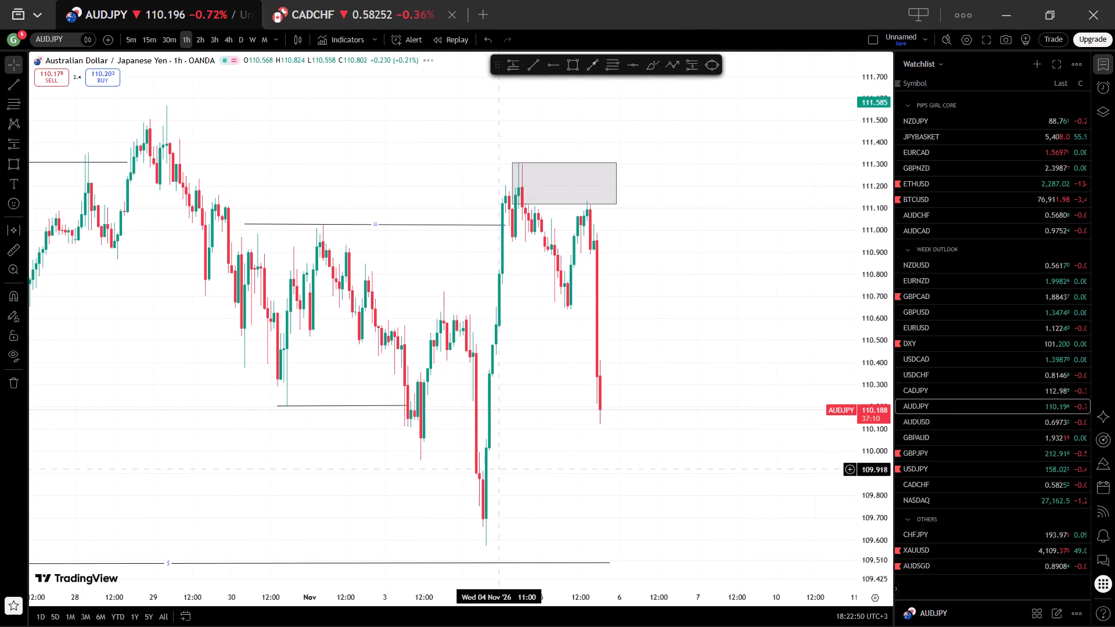
{"action": "scroll", "coordinate": [426, 465], "scroll_direction": "down", "scroll_amount": 3}
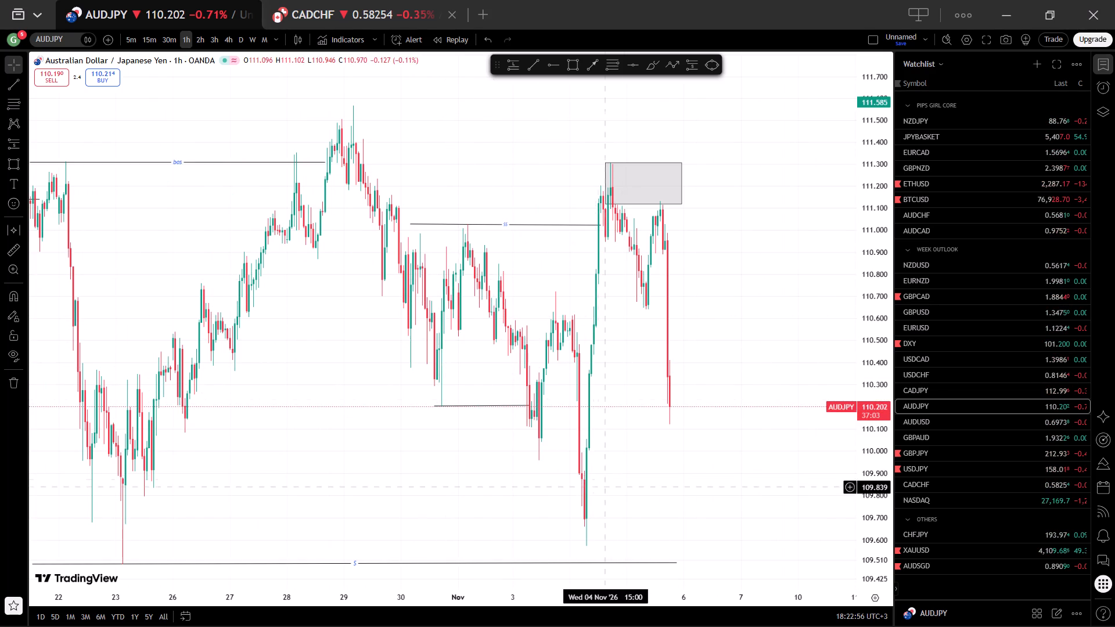
{"action": "left_click_drag", "start_coordinate": [605, 487], "coordinate": [605, 377]}
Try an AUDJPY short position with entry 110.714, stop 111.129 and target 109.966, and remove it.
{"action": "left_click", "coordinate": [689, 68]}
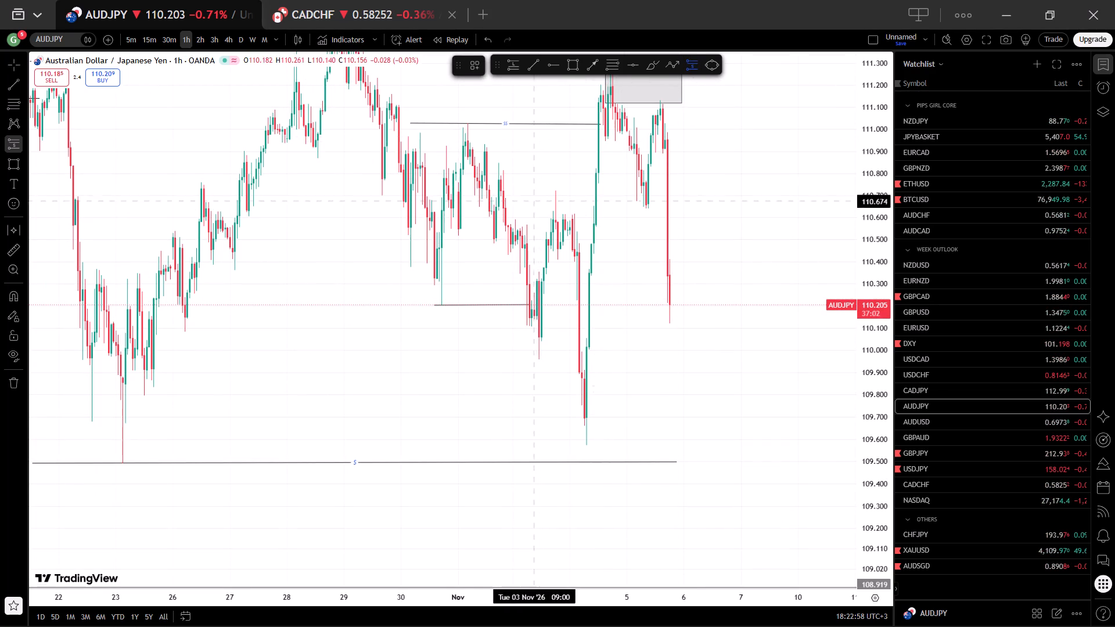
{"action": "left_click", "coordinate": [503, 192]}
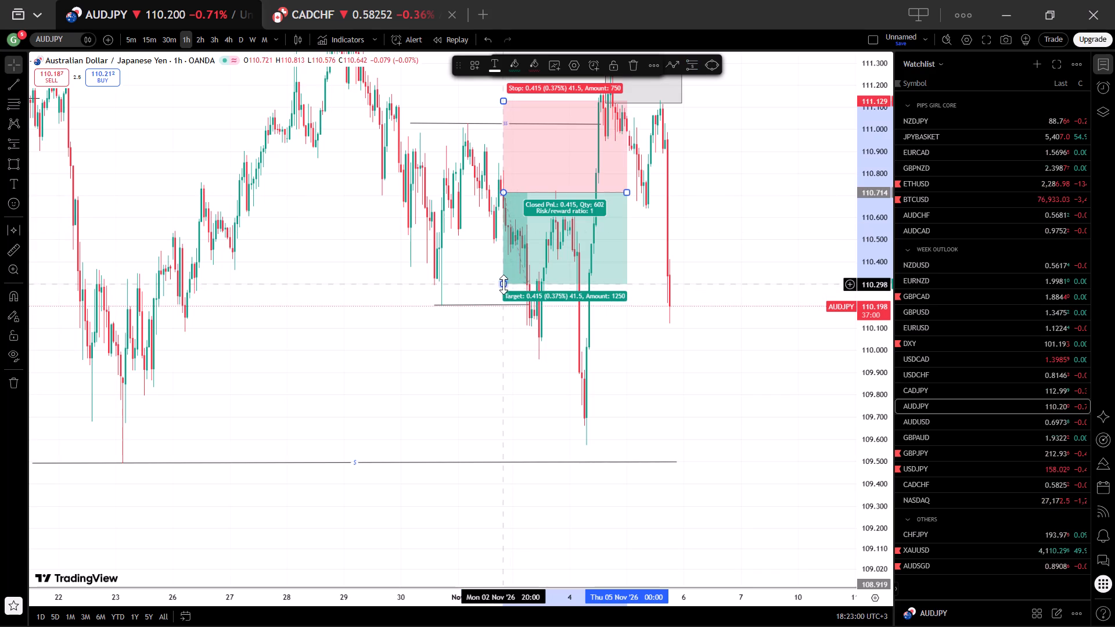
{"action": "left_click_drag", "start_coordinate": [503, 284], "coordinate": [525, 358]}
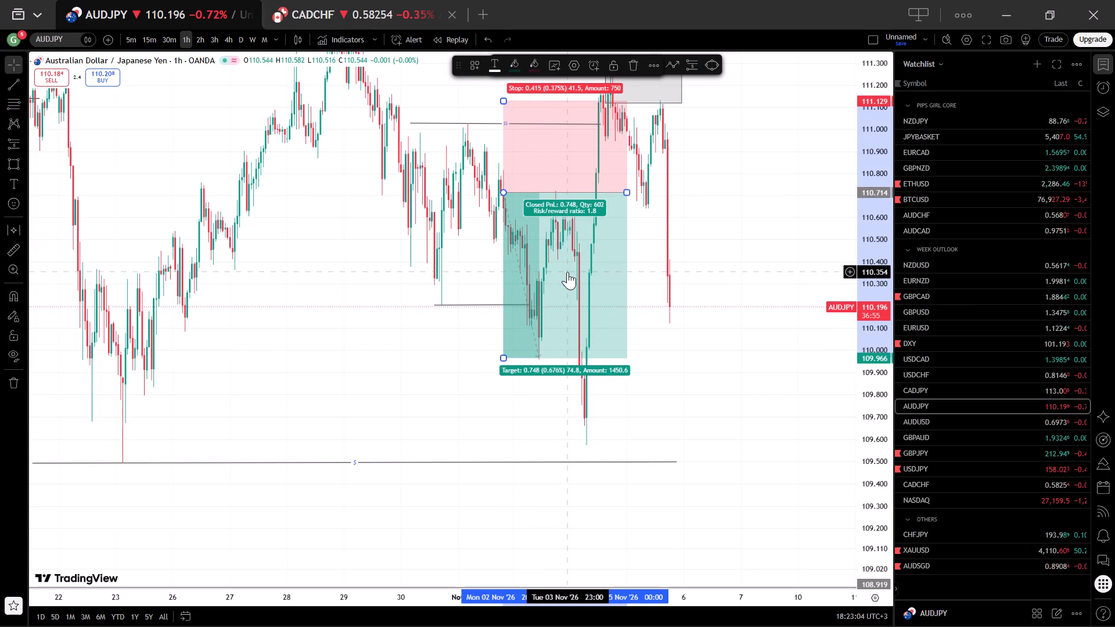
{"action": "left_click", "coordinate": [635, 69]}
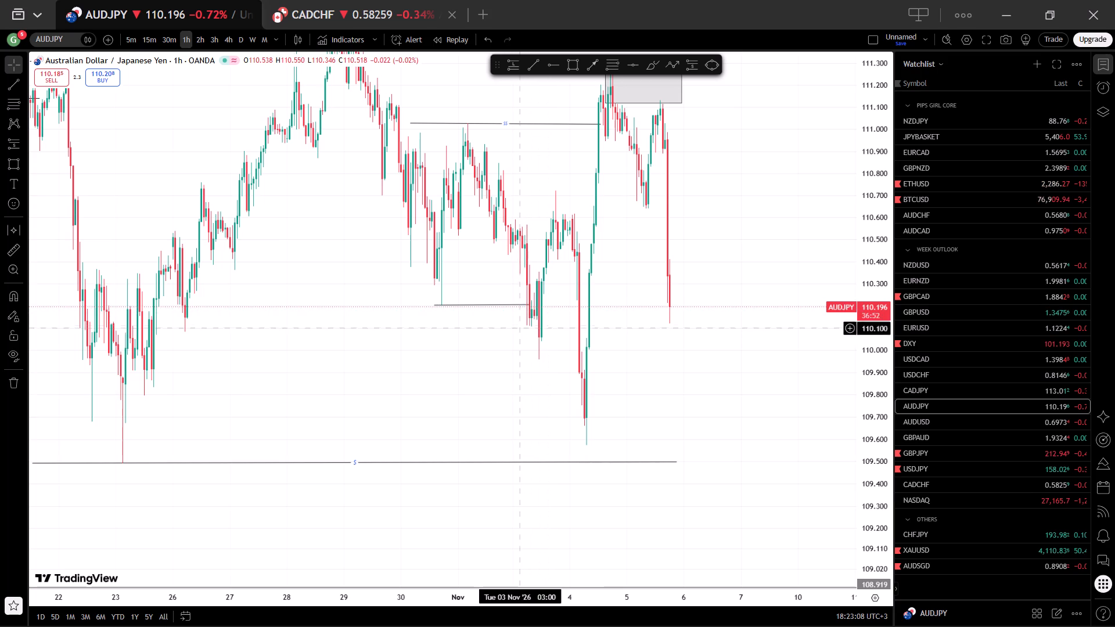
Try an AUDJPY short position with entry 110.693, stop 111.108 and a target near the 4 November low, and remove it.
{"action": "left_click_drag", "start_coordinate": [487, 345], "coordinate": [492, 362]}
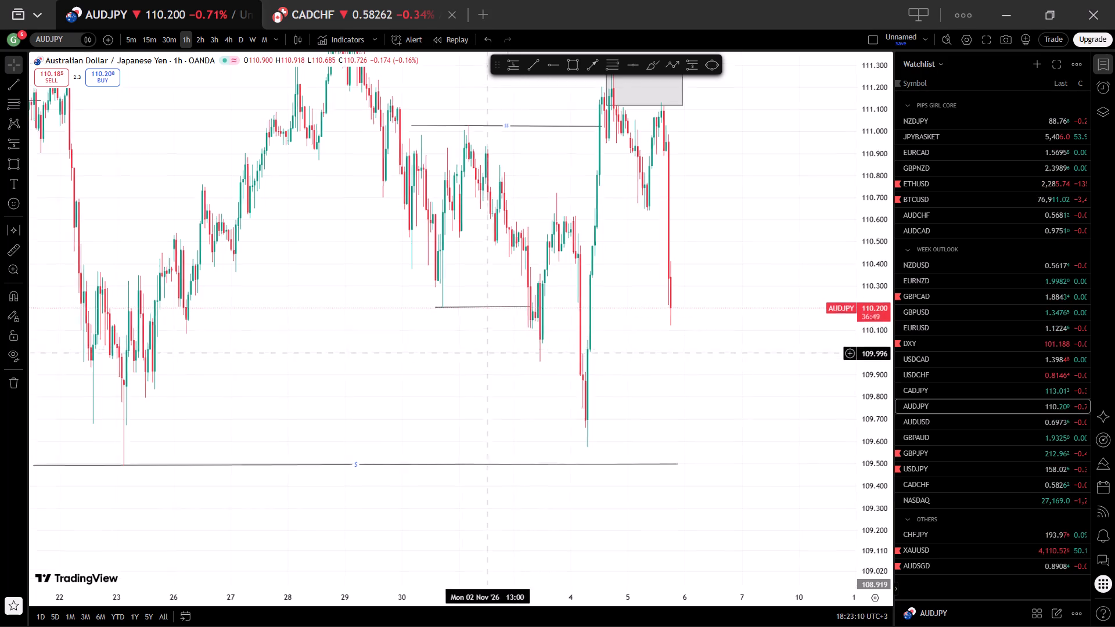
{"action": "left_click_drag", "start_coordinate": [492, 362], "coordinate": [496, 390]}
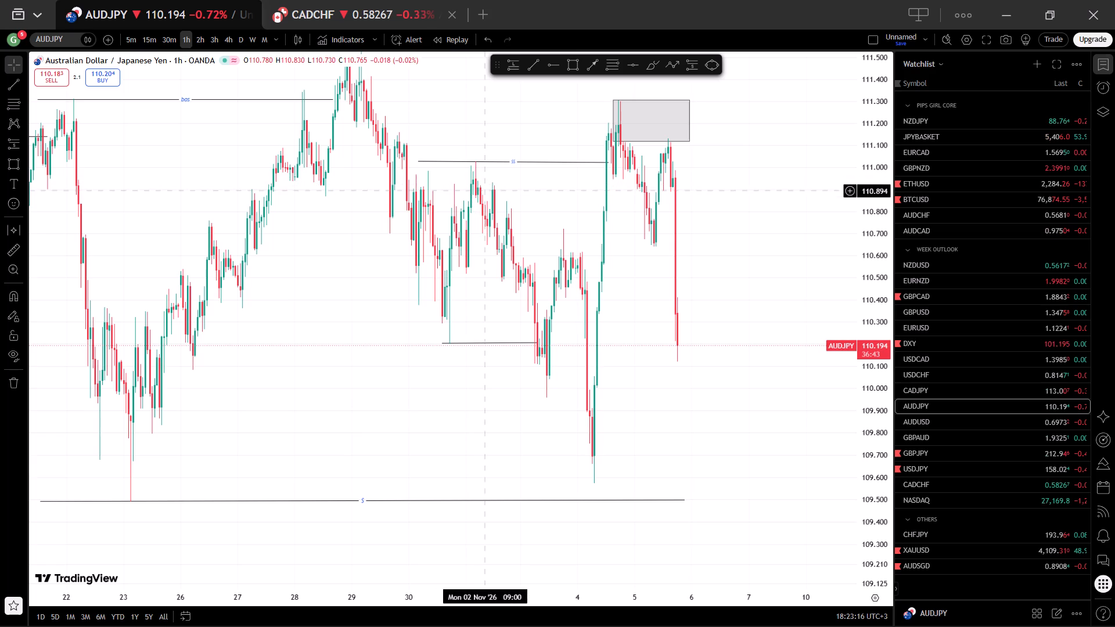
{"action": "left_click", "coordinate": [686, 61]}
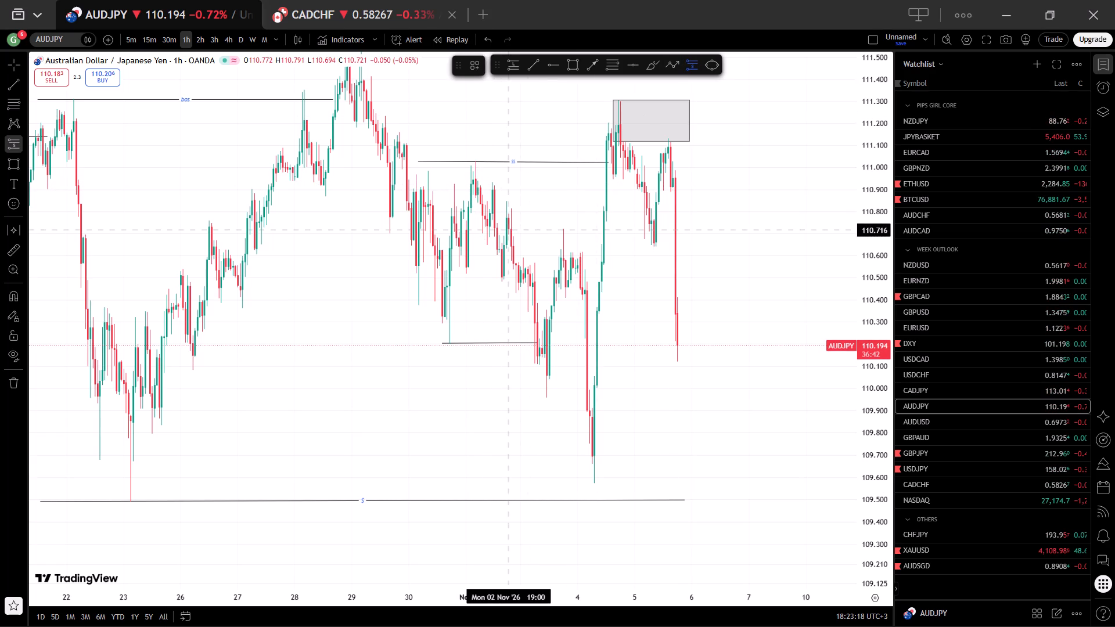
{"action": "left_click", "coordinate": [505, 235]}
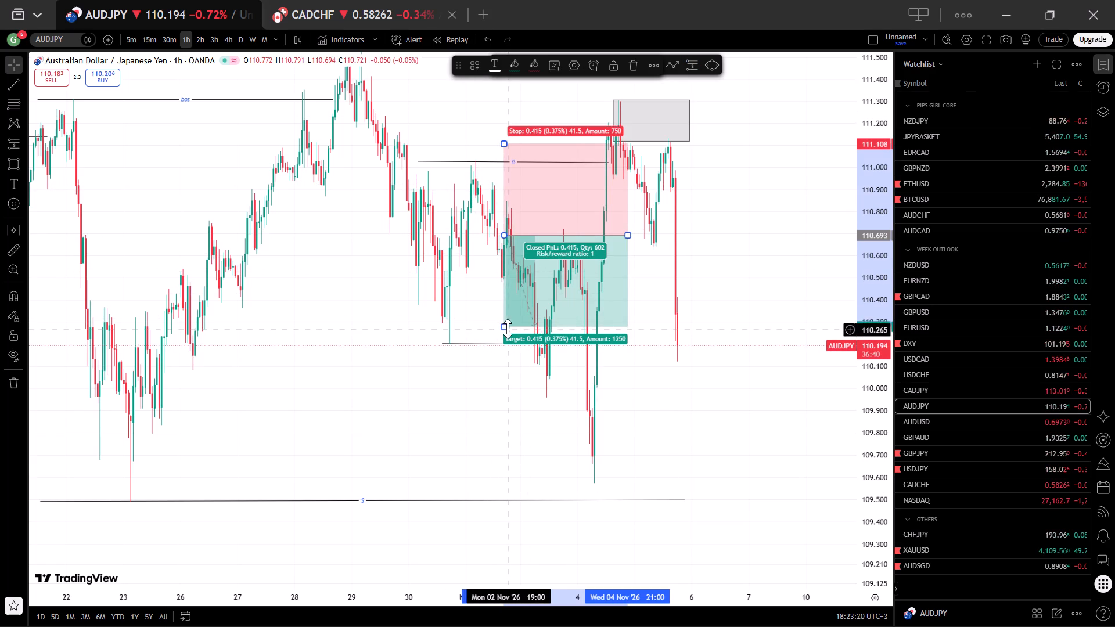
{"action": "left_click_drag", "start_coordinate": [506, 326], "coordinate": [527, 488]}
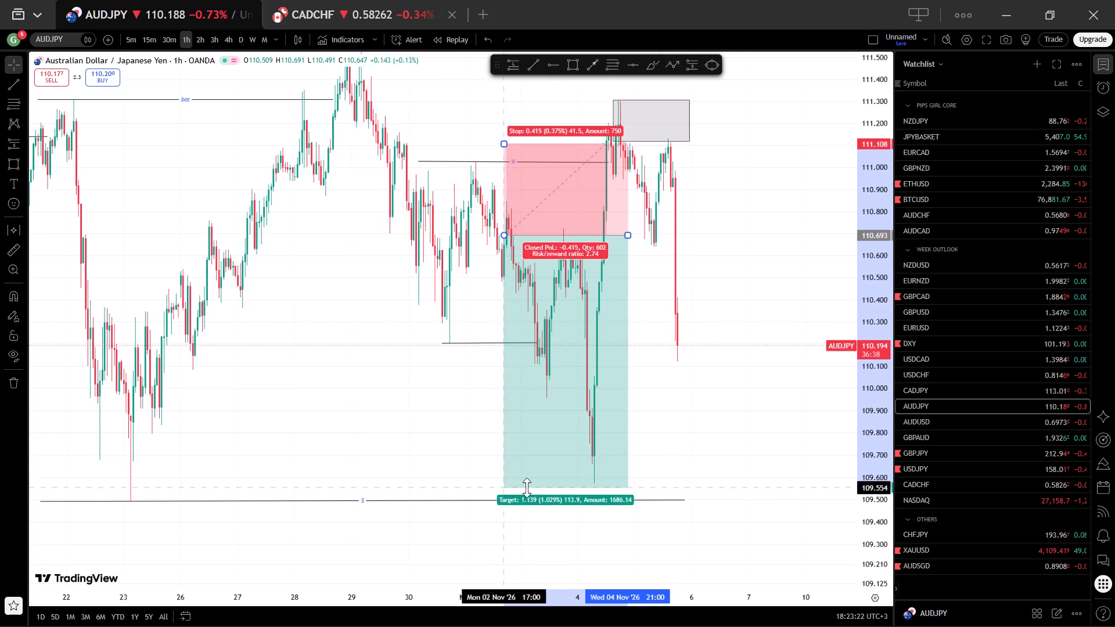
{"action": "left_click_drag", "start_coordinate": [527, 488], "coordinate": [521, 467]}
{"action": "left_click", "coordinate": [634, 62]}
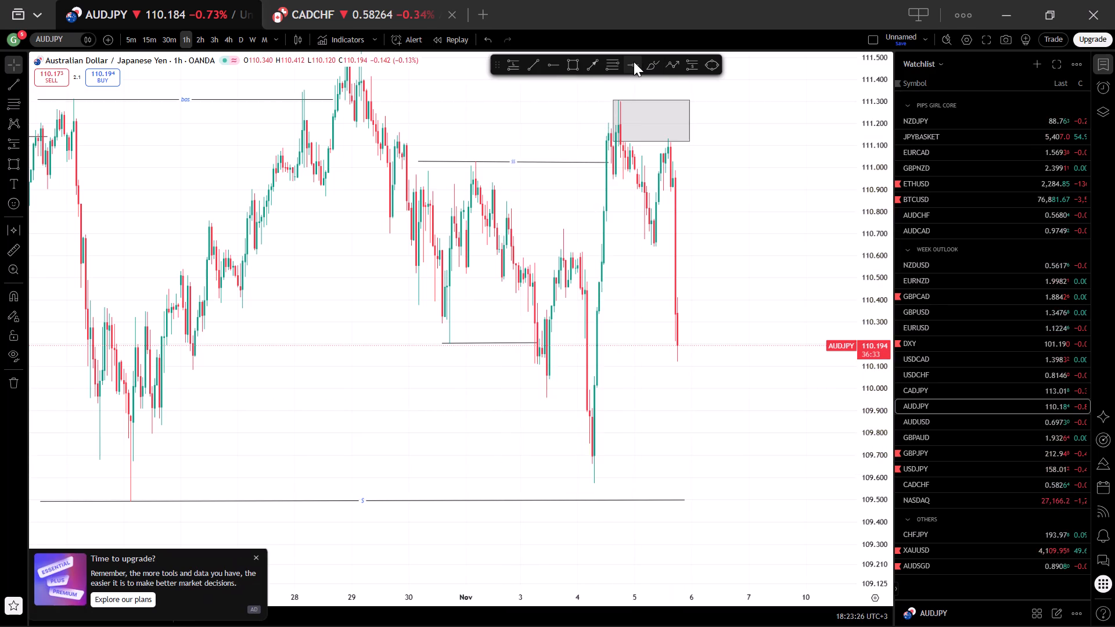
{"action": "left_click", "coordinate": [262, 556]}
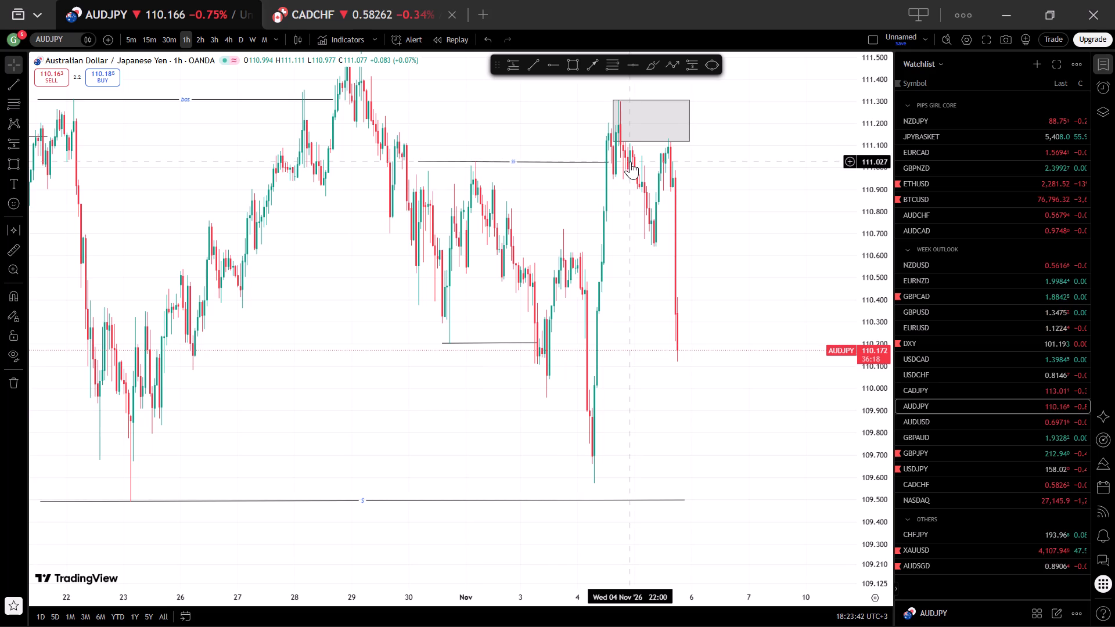
Draw a horizontal trend line under the 5 November swing low at about 110.645, from 00:00 to 17:00 that day.
{"action": "scroll", "coordinate": [801, 303], "scroll_direction": "up", "scroll_amount": 3}
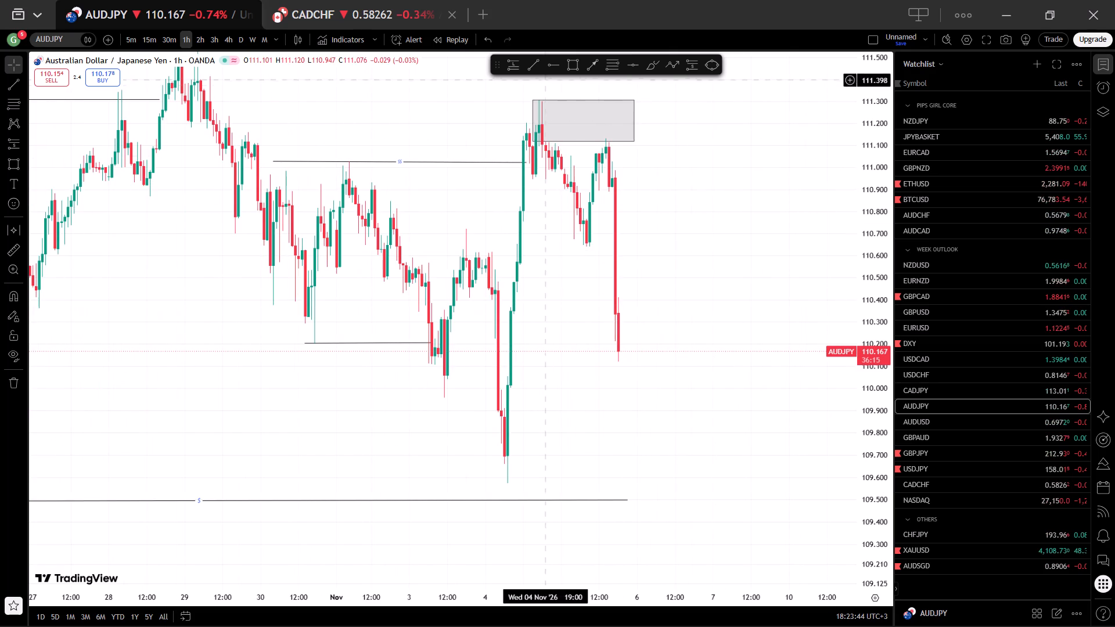
{"action": "left_click", "coordinate": [532, 65]}
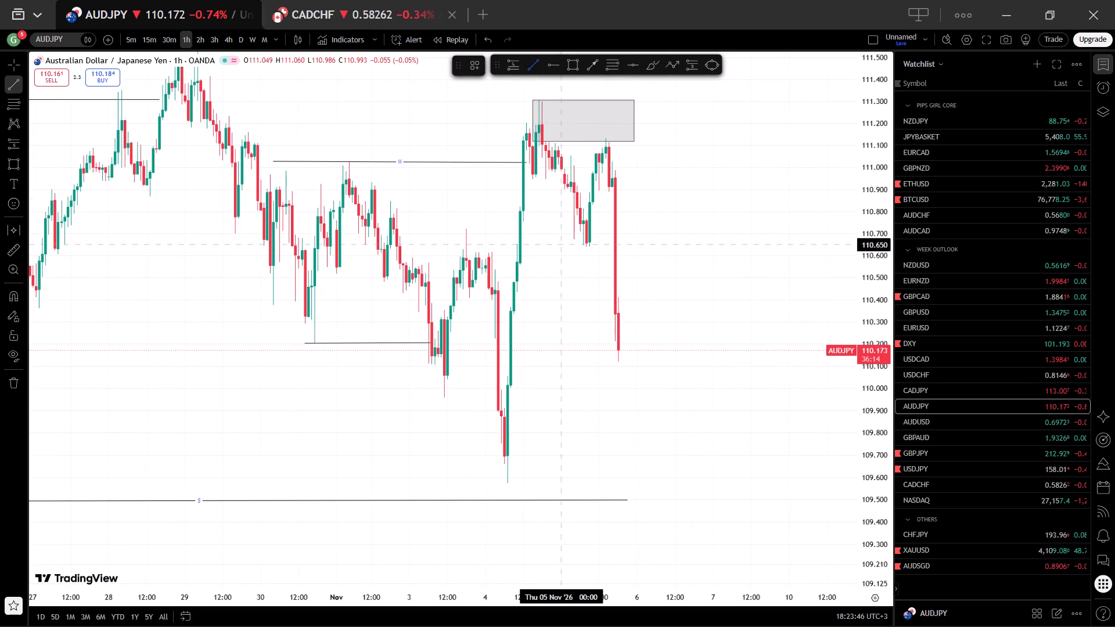
{"action": "left_click", "coordinate": [561, 246]}
{"action": "left_click", "coordinate": [614, 246]}
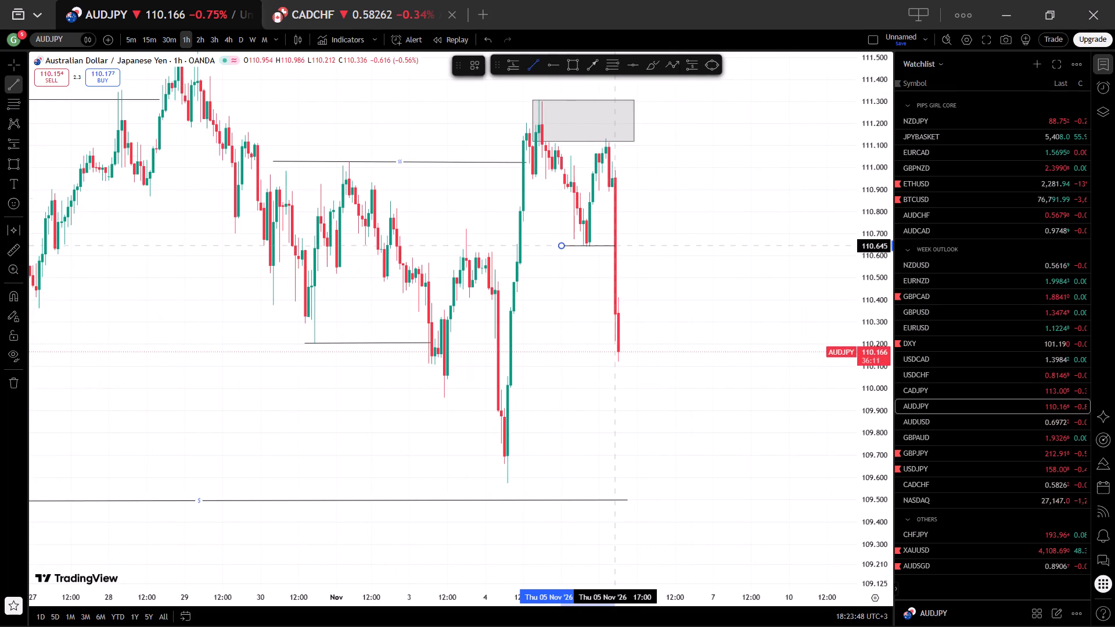
{"action": "left_click", "coordinate": [599, 268]}
On the AUDJPY 30-minute chart, shorten the latest supply zone so its later edge ends at about 16:00 on 5 November.
{"action": "left_click_drag", "start_coordinate": [573, 311], "coordinate": [375, 319]}
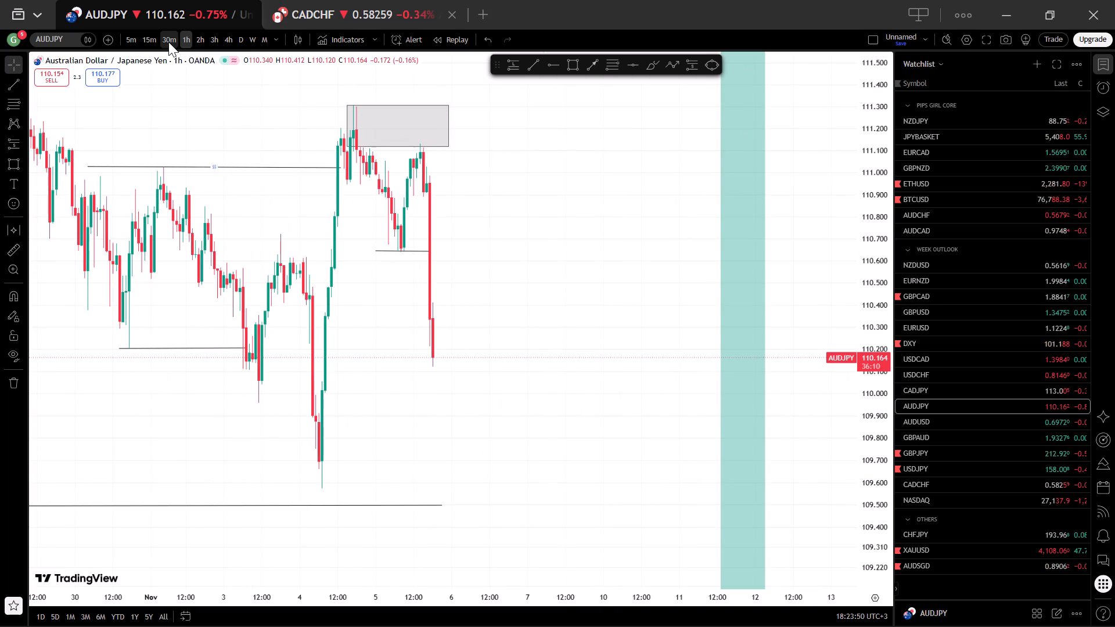
{"action": "left_click", "coordinate": [168, 42]}
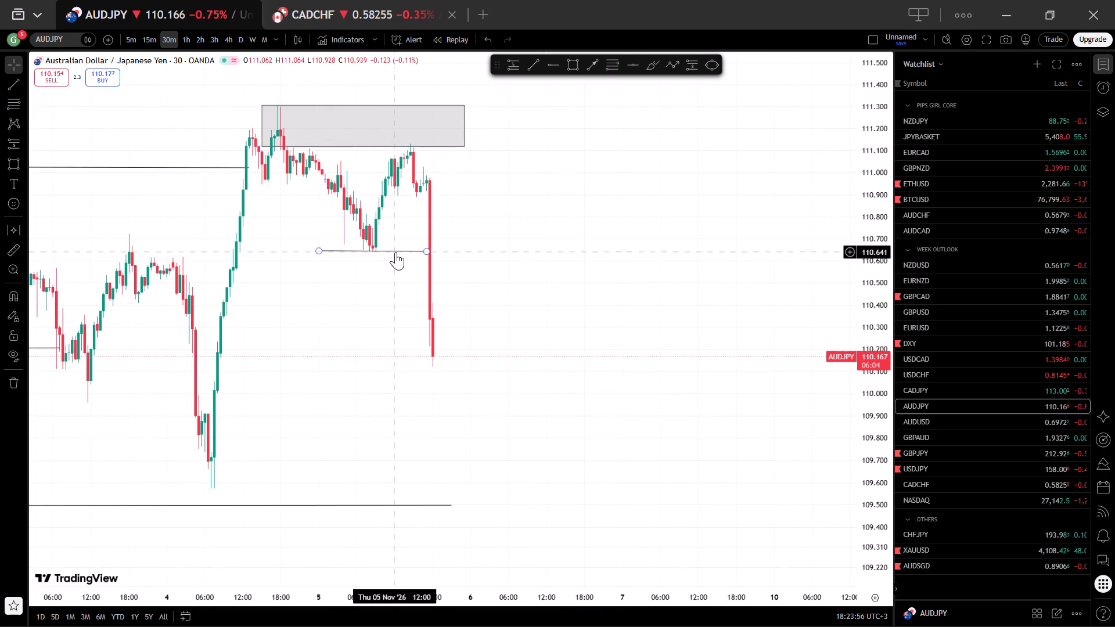
{"action": "left_click", "coordinate": [395, 250]}
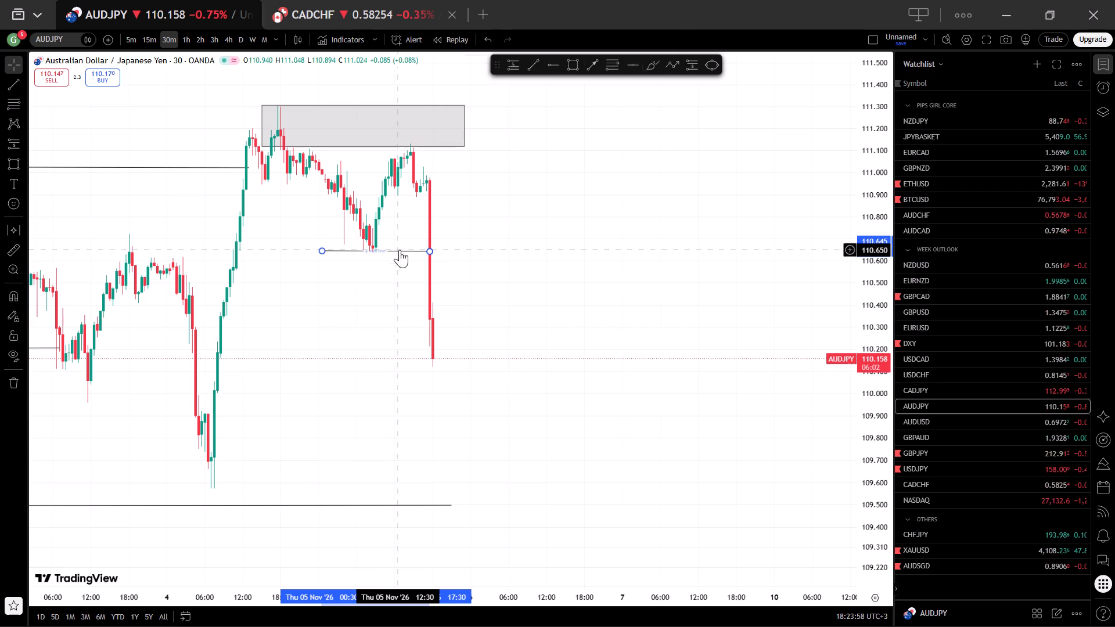
{"action": "left_click", "coordinate": [603, 147]}
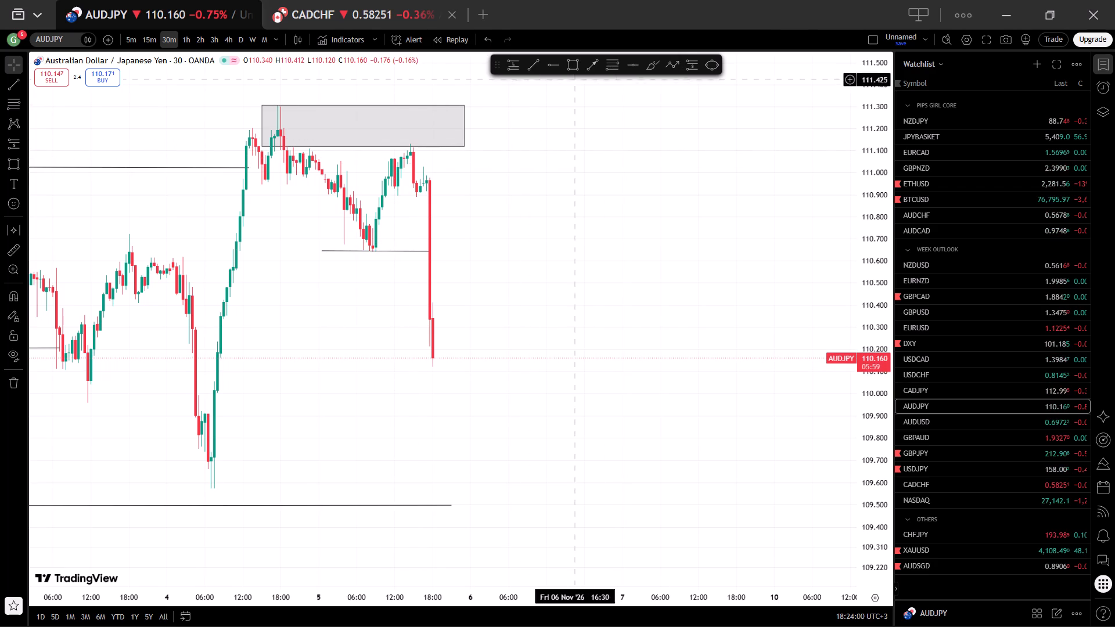
{"action": "left_click_drag", "start_coordinate": [462, 127], "coordinate": [420, 135]}
{"action": "left_click", "coordinate": [585, 167]}
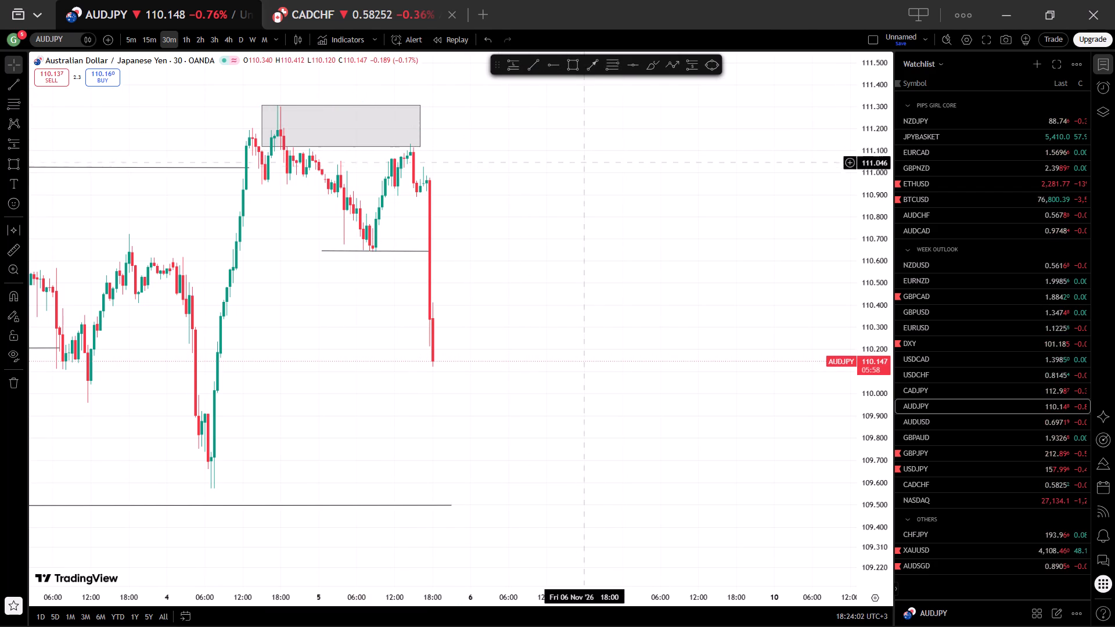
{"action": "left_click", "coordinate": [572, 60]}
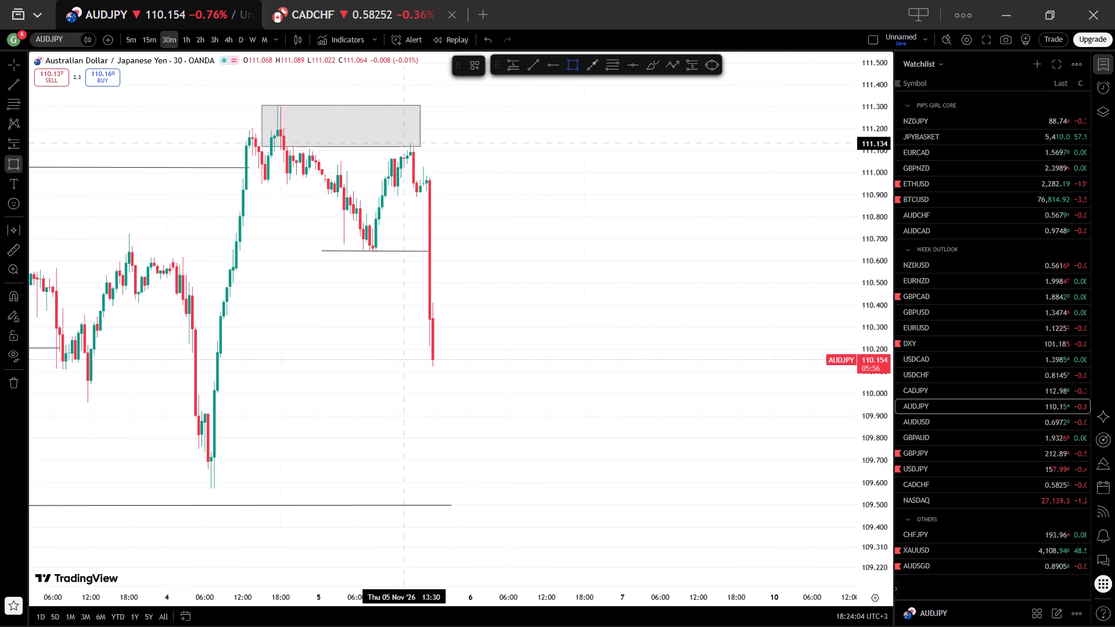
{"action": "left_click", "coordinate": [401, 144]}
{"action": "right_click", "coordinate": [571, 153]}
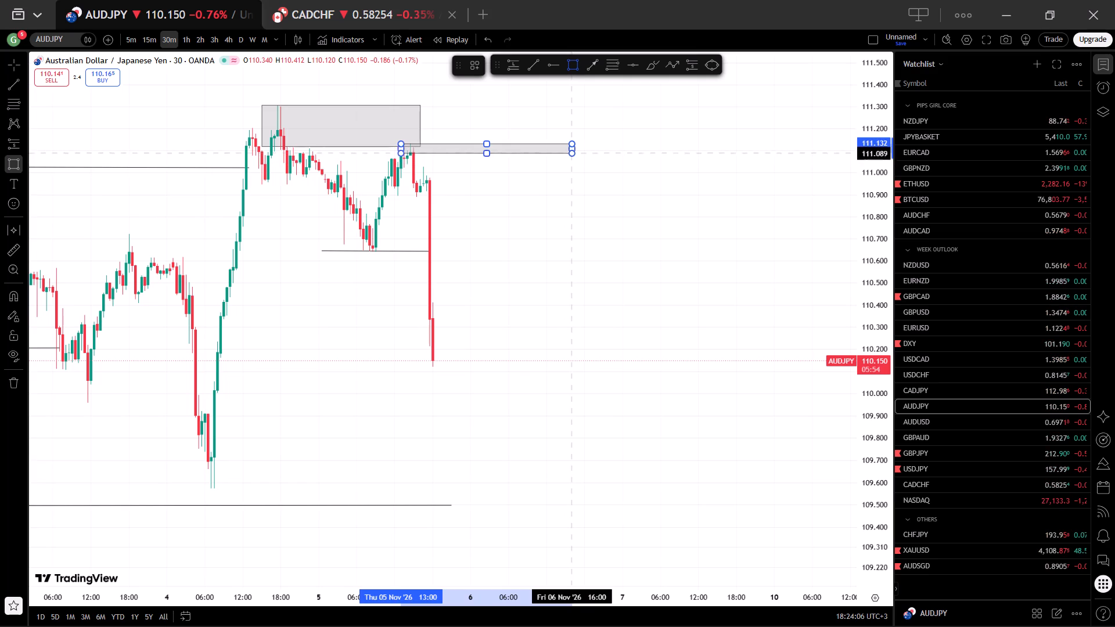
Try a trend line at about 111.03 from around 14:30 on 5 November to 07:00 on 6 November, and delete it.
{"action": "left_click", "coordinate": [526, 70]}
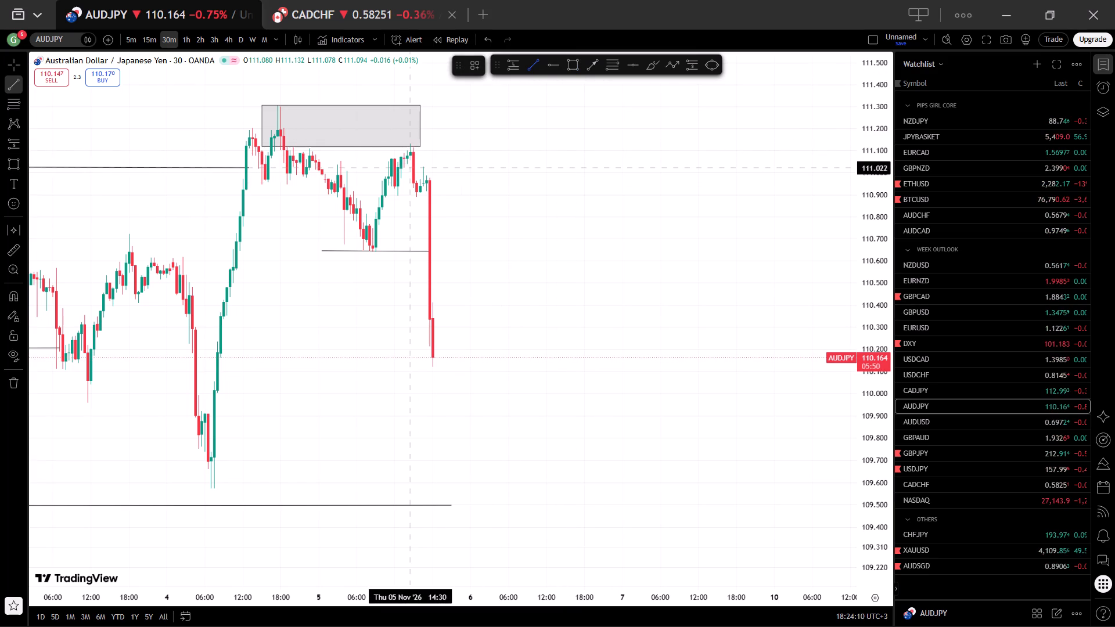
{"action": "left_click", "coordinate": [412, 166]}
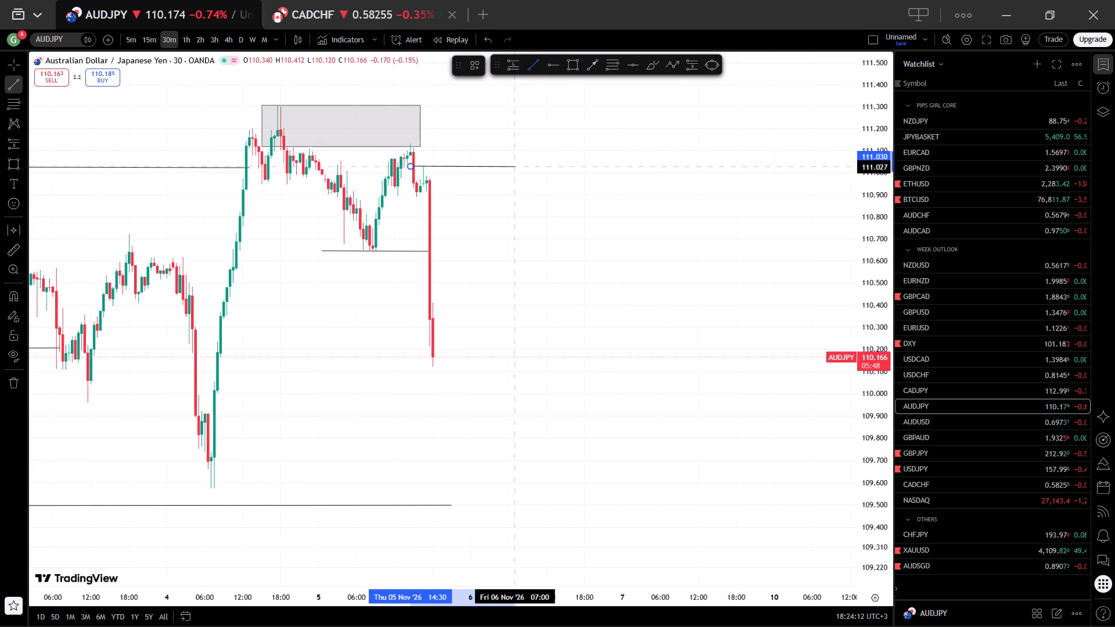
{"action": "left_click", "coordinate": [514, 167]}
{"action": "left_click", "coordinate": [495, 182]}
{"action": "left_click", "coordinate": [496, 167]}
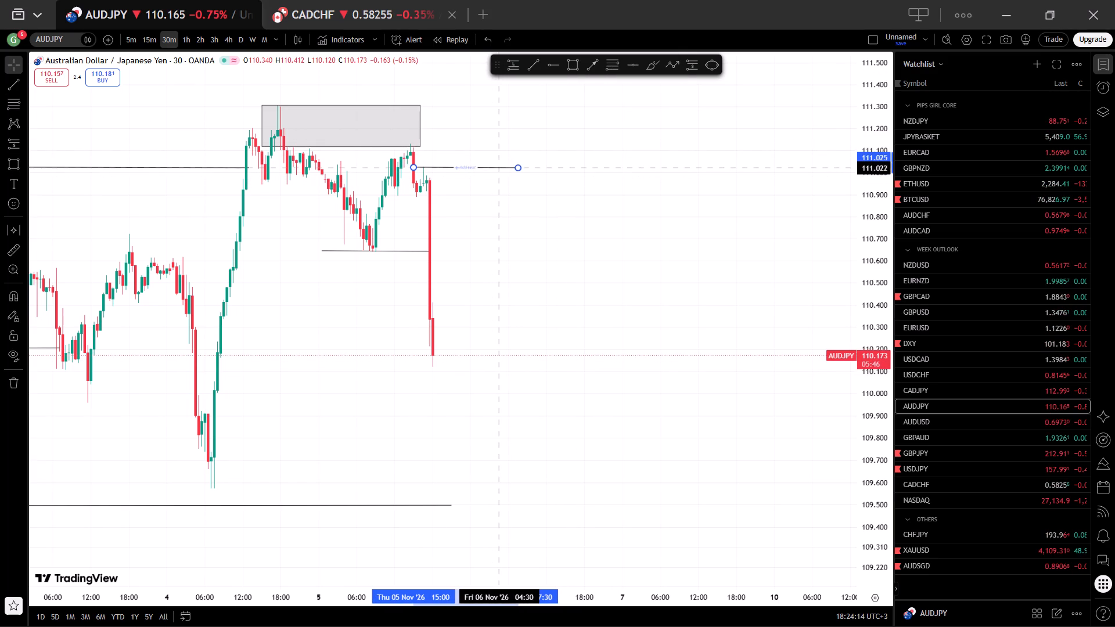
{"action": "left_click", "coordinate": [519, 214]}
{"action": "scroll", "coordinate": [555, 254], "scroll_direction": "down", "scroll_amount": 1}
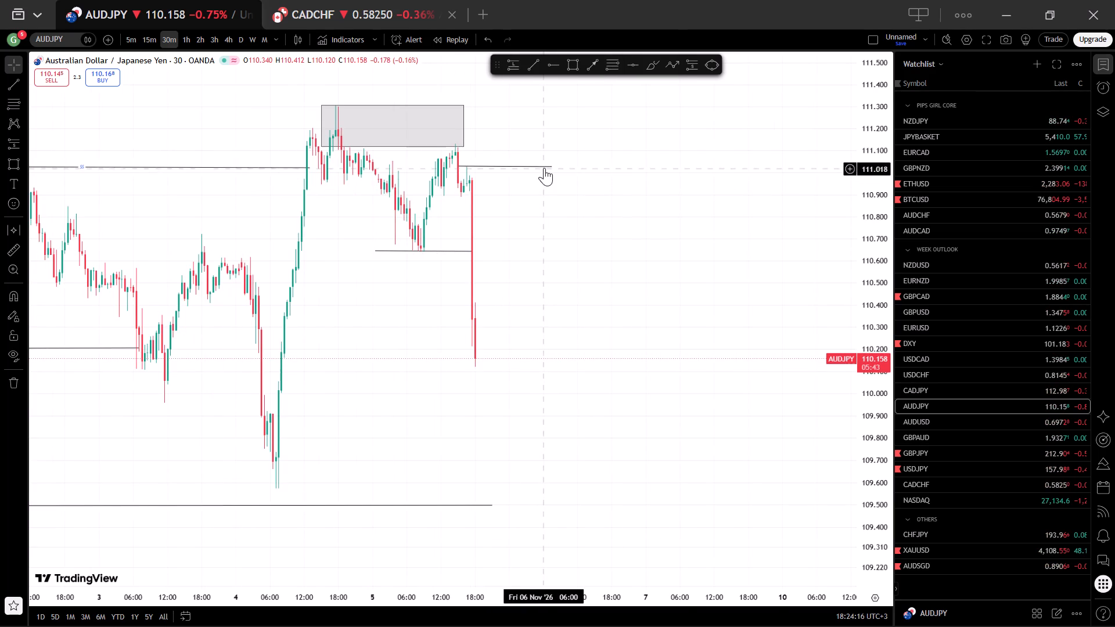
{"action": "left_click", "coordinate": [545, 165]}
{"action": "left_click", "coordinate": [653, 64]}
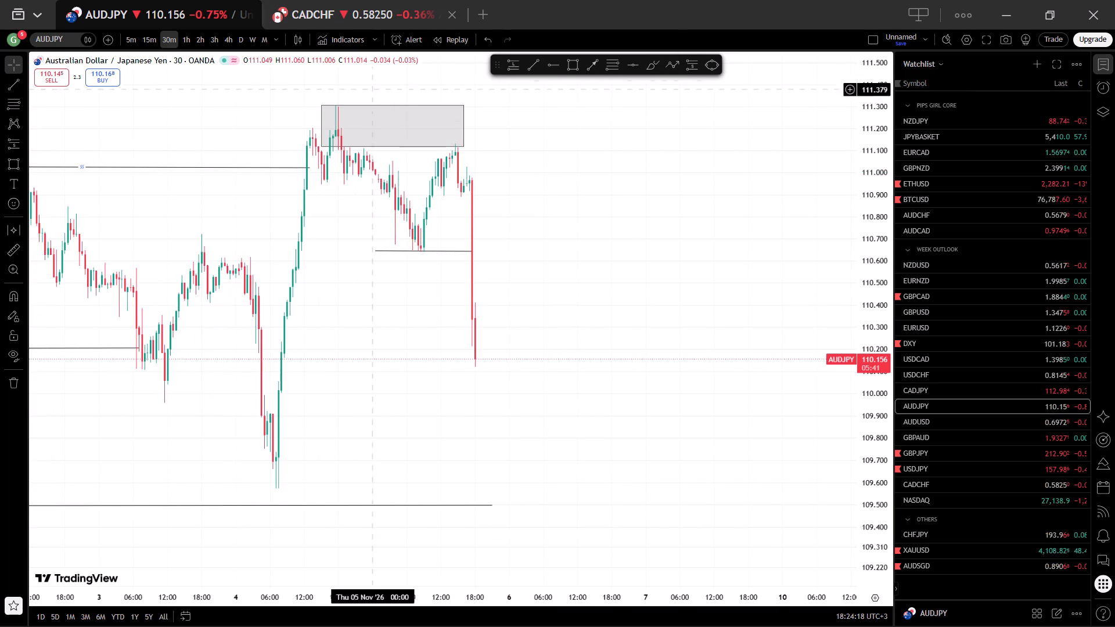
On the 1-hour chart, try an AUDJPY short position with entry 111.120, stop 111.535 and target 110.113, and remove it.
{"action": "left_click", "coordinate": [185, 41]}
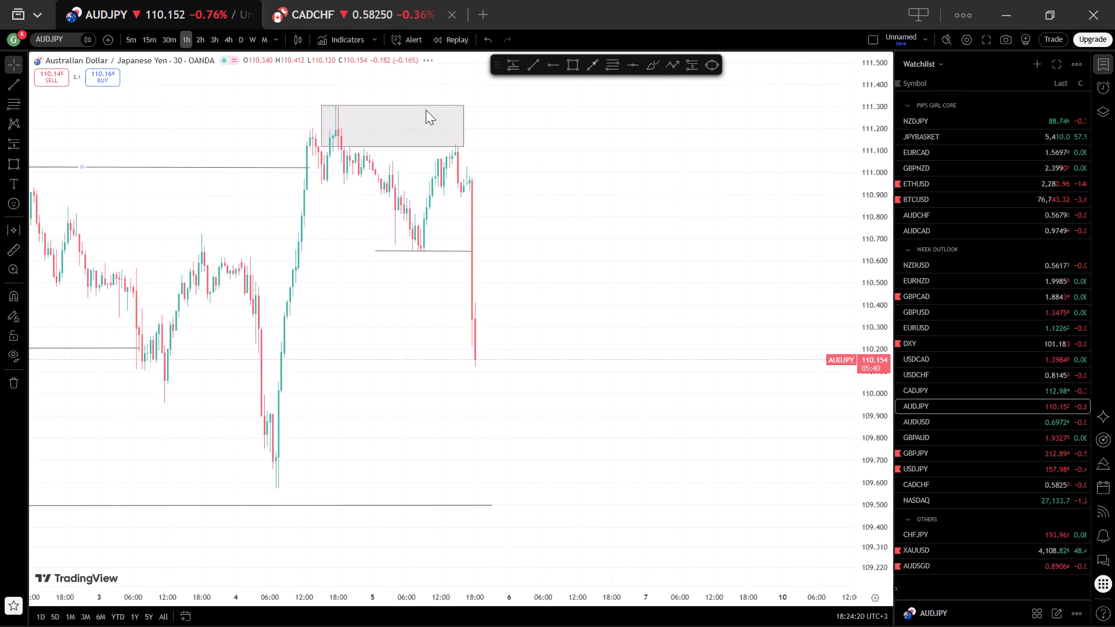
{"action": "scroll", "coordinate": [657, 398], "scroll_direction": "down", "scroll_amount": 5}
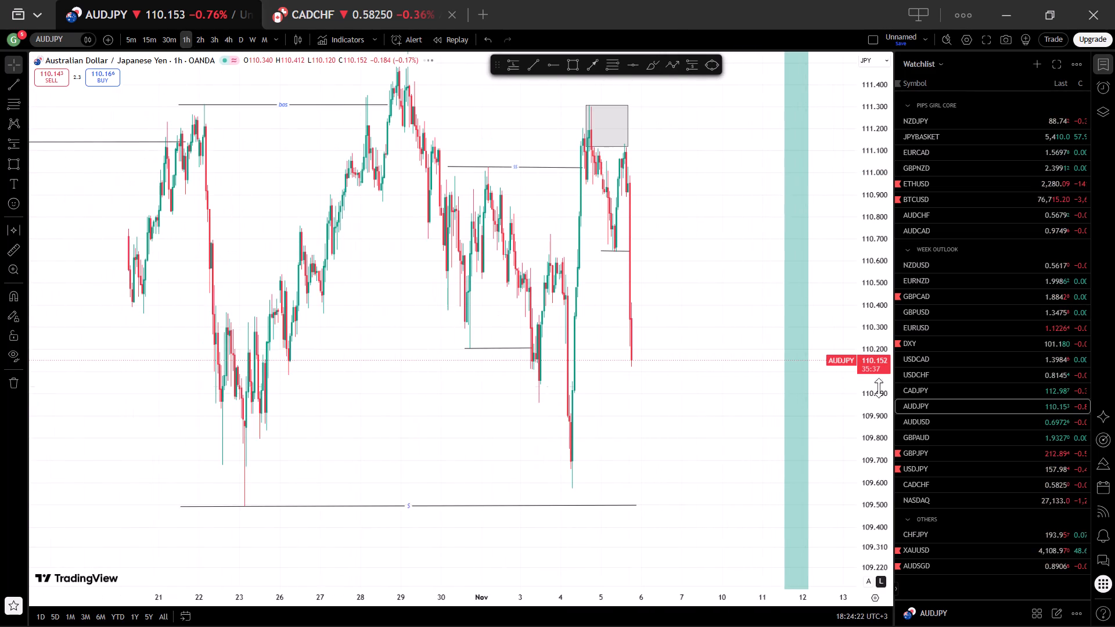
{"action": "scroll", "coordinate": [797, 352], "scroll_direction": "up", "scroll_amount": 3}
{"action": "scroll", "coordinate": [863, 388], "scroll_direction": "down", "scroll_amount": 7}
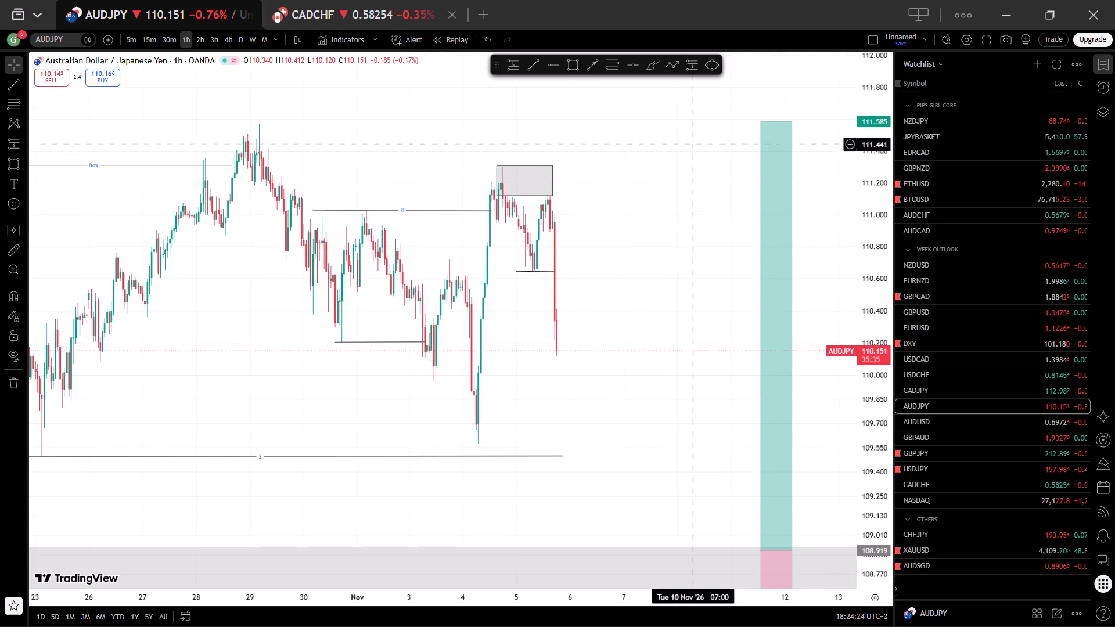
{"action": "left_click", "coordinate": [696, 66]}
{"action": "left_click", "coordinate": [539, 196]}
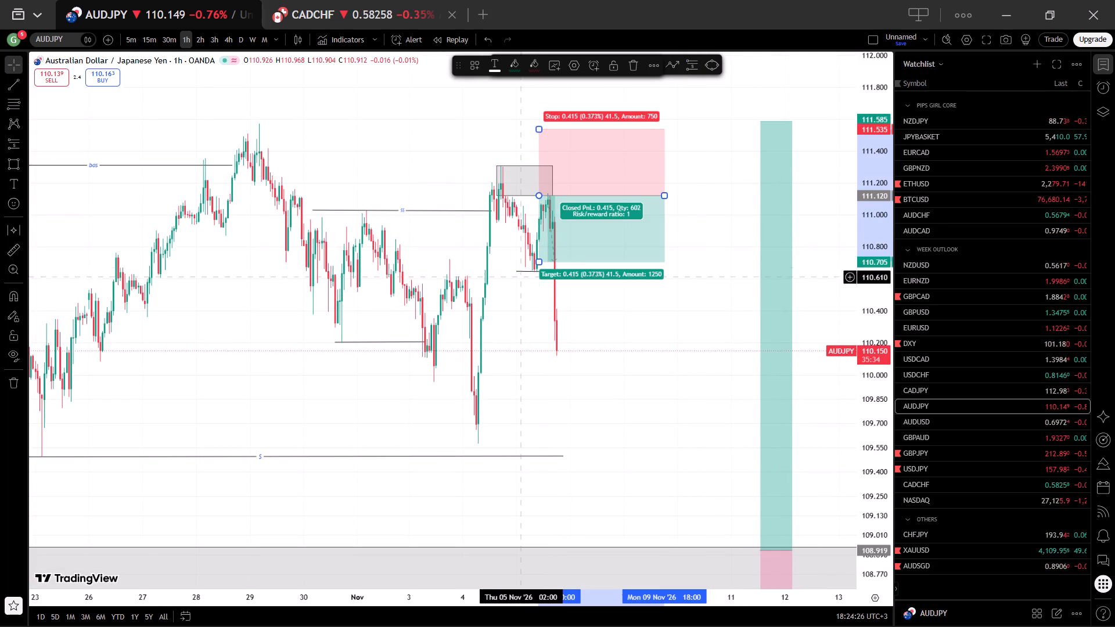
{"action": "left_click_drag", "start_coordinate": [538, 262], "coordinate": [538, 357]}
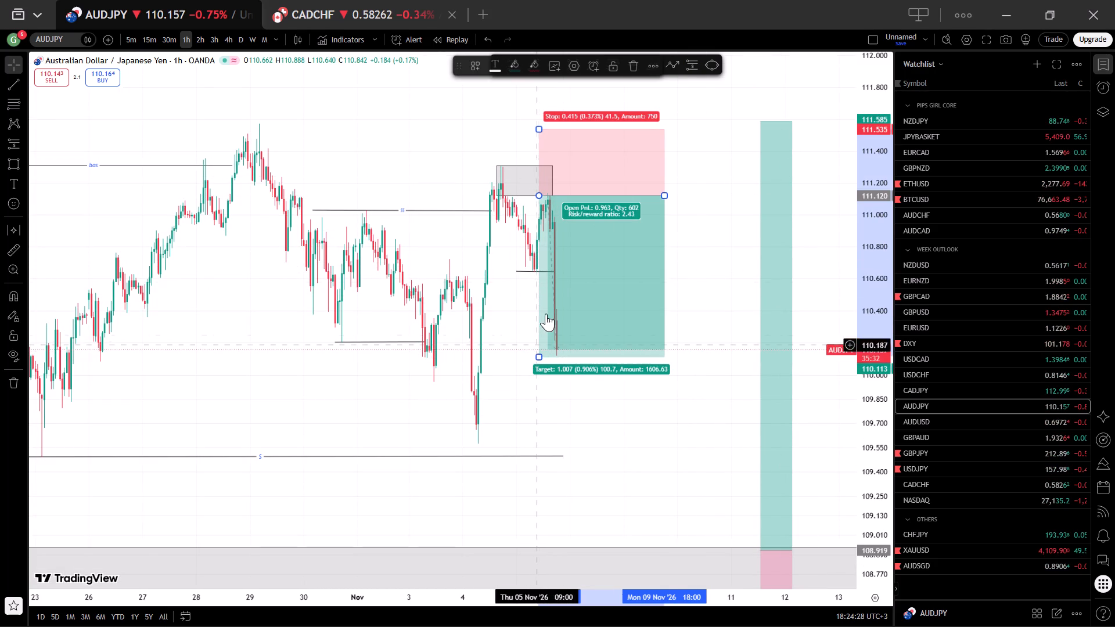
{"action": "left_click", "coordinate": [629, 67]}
View the AUDJPY 4-hour chart from October onward, including the large demand zone and its long position.
{"action": "scroll", "coordinate": [524, 280], "scroll_direction": "down", "scroll_amount": 3}
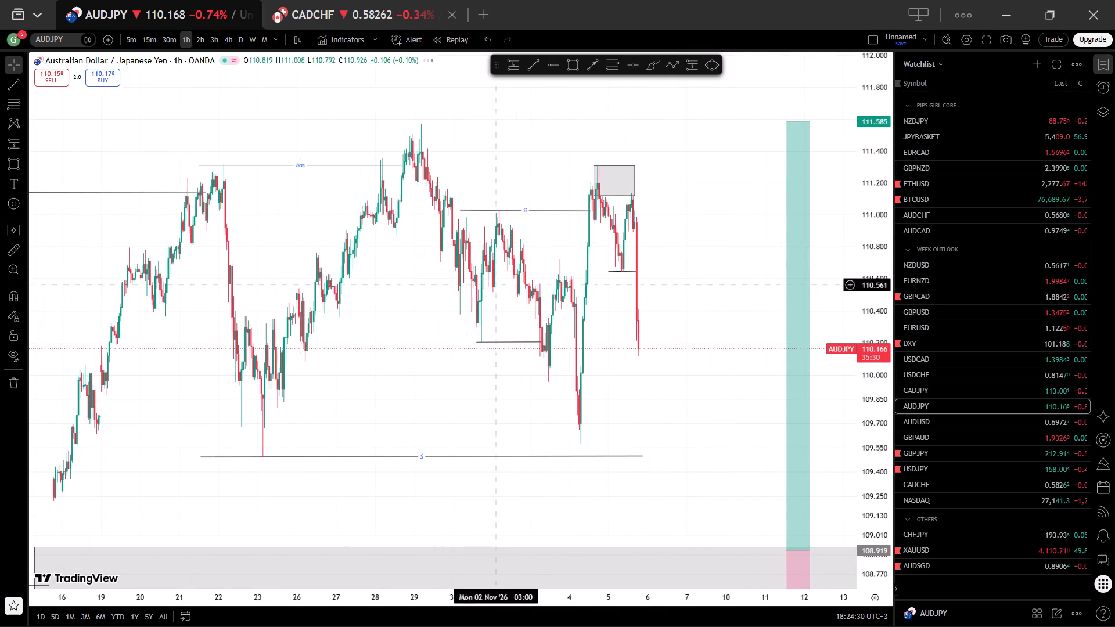
{"action": "left_click", "coordinate": [232, 35]}
{"action": "scroll", "coordinate": [547, 290], "scroll_direction": "up", "scroll_amount": 5}
{"action": "scroll", "coordinate": [862, 437], "scroll_direction": "down", "scroll_amount": 9}
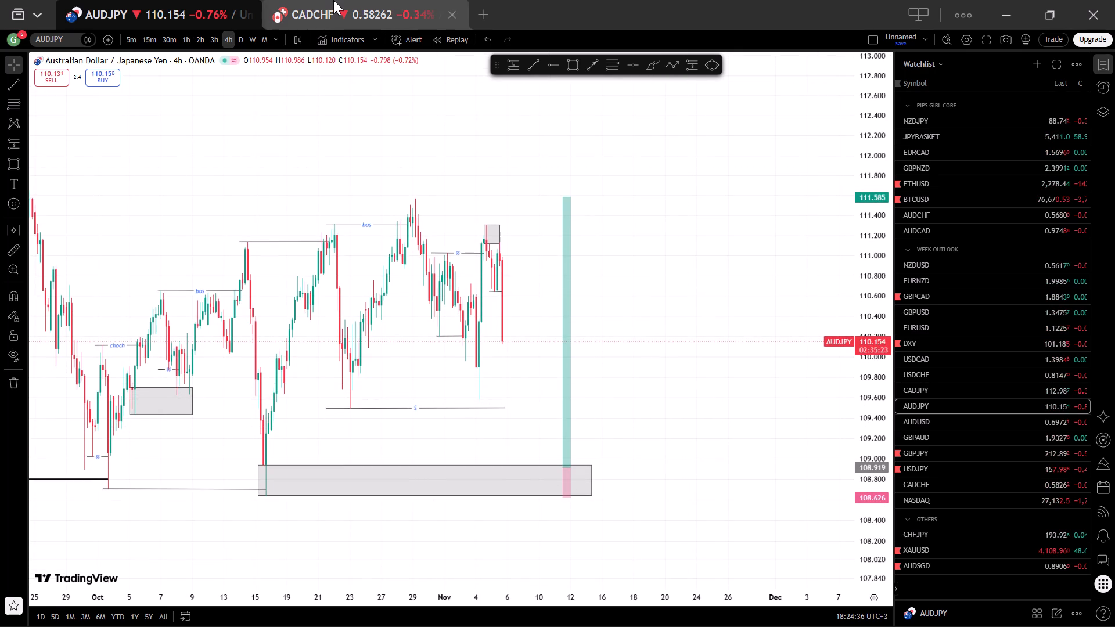
Review CADCHF on the 4-hour chart, and trace its 15-minute price action back to early October around the swing lows.
{"action": "left_click", "coordinate": [289, 0]}
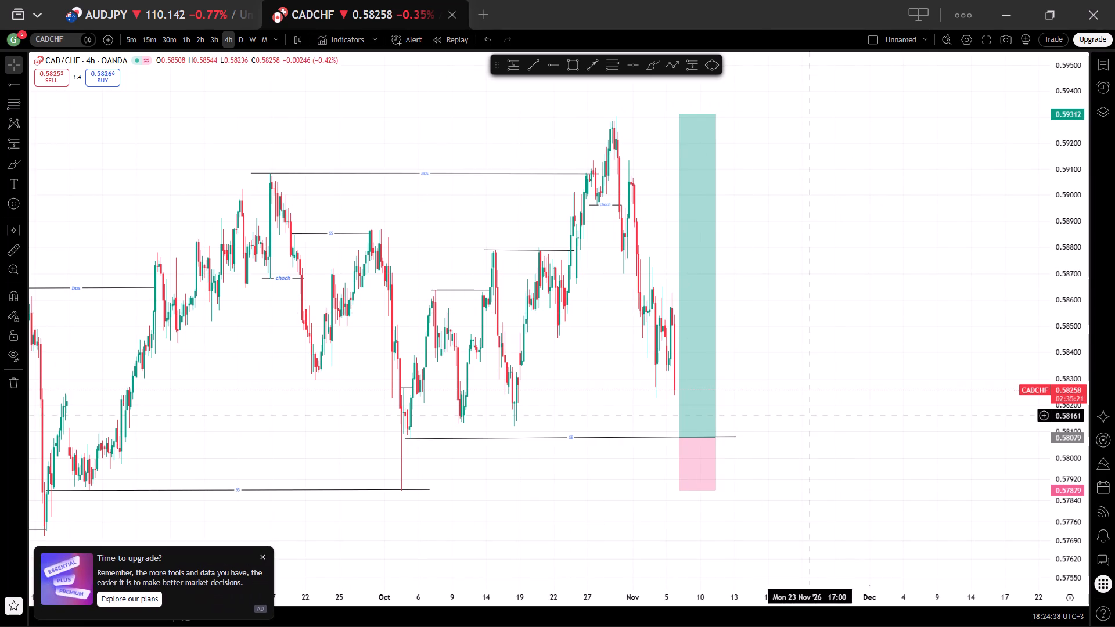
{"action": "left_click_drag", "start_coordinate": [813, 420], "coordinate": [848, 371]}
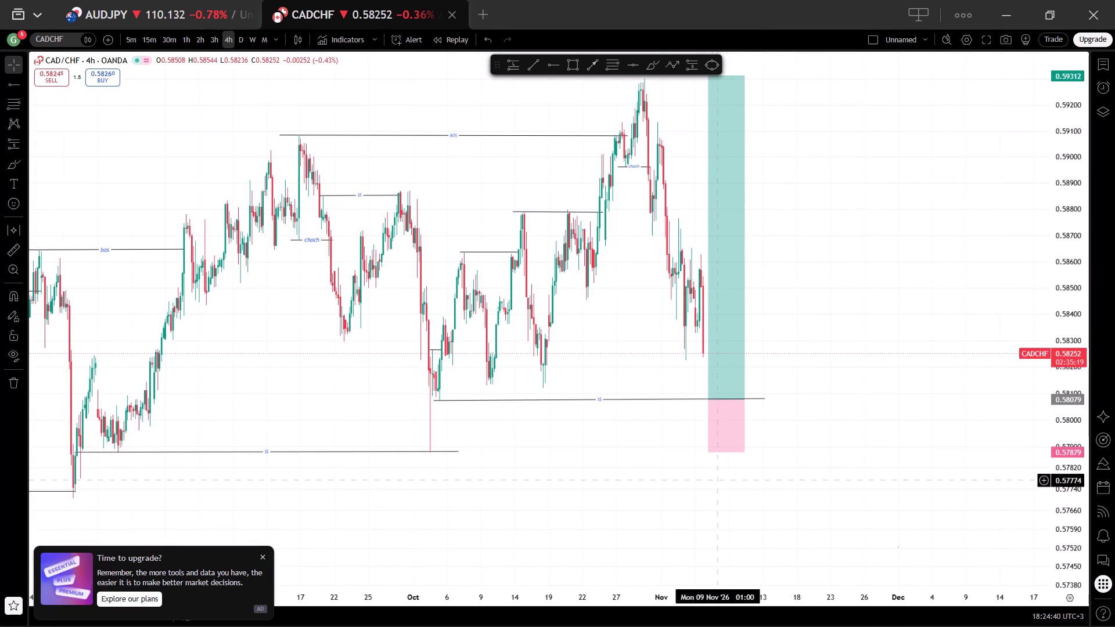
{"action": "scroll", "coordinate": [508, 475], "scroll_direction": "down", "scroll_amount": 2}
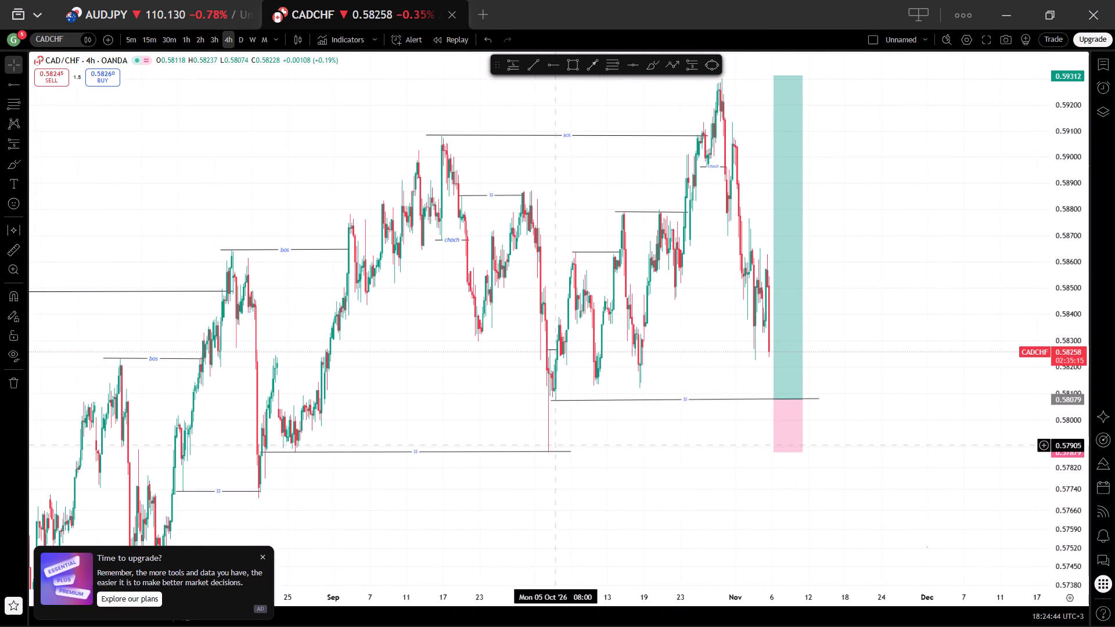
{"action": "left_click", "coordinate": [153, 38]}
{"action": "scroll", "coordinate": [403, 269], "scroll_direction": "down", "scroll_amount": 4}
{"action": "left_click_drag", "start_coordinate": [474, 433], "coordinate": [849, 455]}
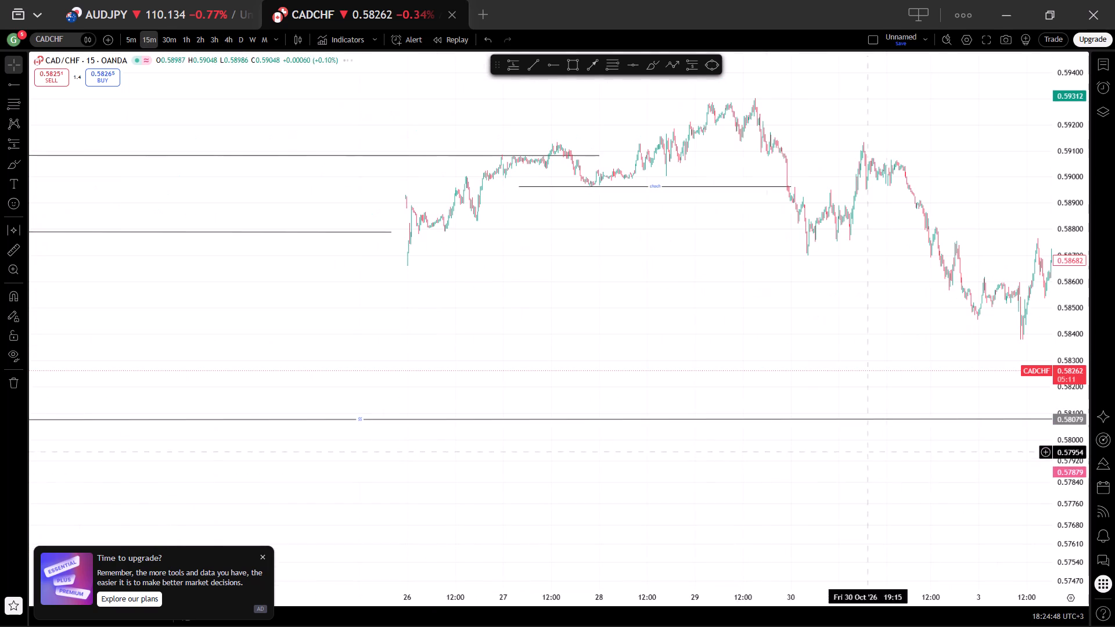
{"action": "left_click_drag", "start_coordinate": [365, 499], "coordinate": [847, 487]}
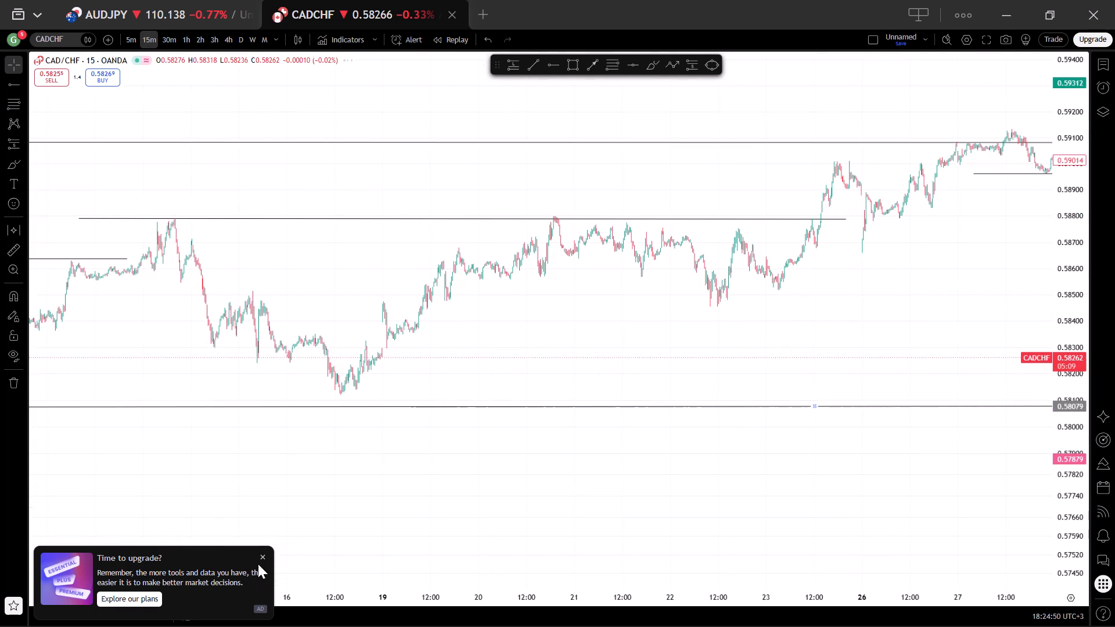
{"action": "left_click", "coordinate": [265, 556]}
{"action": "left_click_drag", "start_coordinate": [263, 512], "coordinate": [850, 507]}
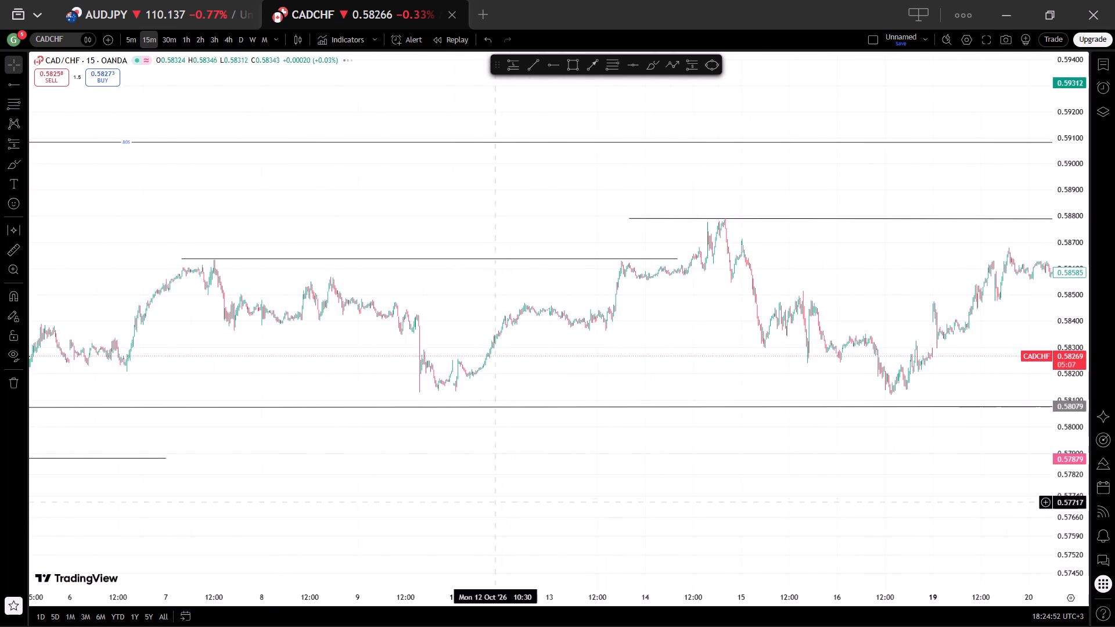
{"action": "left_click_drag", "start_coordinate": [440, 485], "coordinate": [909, 480]}
{"action": "scroll", "coordinate": [503, 445], "scroll_direction": "up", "scroll_amount": 2}
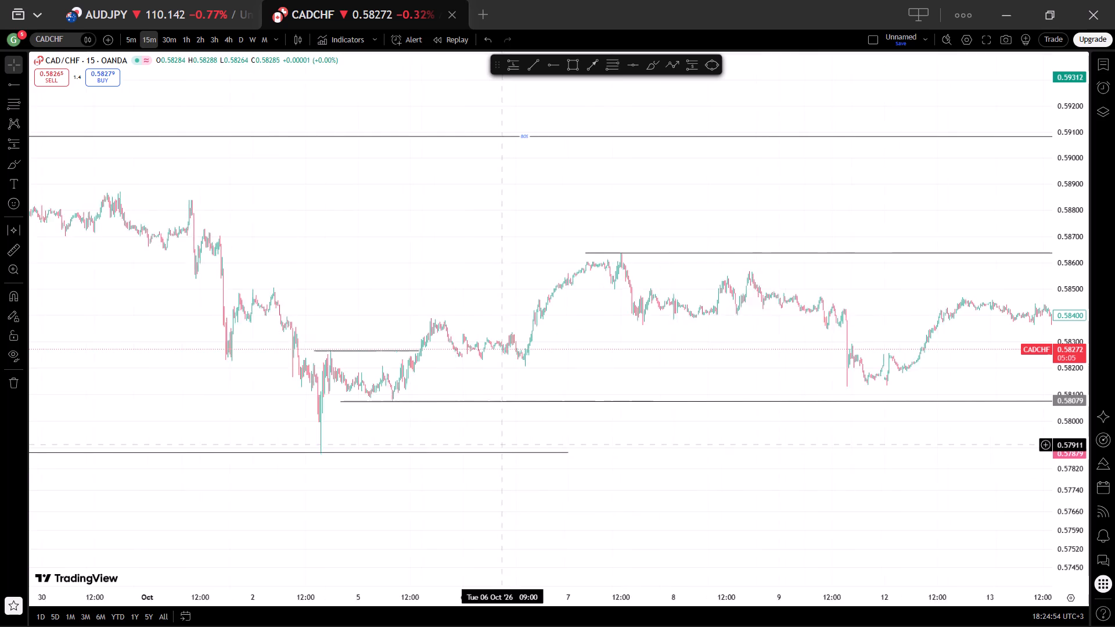
{"action": "scroll", "coordinate": [503, 445], "scroll_direction": "up", "scroll_amount": 2}
{"action": "left_click_drag", "start_coordinate": [123, 536], "coordinate": [386, 505]}
Examine CADCHF on the 30-minute chart from early October to the long position, and return to the 4-hour chart.
{"action": "left_click", "coordinate": [170, 37]}
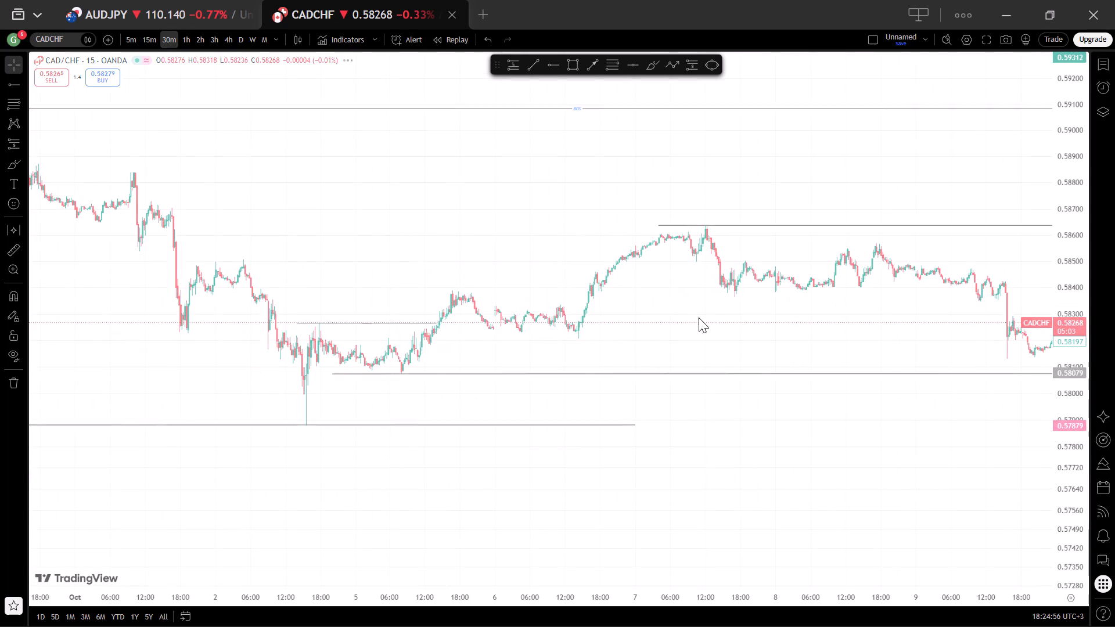
{"action": "left_click_drag", "start_coordinate": [902, 452], "coordinate": [420, 476]}
{"action": "left_click_drag", "start_coordinate": [452, 460], "coordinate": [493, 462]}
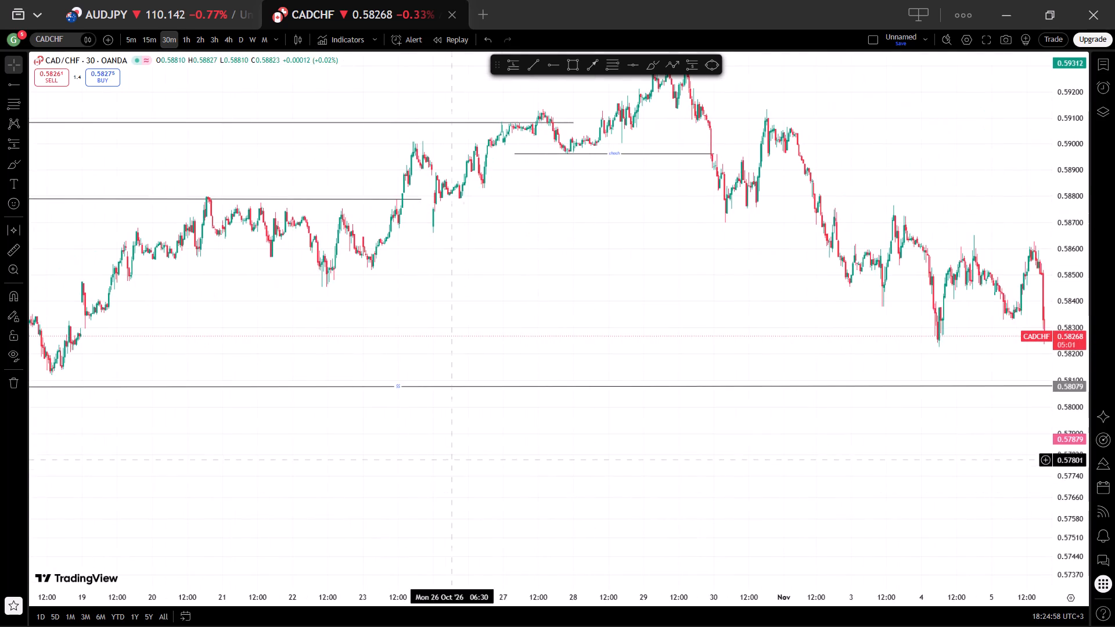
{"action": "left_click_drag", "start_coordinate": [493, 462], "coordinate": [1055, 458]}
{"action": "left_click_drag", "start_coordinate": [524, 479], "coordinate": [1073, 481]}
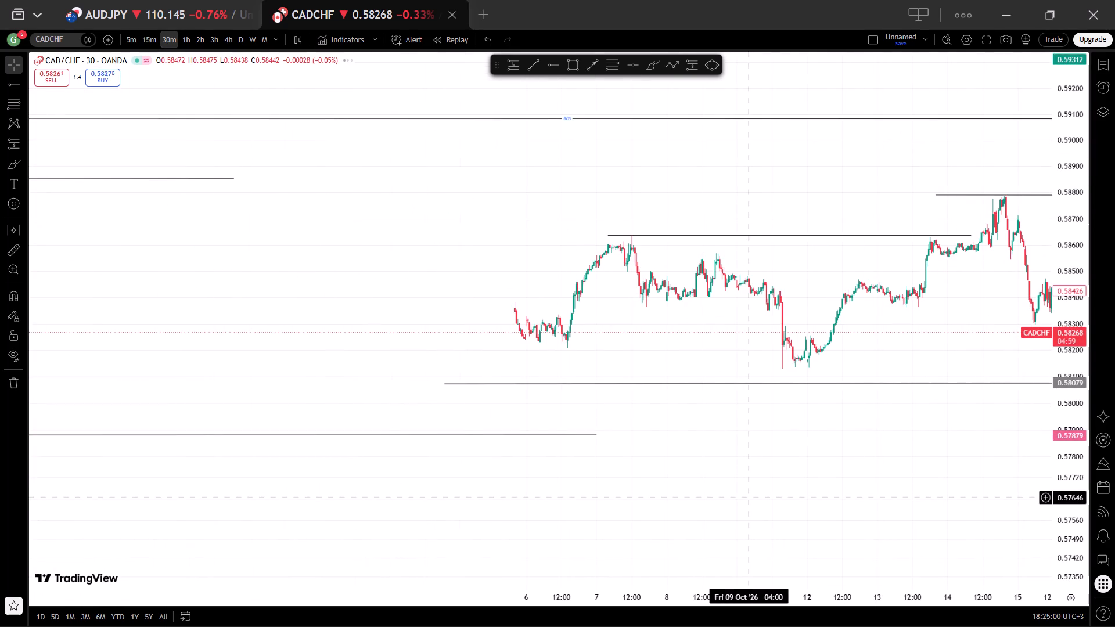
{"action": "left_click_drag", "start_coordinate": [913, 433], "coordinate": [713, 405]}
{"action": "left_click_drag", "start_coordinate": [925, 420], "coordinate": [921, 420]}
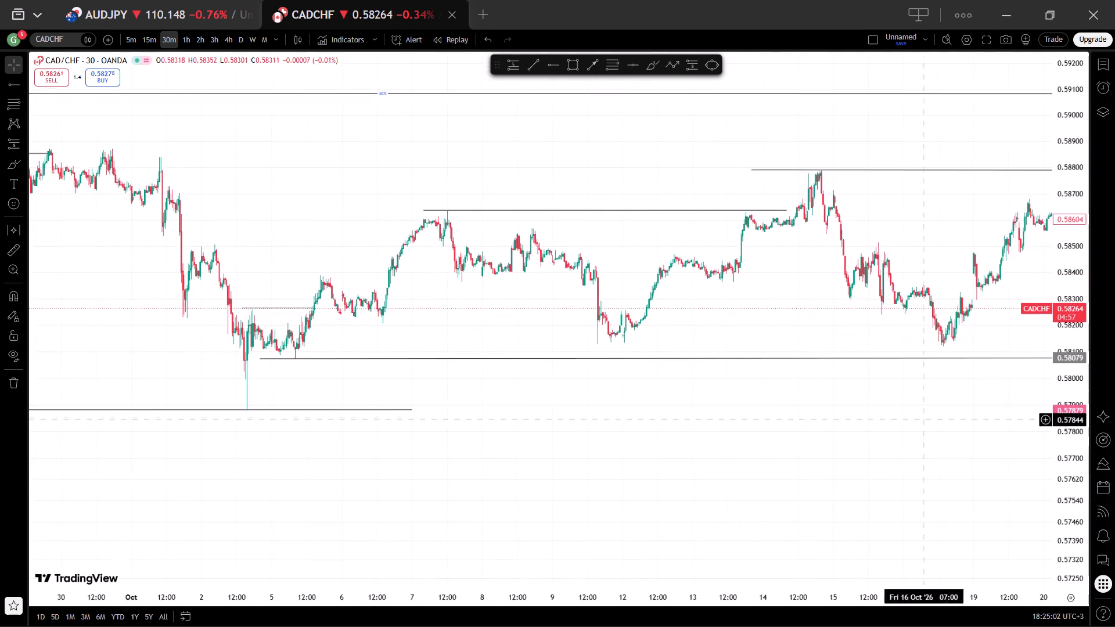
{"action": "left_click_drag", "start_coordinate": [921, 420], "coordinate": [412, 417]}
{"action": "left_click_drag", "start_coordinate": [853, 437], "coordinate": [286, 435]}
{"action": "left_click_drag", "start_coordinate": [736, 421], "coordinate": [390, 417]}
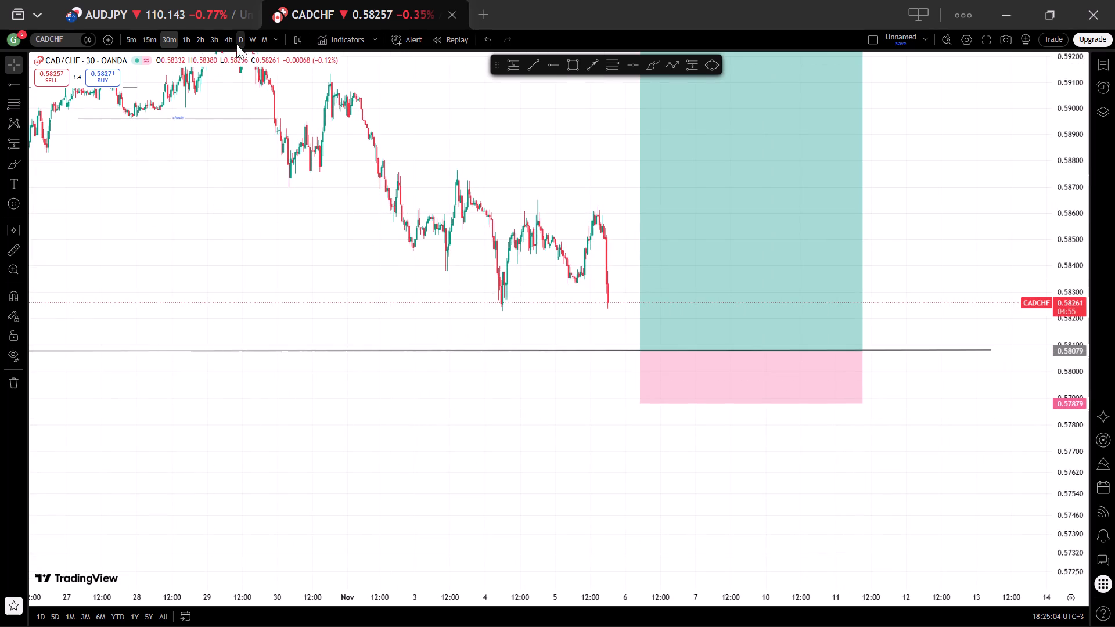
{"action": "left_click", "coordinate": [225, 42]}
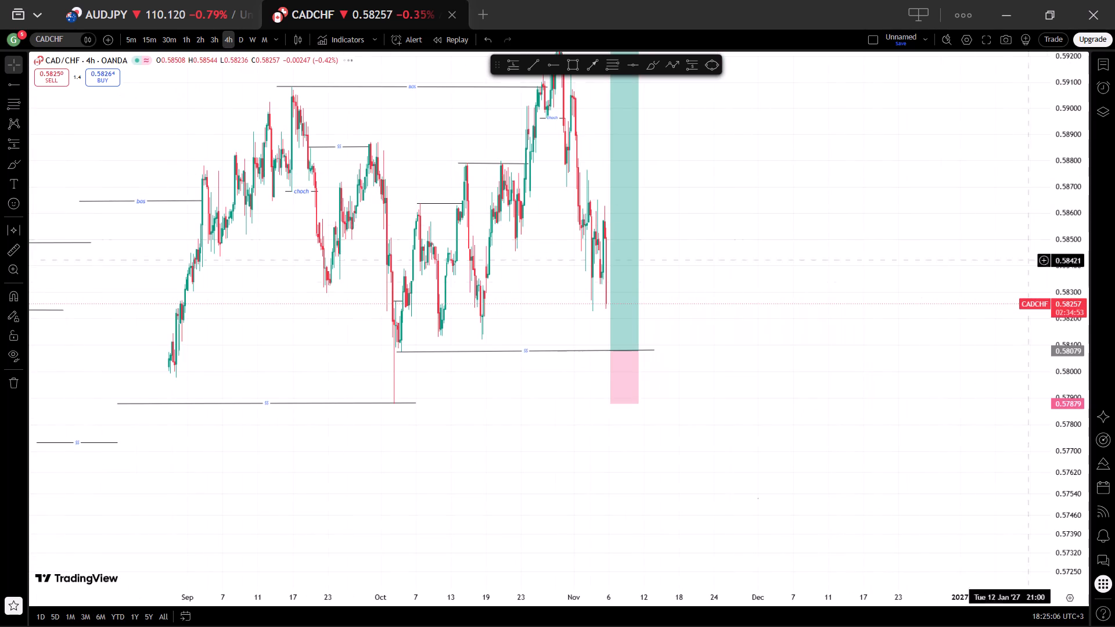
{"action": "scroll", "coordinate": [1051, 313], "scroll_direction": "down", "scroll_amount": 5}
{"action": "left_click_drag", "start_coordinate": [697, 199], "coordinate": [744, 287]}
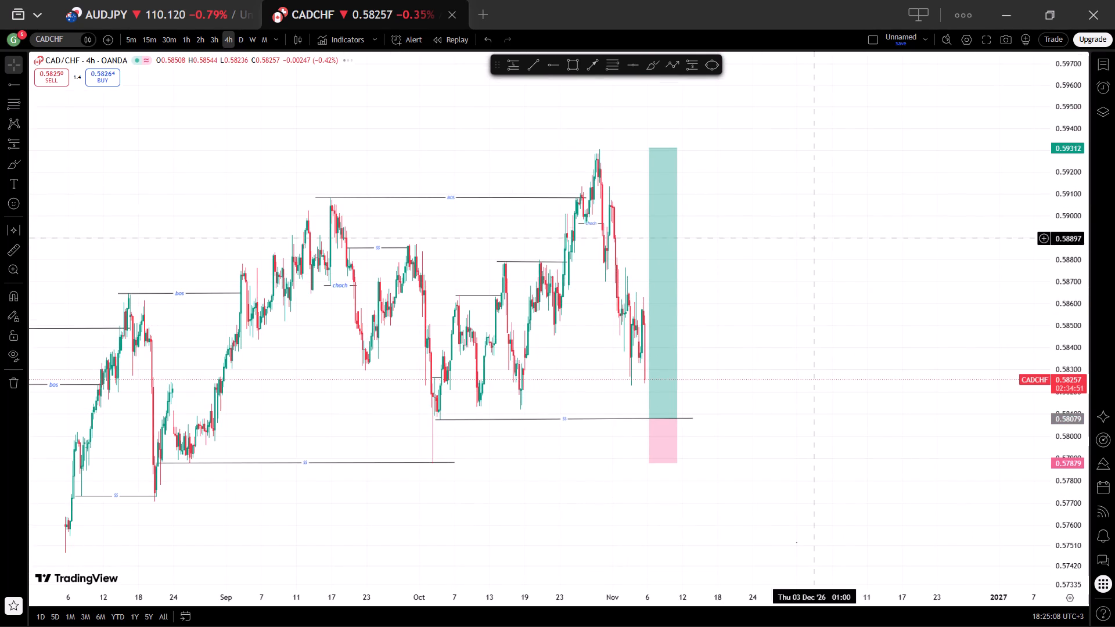
Open CADJPY from the watchlist and examine its 4-hour structure, rising trend line, demand zone and long position.
{"action": "left_click", "coordinate": [1107, 63]}
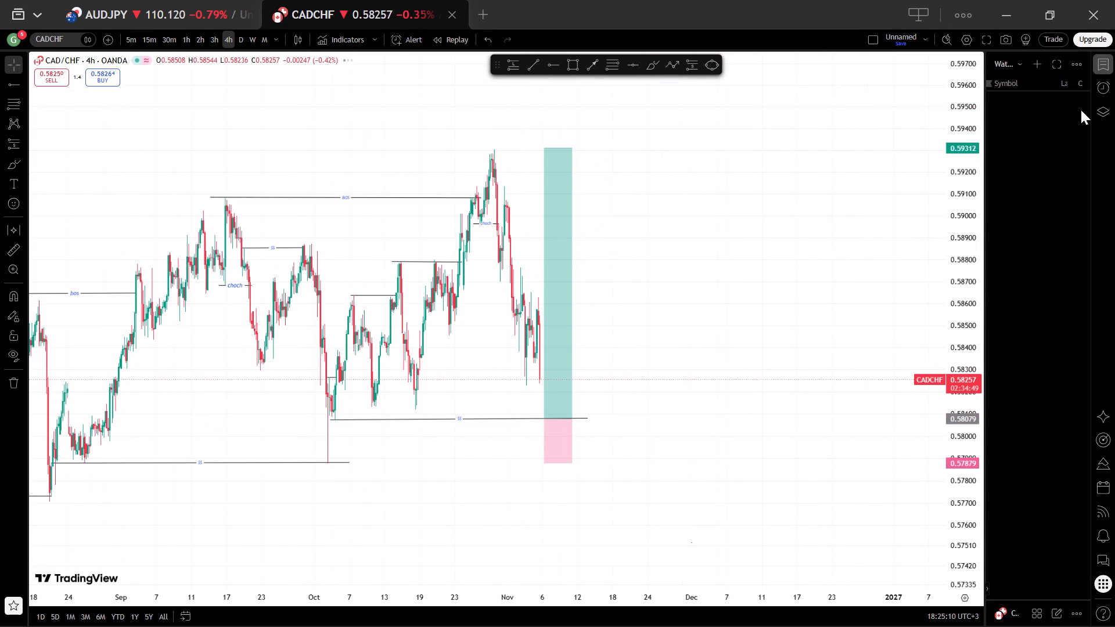
{"action": "left_click", "coordinate": [1032, 391]}
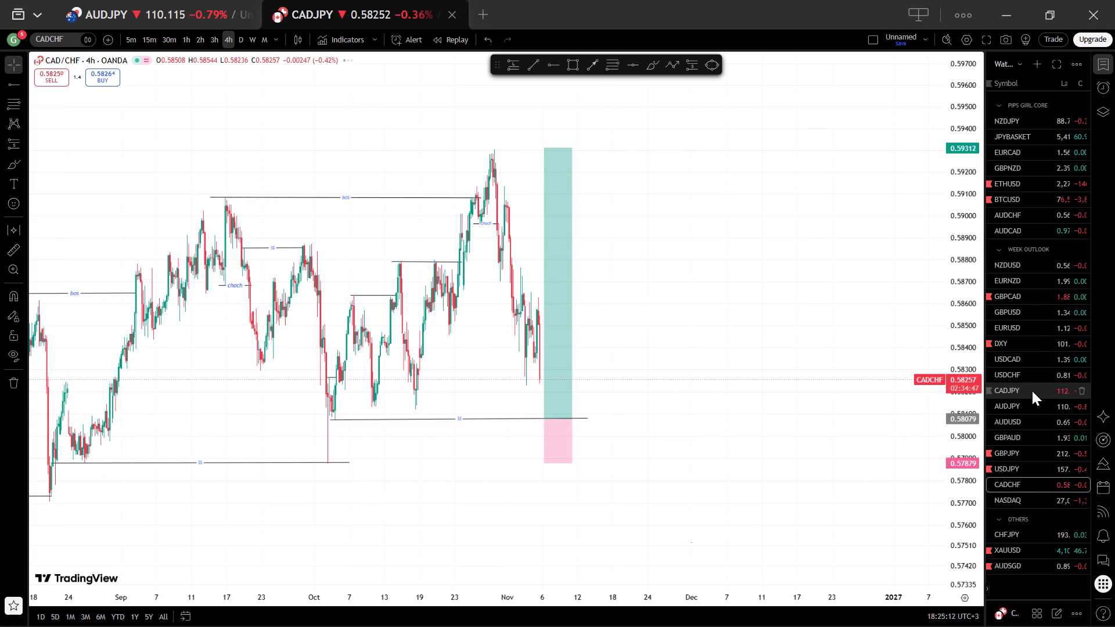
{"action": "scroll", "coordinate": [720, 471], "scroll_direction": "up", "scroll_amount": 3}
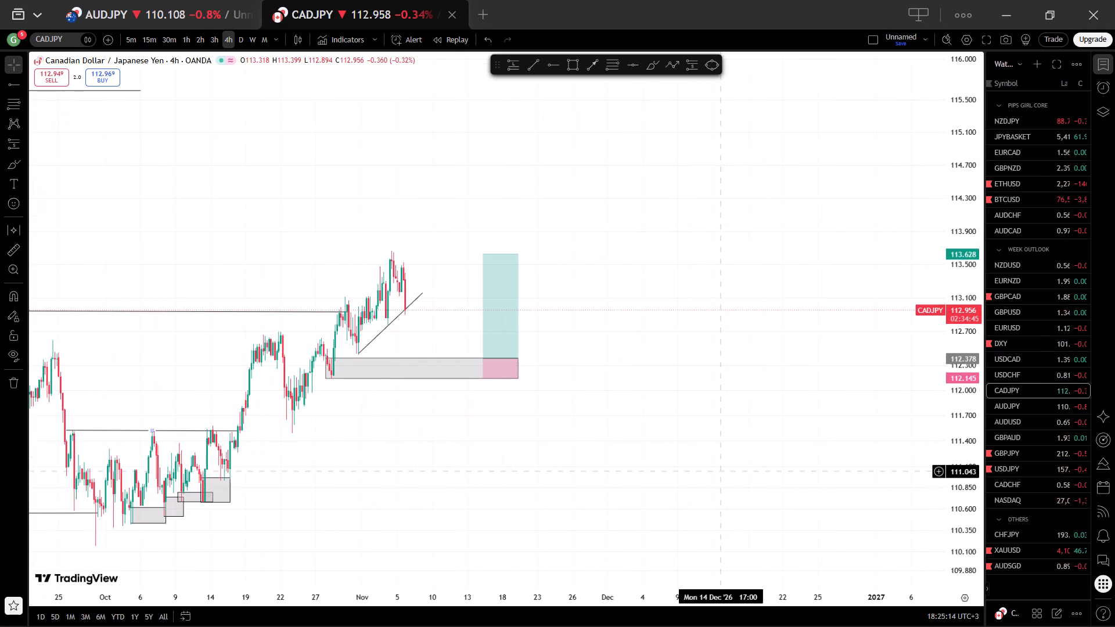
{"action": "scroll", "coordinate": [742, 444], "scroll_direction": "down", "scroll_amount": 5}
{"action": "scroll", "coordinate": [757, 430], "scroll_direction": "up", "scroll_amount": 3}
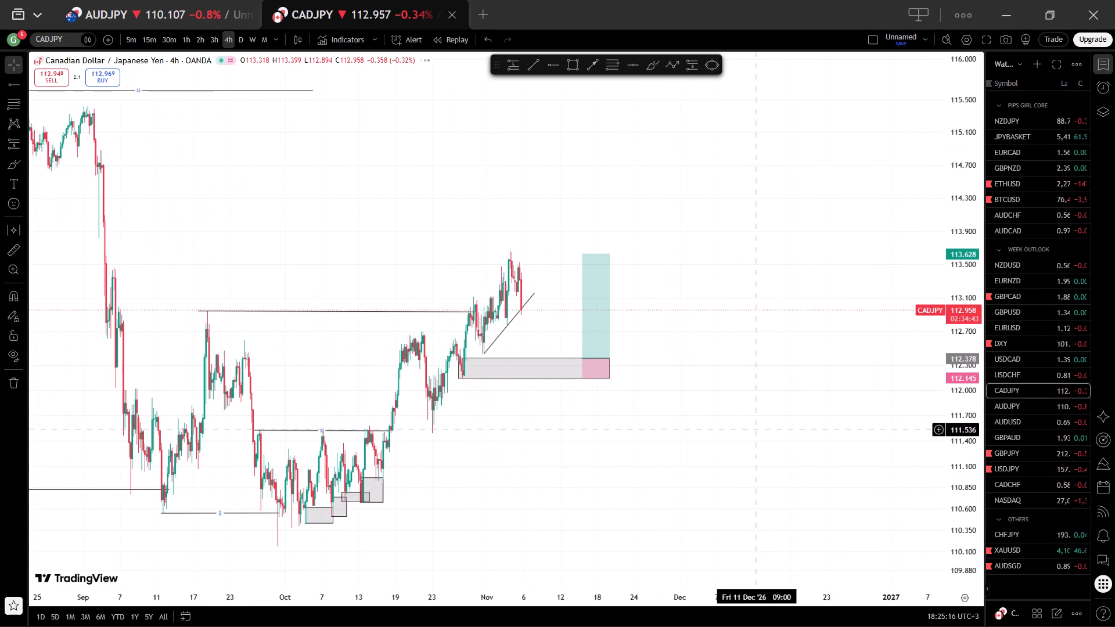
{"action": "scroll", "coordinate": [758, 427], "scroll_direction": "down", "scroll_amount": 2}
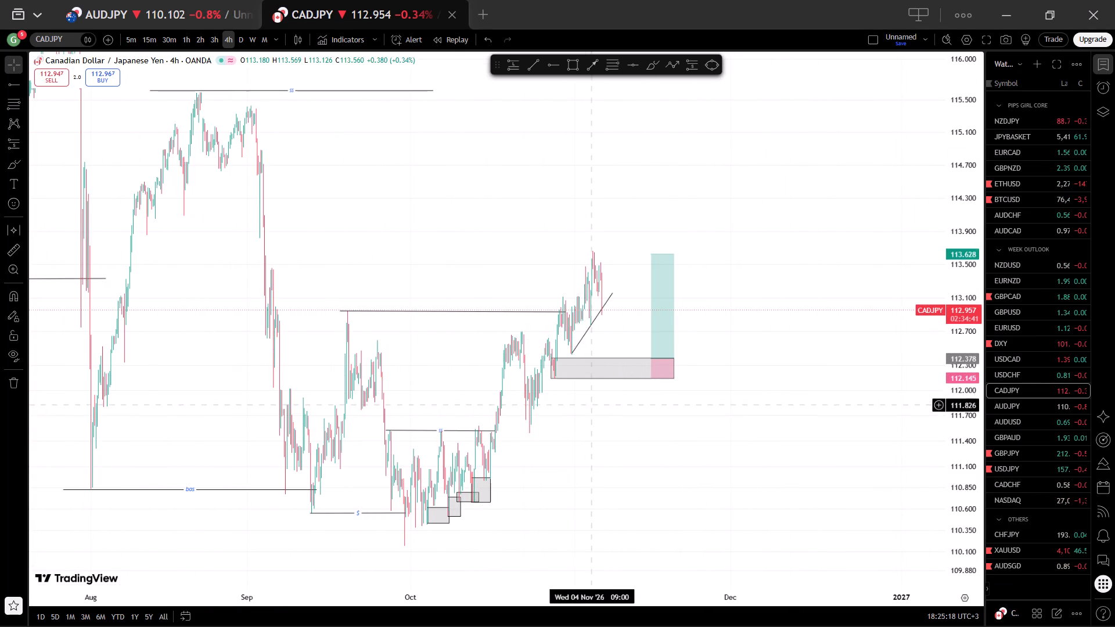
{"action": "scroll", "coordinate": [791, 464], "scroll_direction": "up", "scroll_amount": 2}
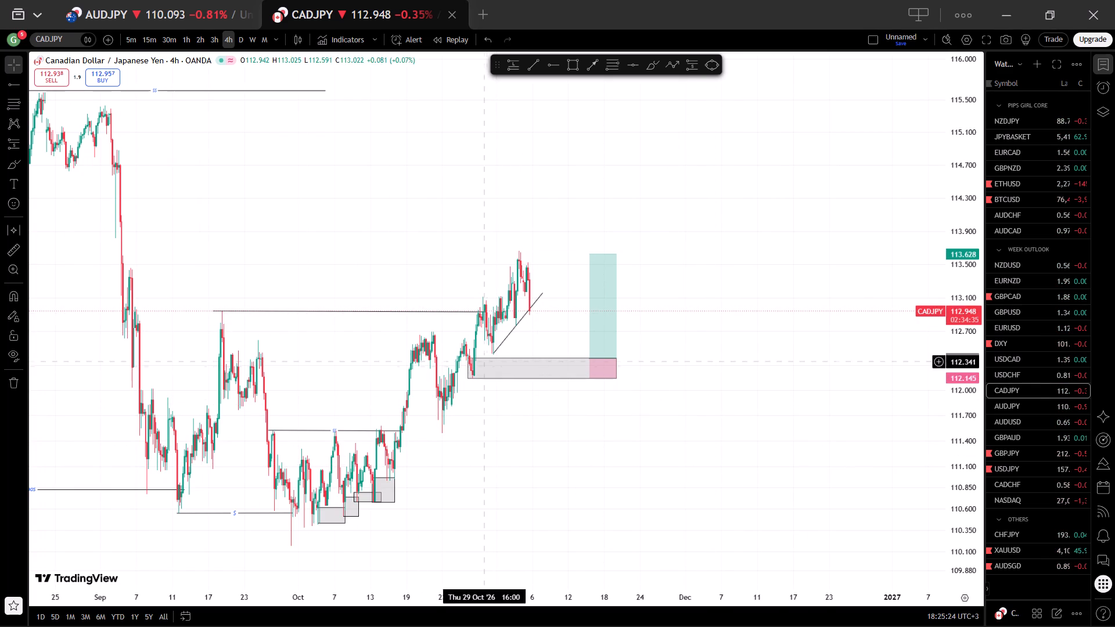
{"action": "left_click", "coordinate": [434, 217]}
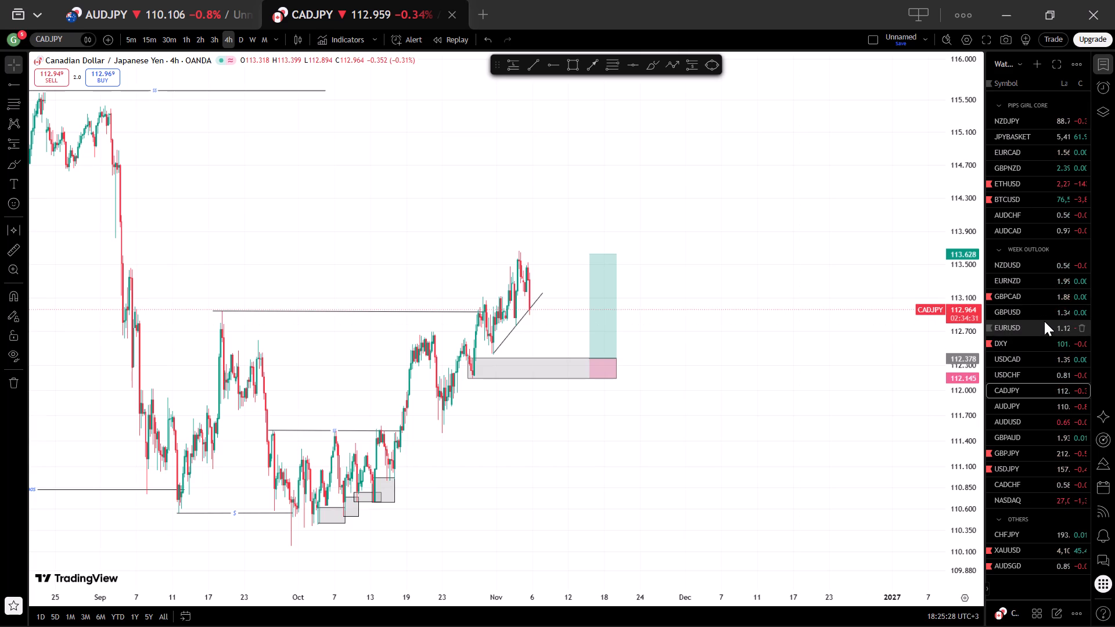
View the GBPJPY 4-hour chart with its marked structure and latest demand zone.
{"action": "left_click", "coordinate": [1024, 458]}
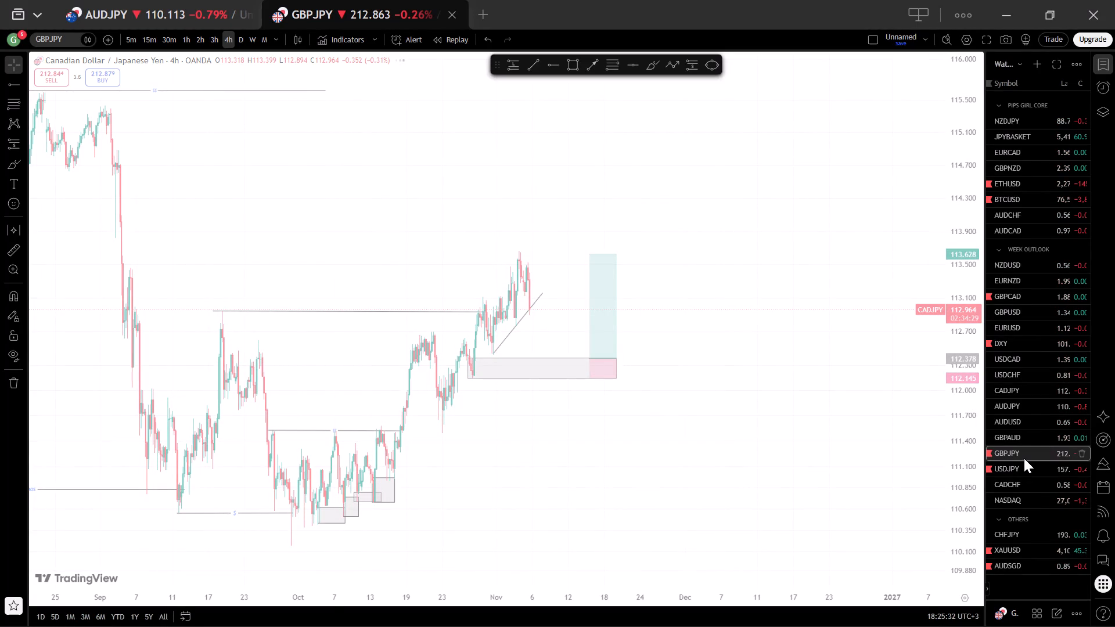
{"action": "left_click", "coordinate": [1024, 458]}
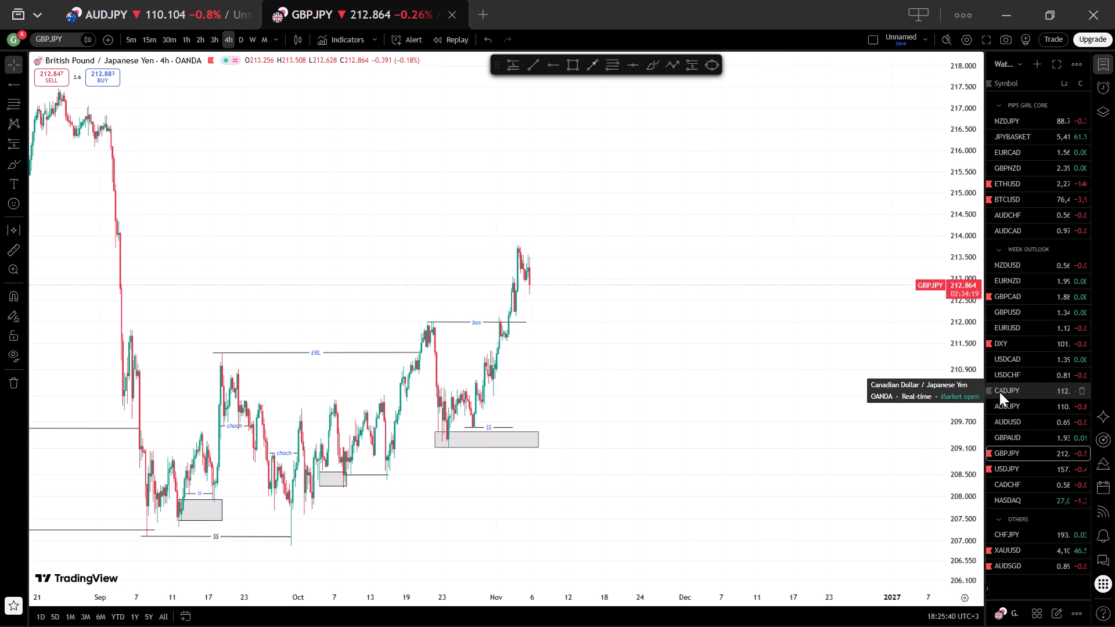
Examine the GBPCAD 4-hour chart from October onward, including the supply zones and the latest short position.
{"action": "left_click", "coordinate": [1015, 304]}
{"action": "left_click", "coordinate": [1015, 299]}
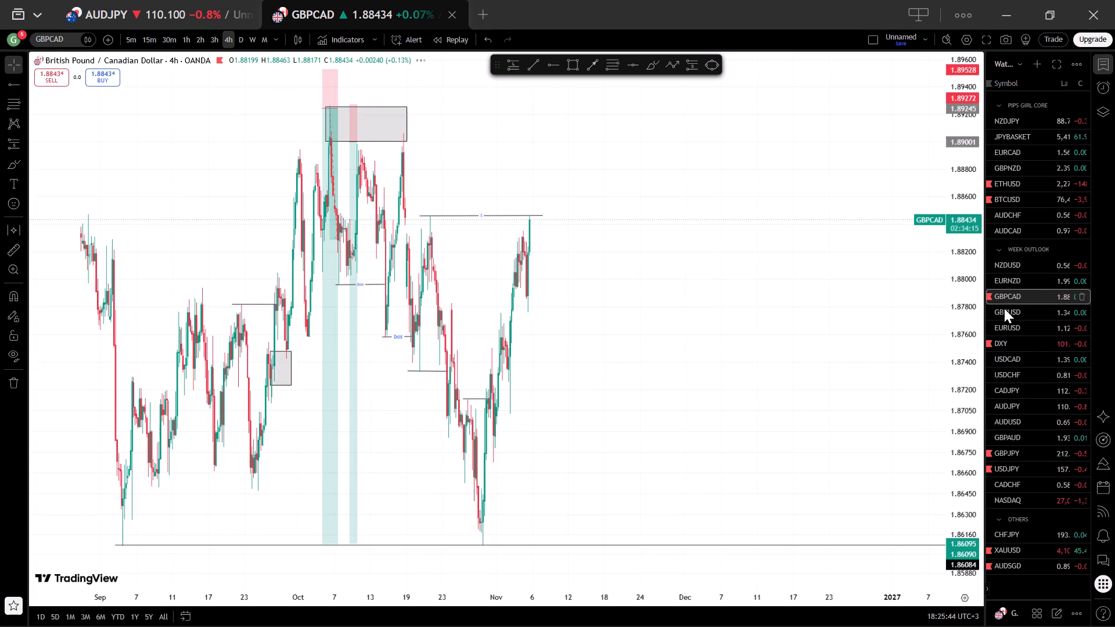
{"action": "scroll", "coordinate": [810, 337], "scroll_direction": "up", "scroll_amount": 3}
{"action": "left_click_drag", "start_coordinate": [648, 325], "coordinate": [825, 332]}
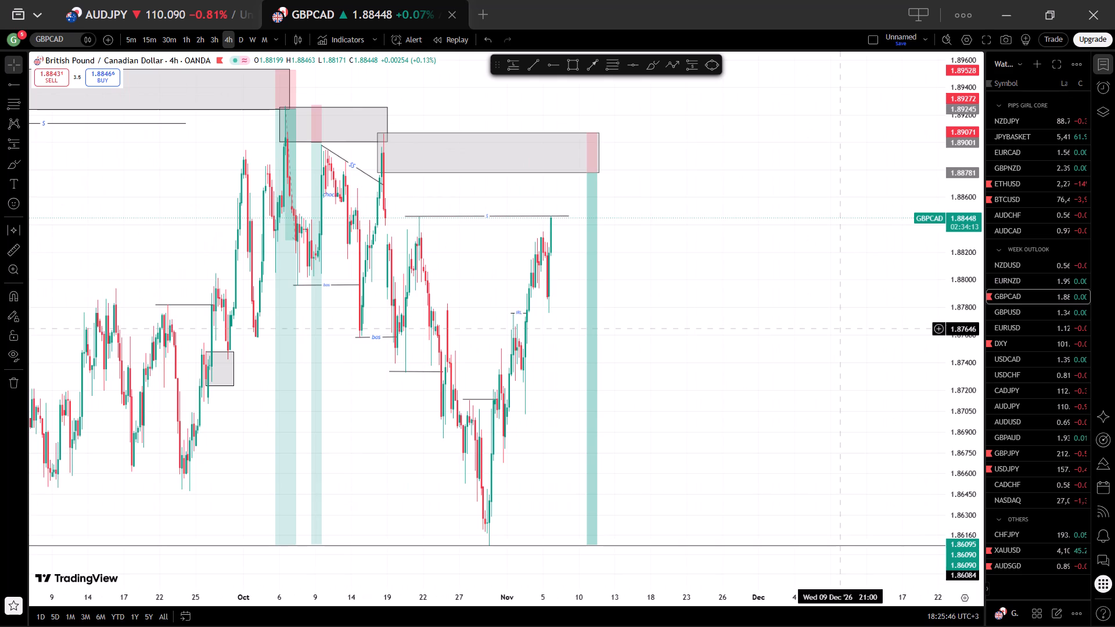
{"action": "left_click_drag", "start_coordinate": [718, 371], "coordinate": [829, 384]}
{"action": "scroll", "coordinate": [829, 388], "scroll_direction": "up", "scroll_amount": 2}
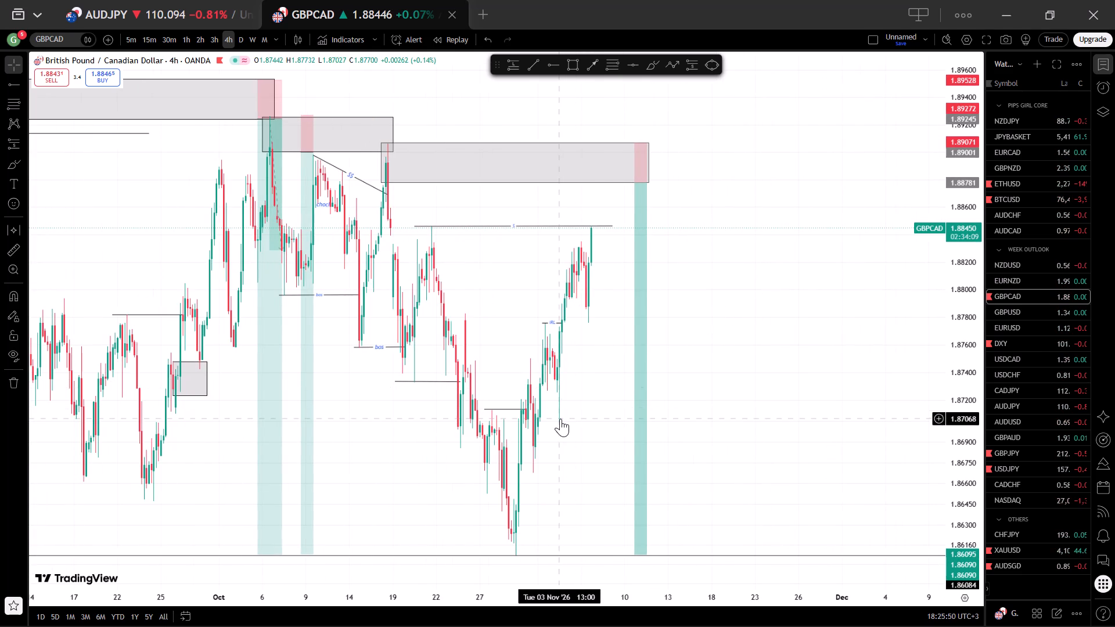
Examine USDJPY on the 4-hour and 1-hour charts, focusing on price action around the early-November supply zones.
{"action": "left_click", "coordinate": [146, 0]}
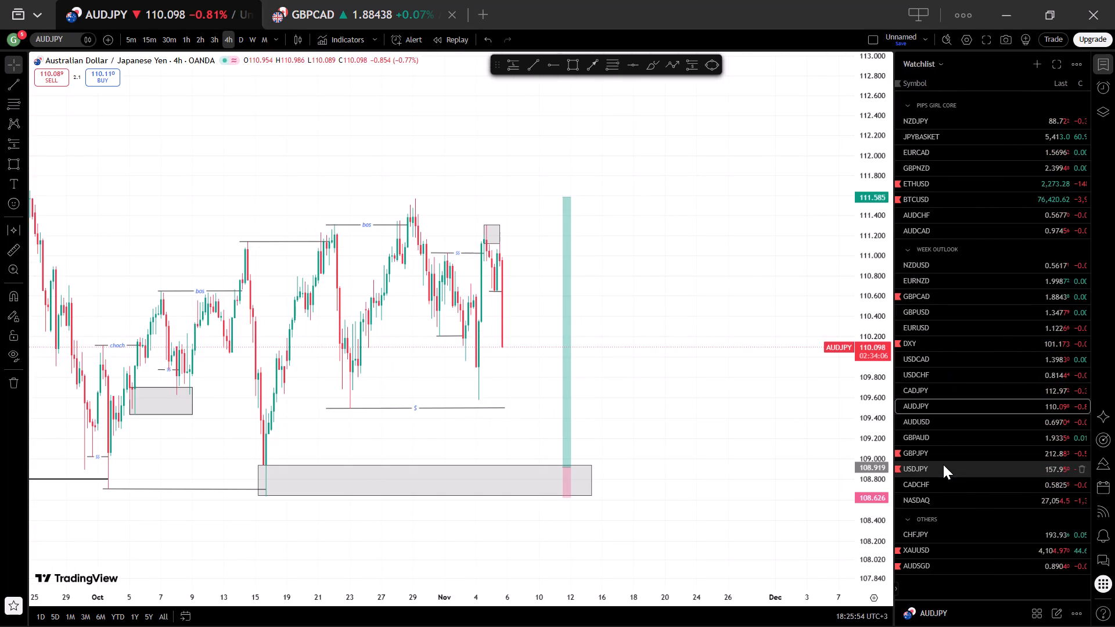
{"action": "left_click", "coordinate": [943, 464]}
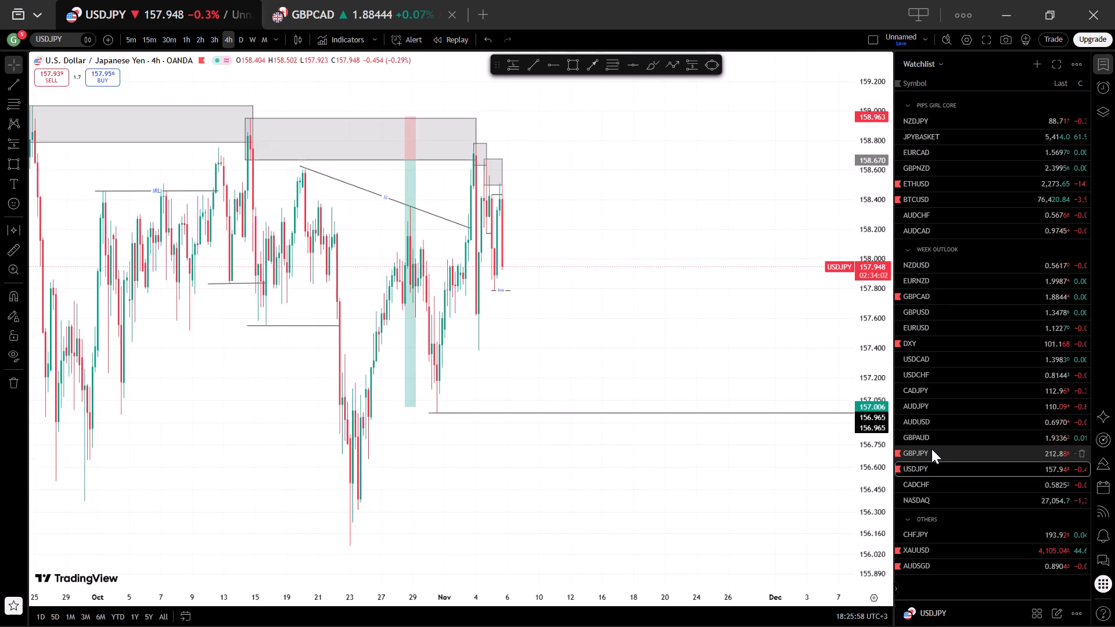
{"action": "left_click", "coordinate": [930, 439]}
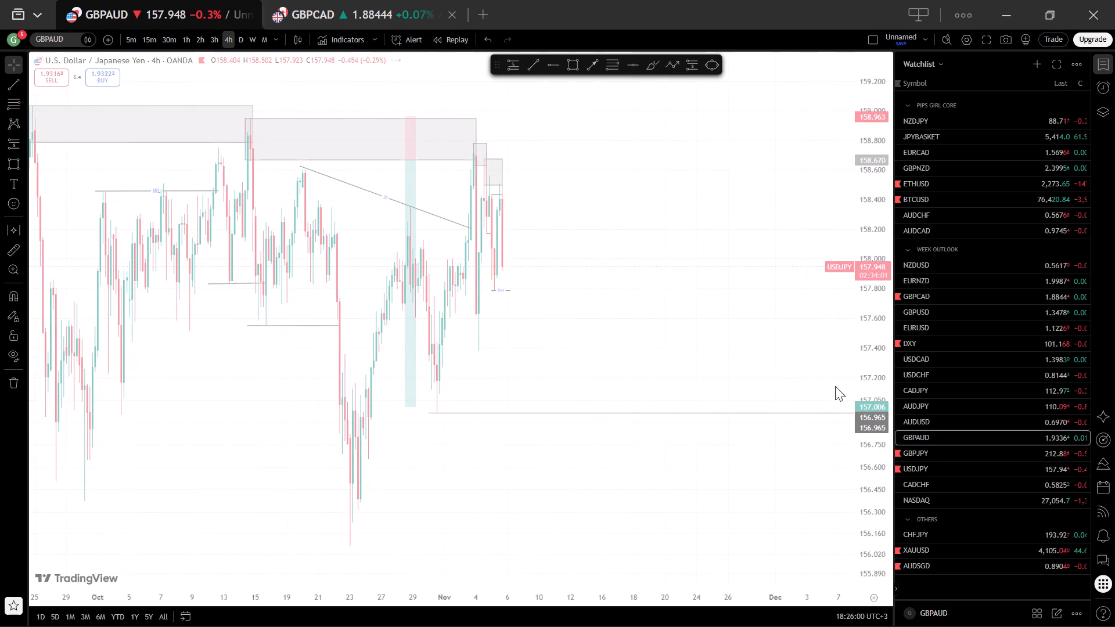
{"action": "left_click", "coordinate": [933, 469]}
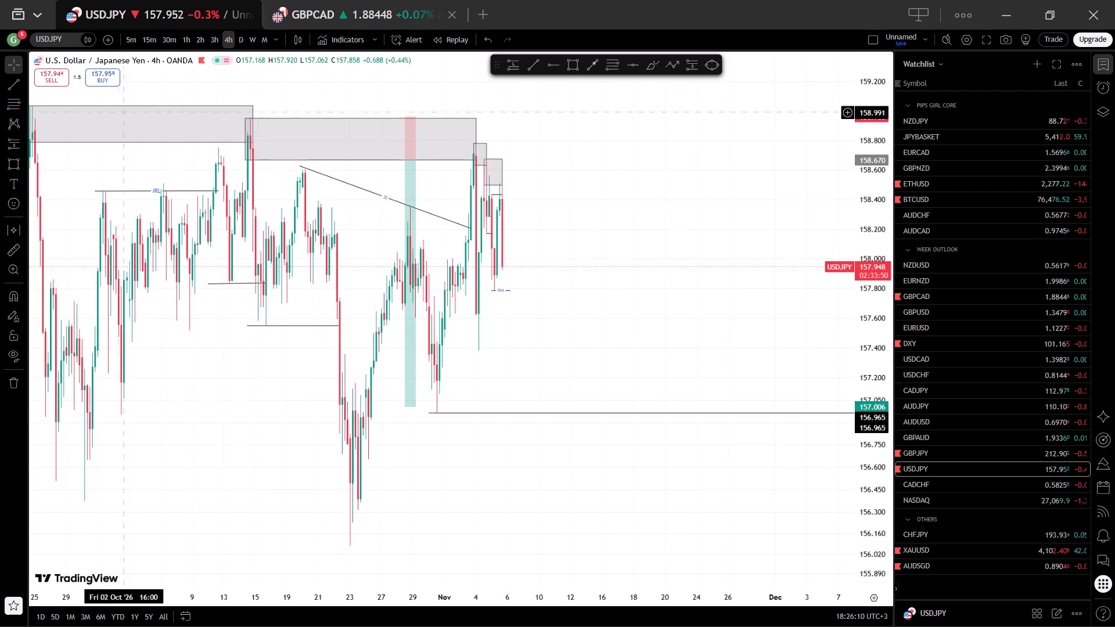
{"action": "left_click", "coordinate": [184, 48]}
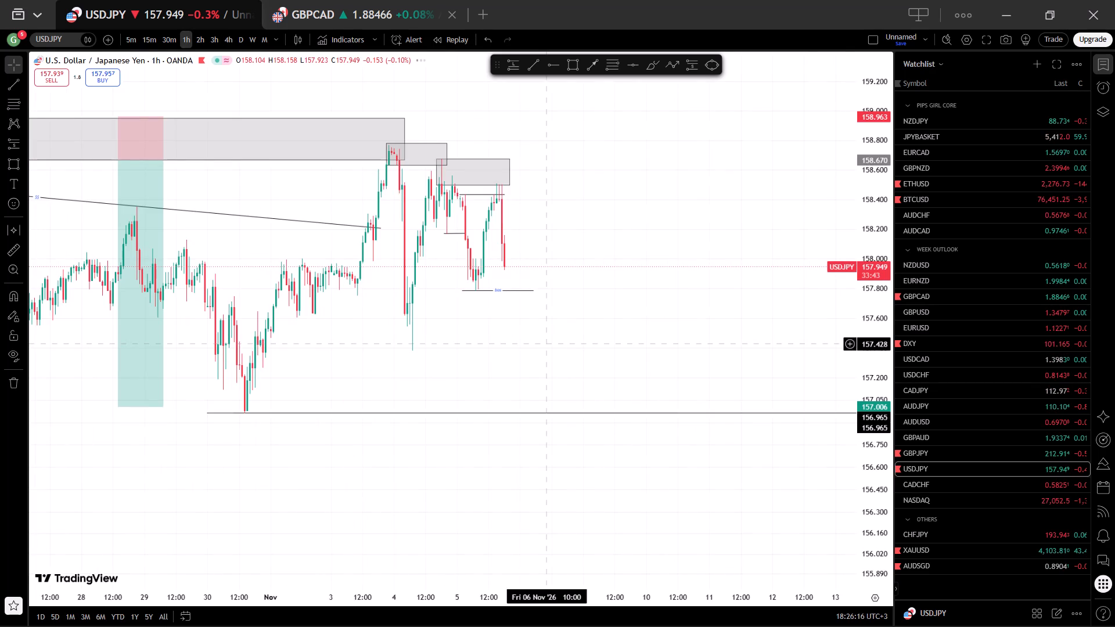
{"action": "scroll", "coordinate": [548, 345], "scroll_direction": "down", "scroll_amount": 1}
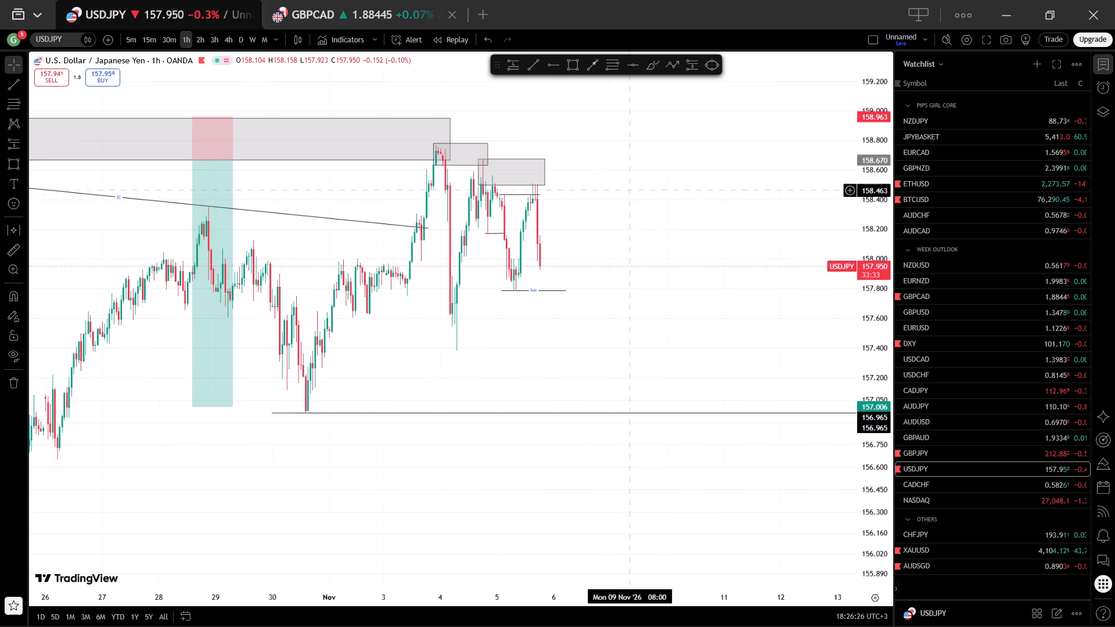
{"action": "scroll", "coordinate": [618, 225], "scroll_direction": "down", "scroll_amount": 1}
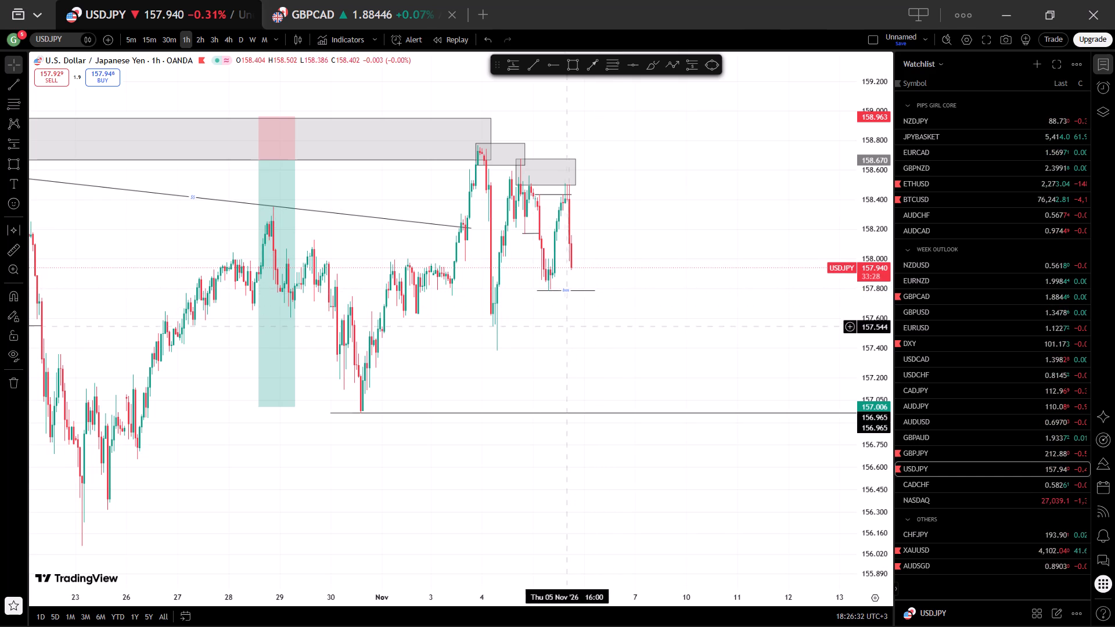
{"action": "scroll", "coordinate": [527, 369], "scroll_direction": "up", "scroll_amount": 1}
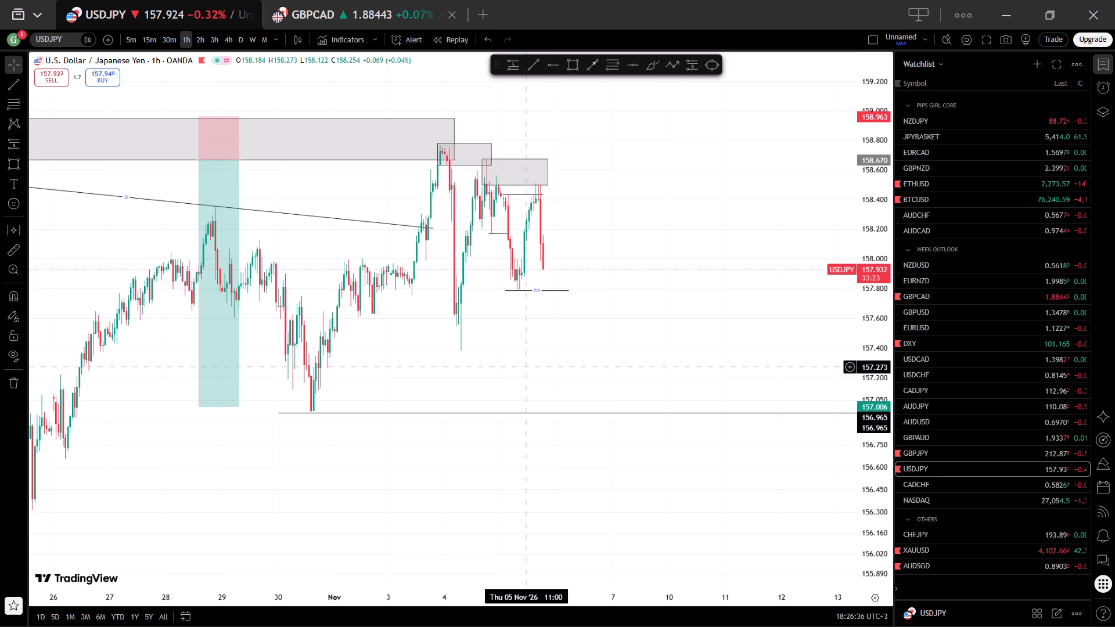
{"action": "scroll", "coordinate": [519, 354], "scroll_direction": "down", "scroll_amount": 1}
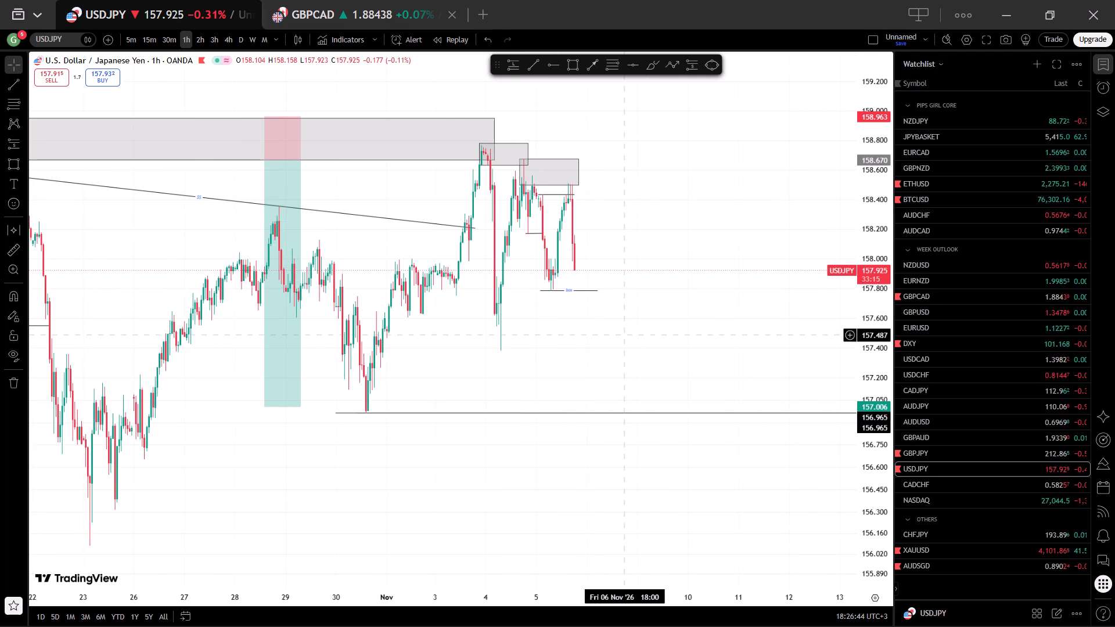
Examine the USDJPY 1-hour price action around the early-November supply zones and compare it with the GBPCAD 4-hour chart.
{"action": "scroll", "coordinate": [553, 287], "scroll_direction": "down", "scroll_amount": 3}
{"action": "scroll", "coordinate": [591, 289], "scroll_direction": "up", "scroll_amount": 3}
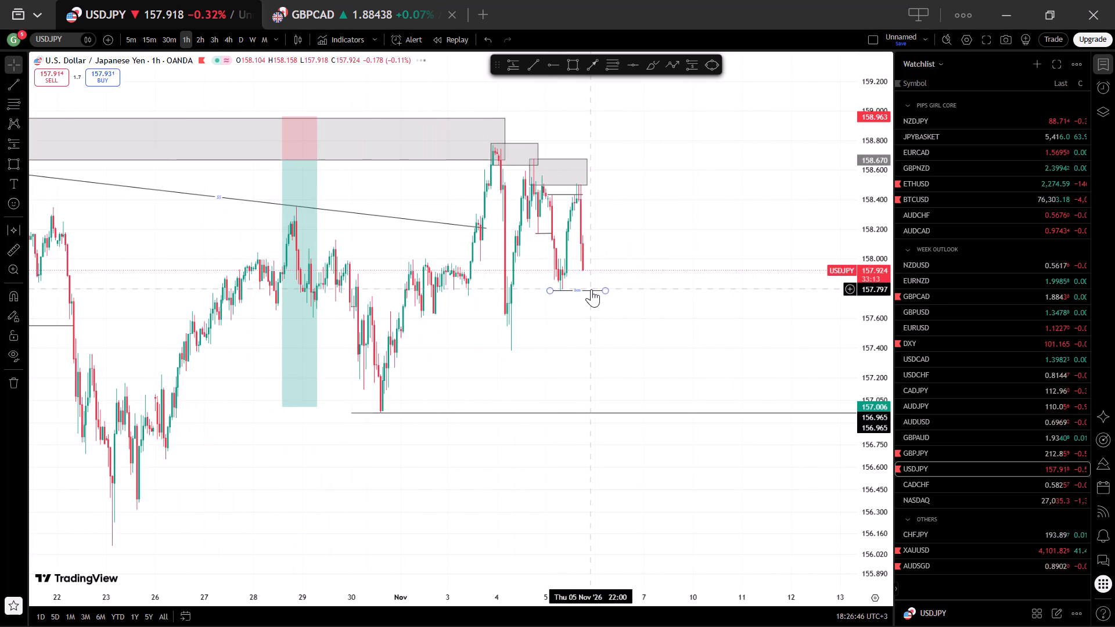
{"action": "scroll", "coordinate": [591, 289], "scroll_direction": "up", "scroll_amount": 3}
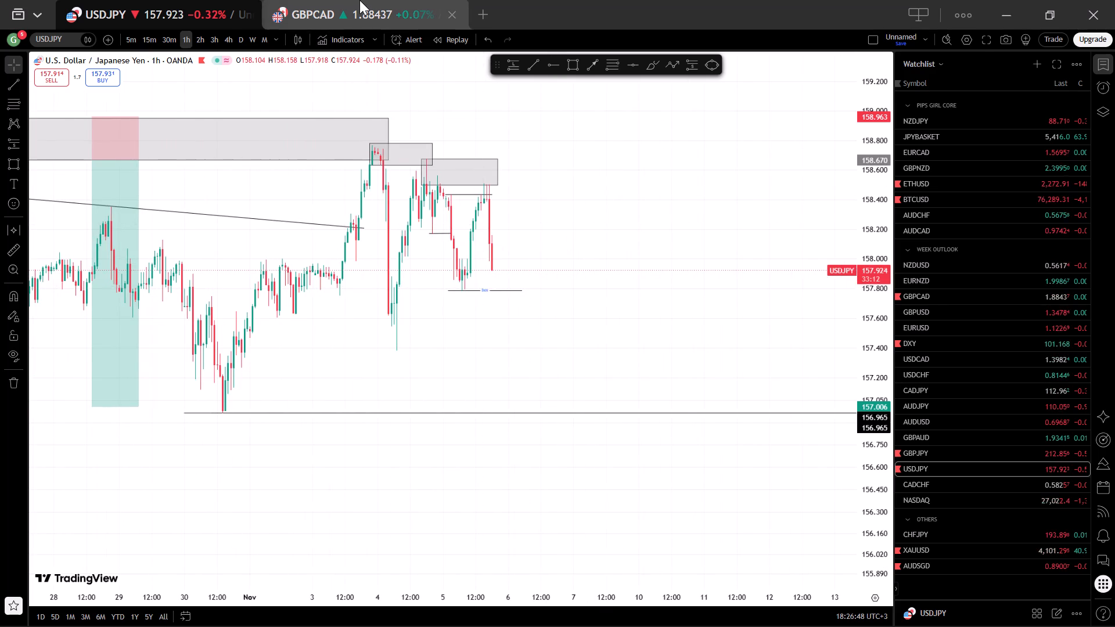
{"action": "left_click", "coordinate": [359, 0]}
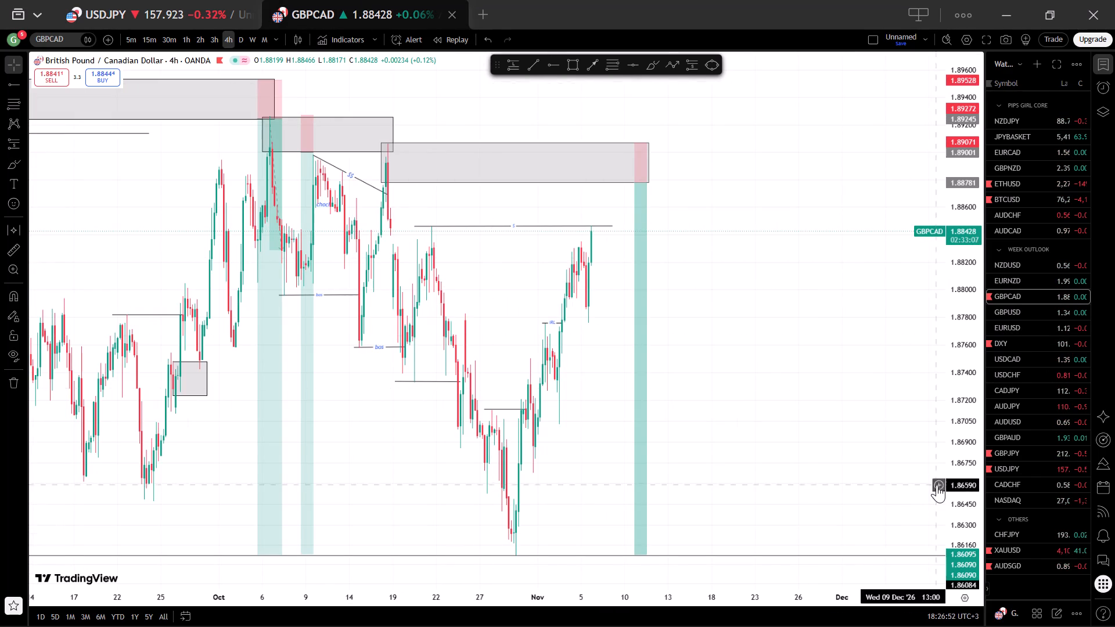
{"action": "left_click", "coordinate": [119, 0]}
{"action": "scroll", "coordinate": [728, 362], "scroll_direction": "down", "scroll_amount": 3}
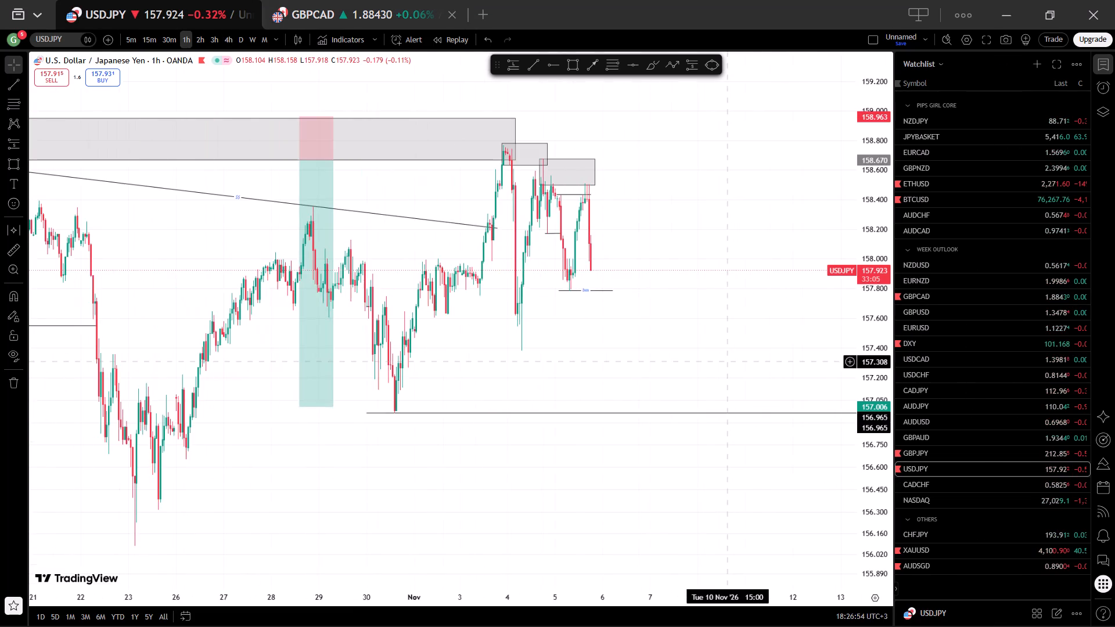
{"action": "scroll", "coordinate": [728, 362], "scroll_direction": "down", "scroll_amount": 2}
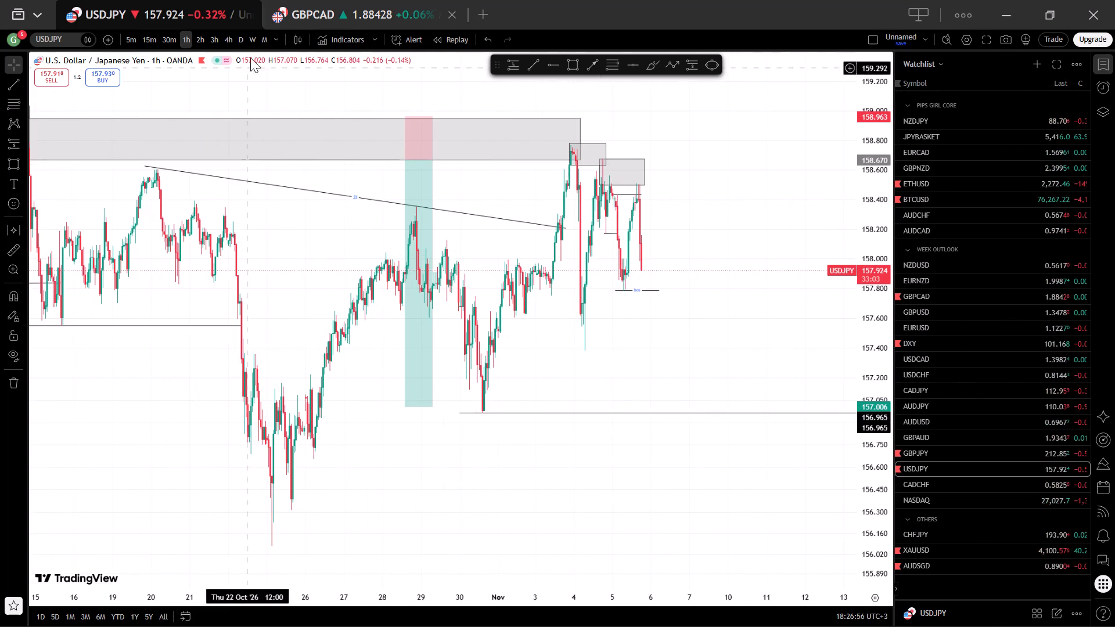
Examine the mid-October structure lines and lows on the USDJPY 4-hour chart, comparing them with the GBPCAD 4-hour chart.
{"action": "left_click", "coordinate": [233, 37]}
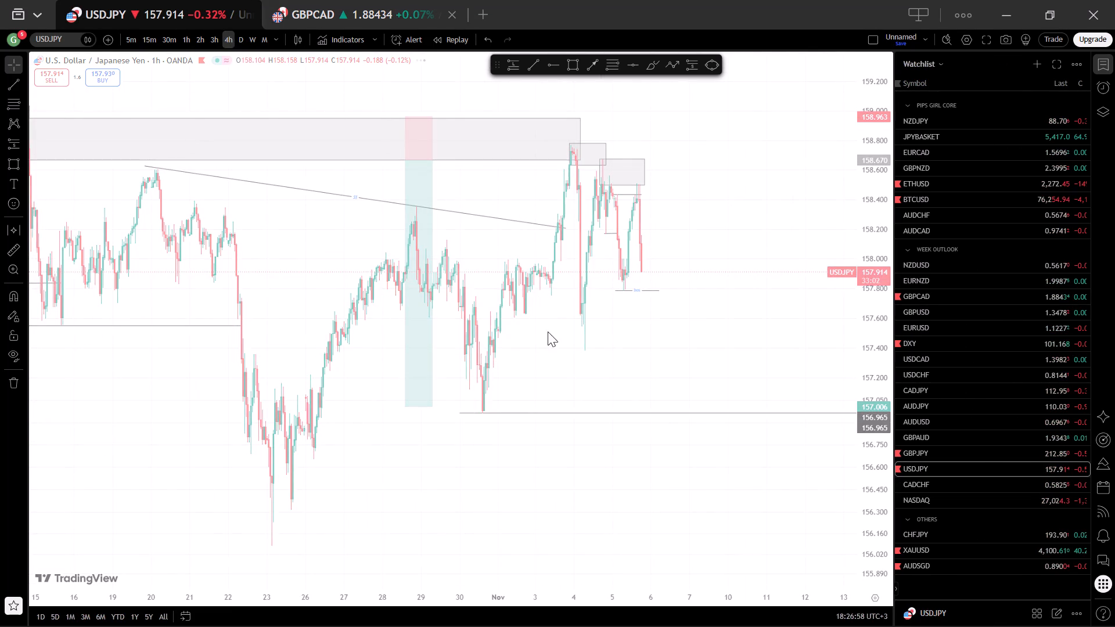
{"action": "scroll", "coordinate": [612, 336], "scroll_direction": "up", "scroll_amount": 5}
{"action": "left_click_drag", "start_coordinate": [617, 310], "coordinate": [814, 327]}
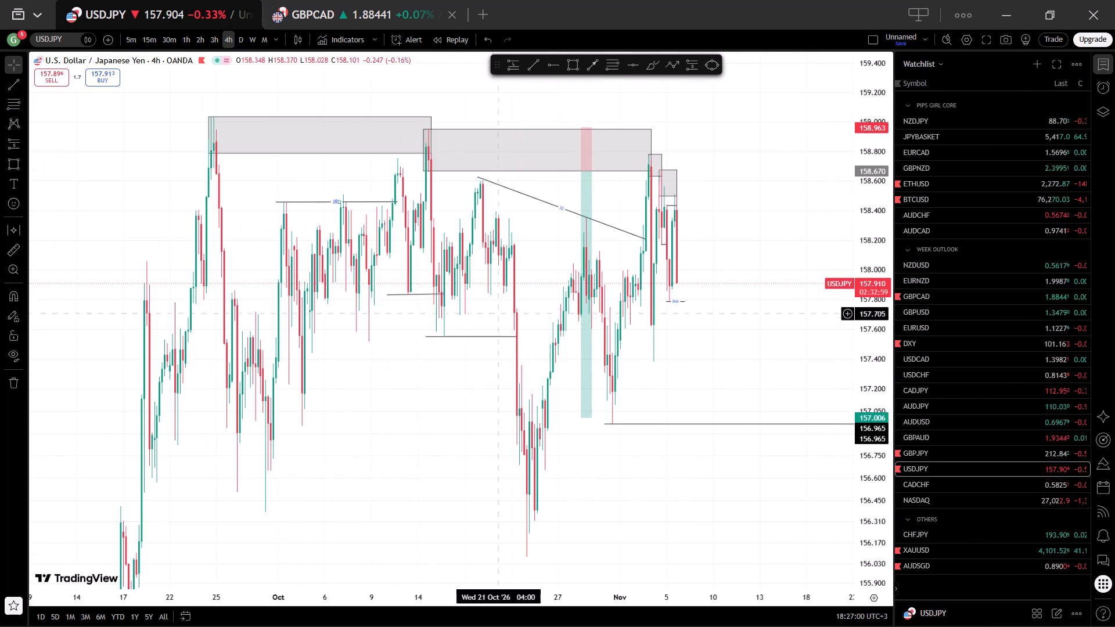
{"action": "left_click_drag", "start_coordinate": [446, 291], "coordinate": [440, 296]}
{"action": "left_click", "coordinate": [410, 368]}
{"action": "left_click", "coordinate": [440, 297]}
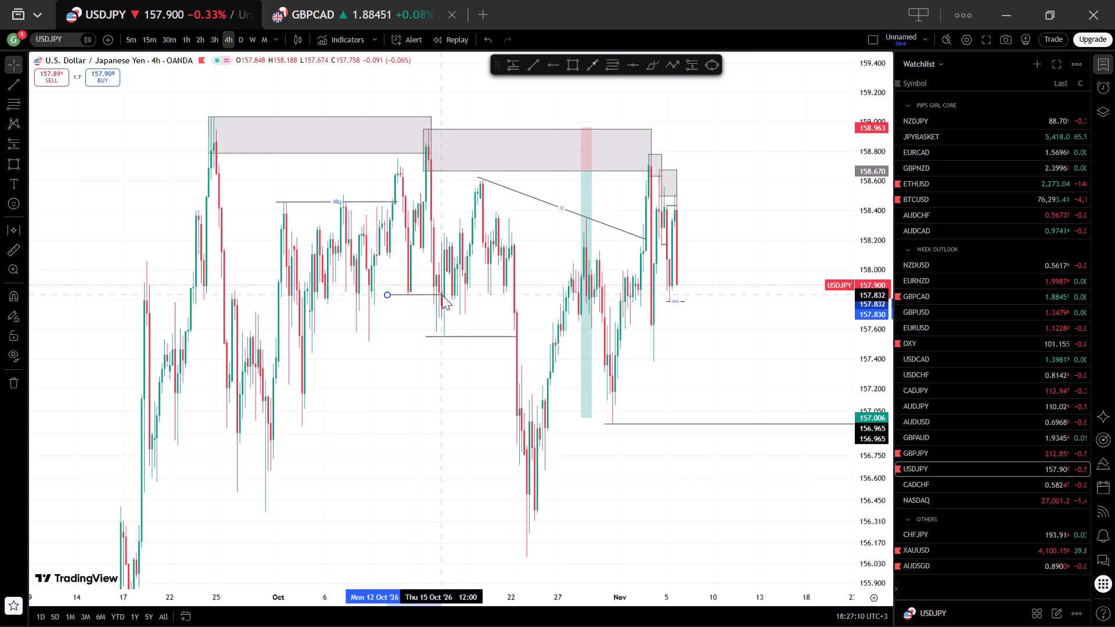
{"action": "left_click", "coordinate": [413, 320]}
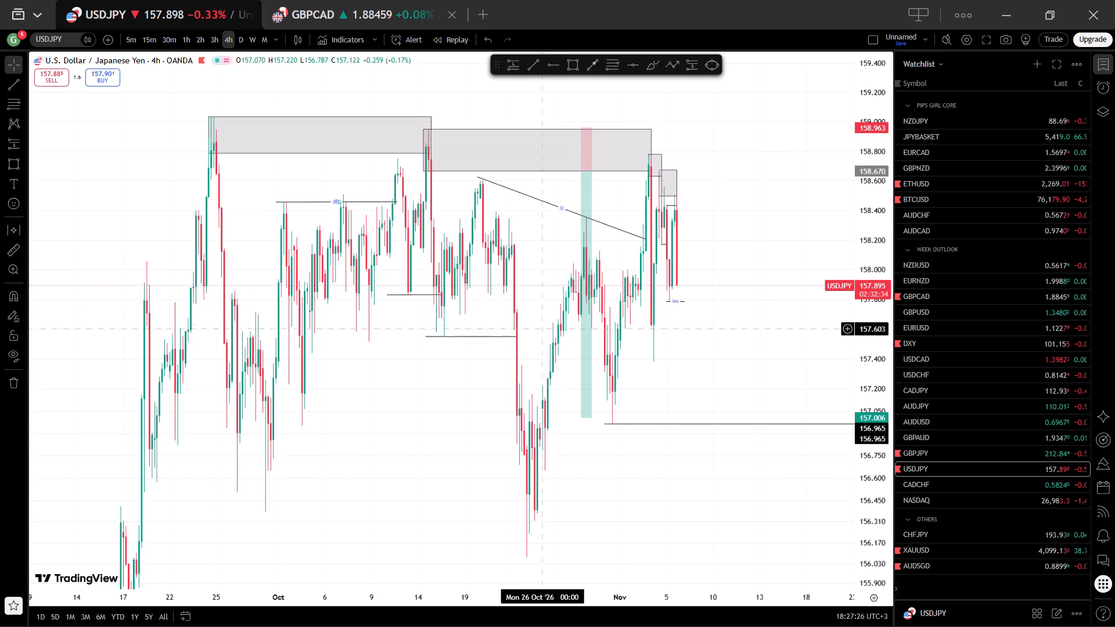
{"action": "scroll", "coordinate": [541, 333], "scroll_direction": "up", "scroll_amount": 2}
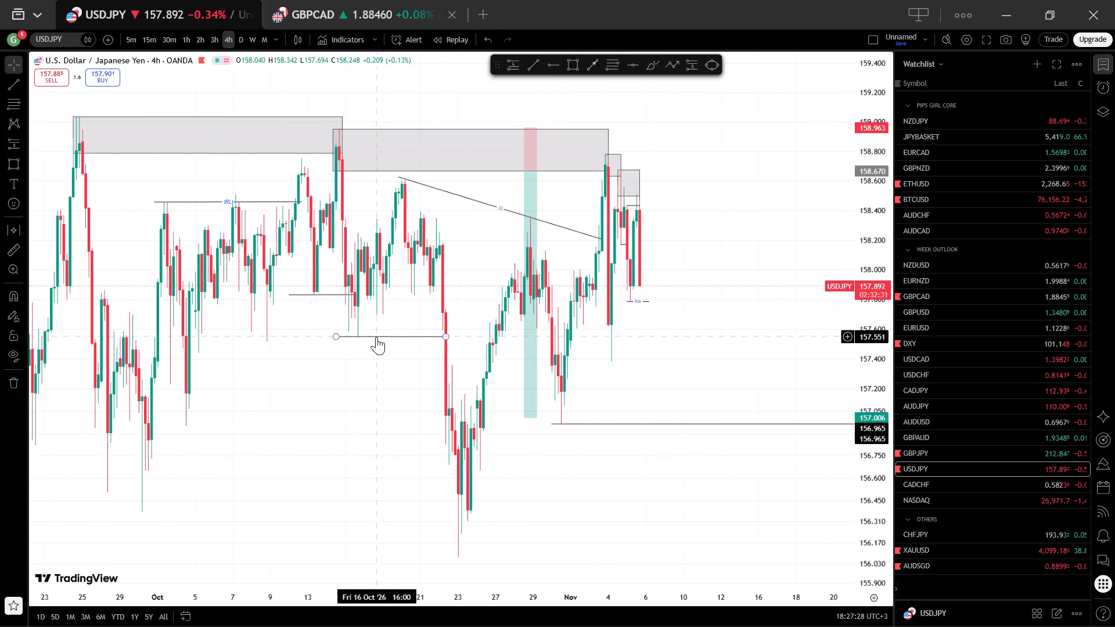
{"action": "left_click", "coordinate": [354, 0]}
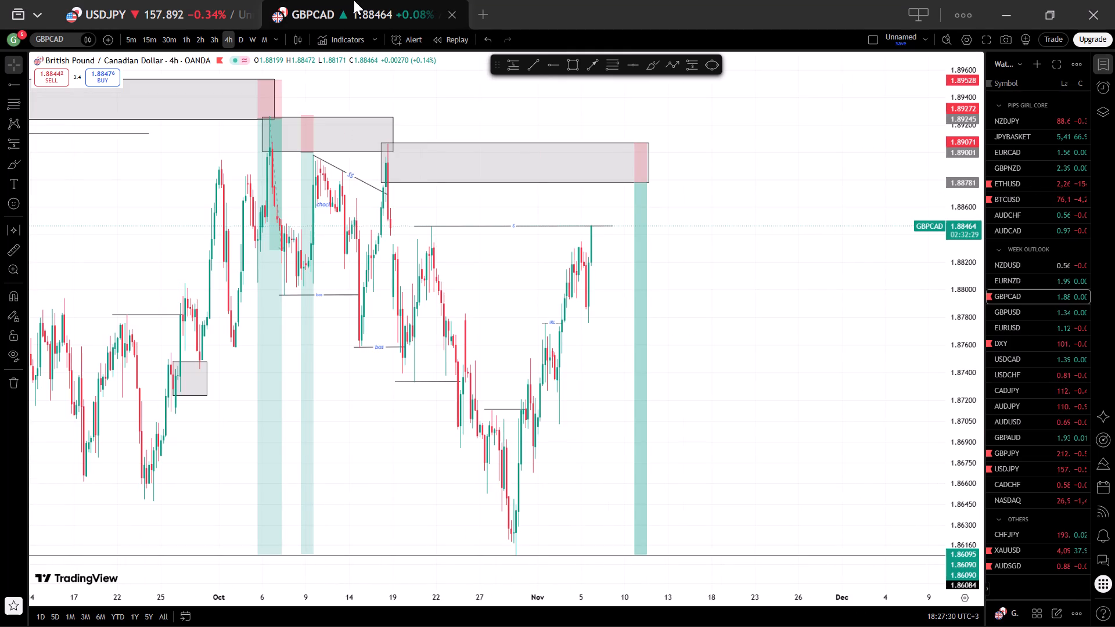
{"action": "left_click", "coordinate": [217, 0]}
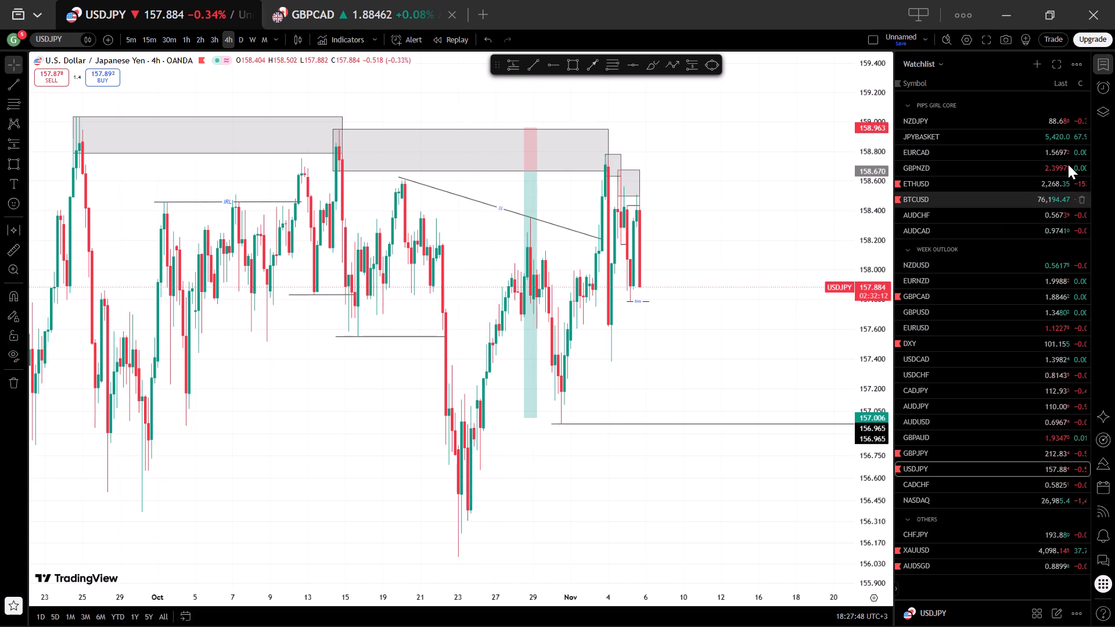
Hide the watchlist to give the USDJPY 4-hour chart more room.
{"action": "left_click", "coordinate": [1103, 68]}
{"action": "scroll", "coordinate": [915, 403], "scroll_direction": "up", "scroll_amount": 4}
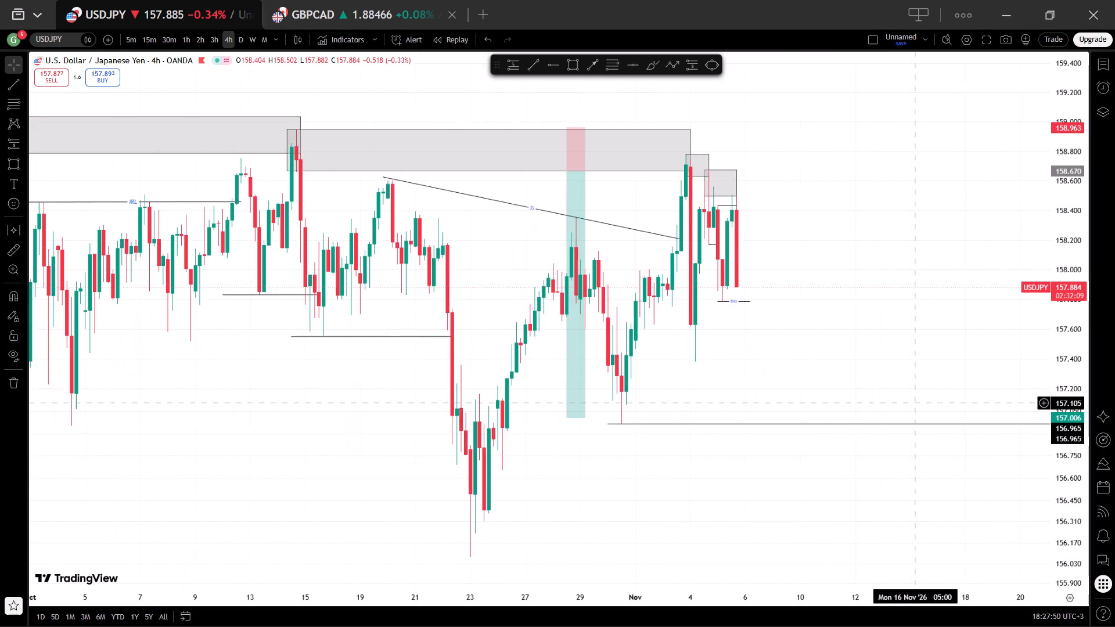
{"action": "scroll", "coordinate": [915, 403], "scroll_direction": "up", "scroll_amount": 3}
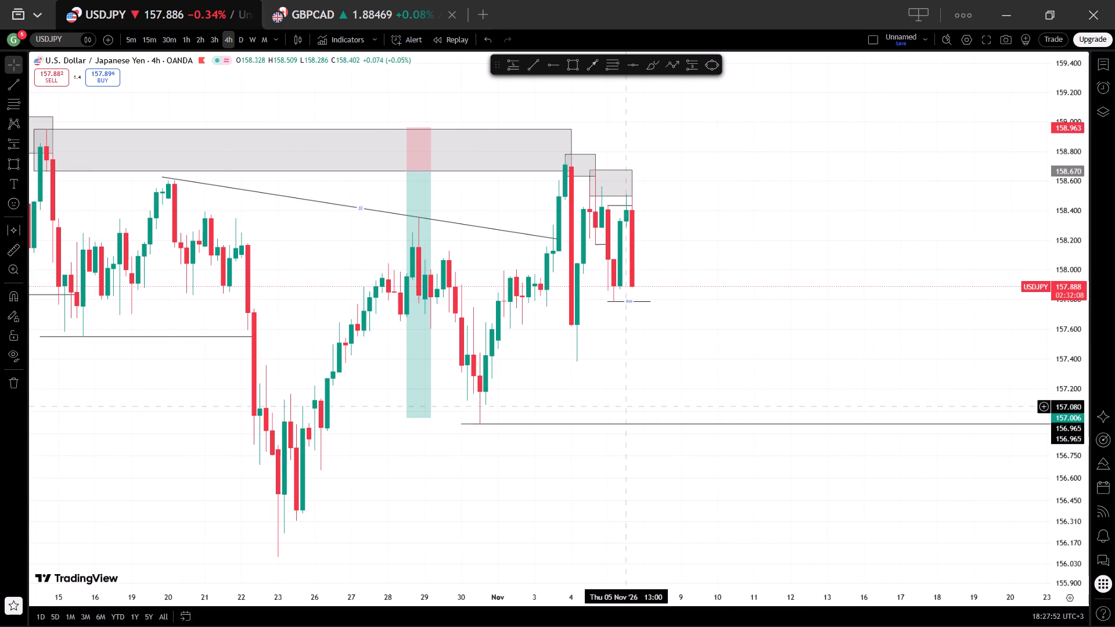
{"action": "scroll", "coordinate": [623, 406], "scroll_direction": "down", "scroll_amount": 2}
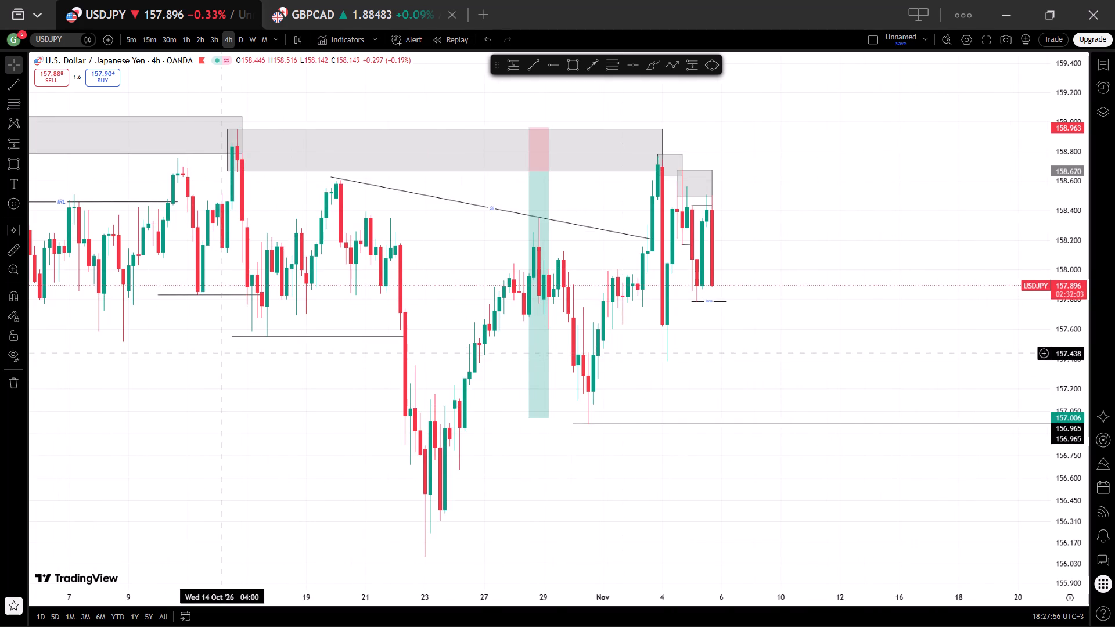
On the USDJPY 1-hour chart, move the short position to October 30 with entry at about 158.666 and stop at about 158.959.
{"action": "left_click", "coordinate": [186, 34]}
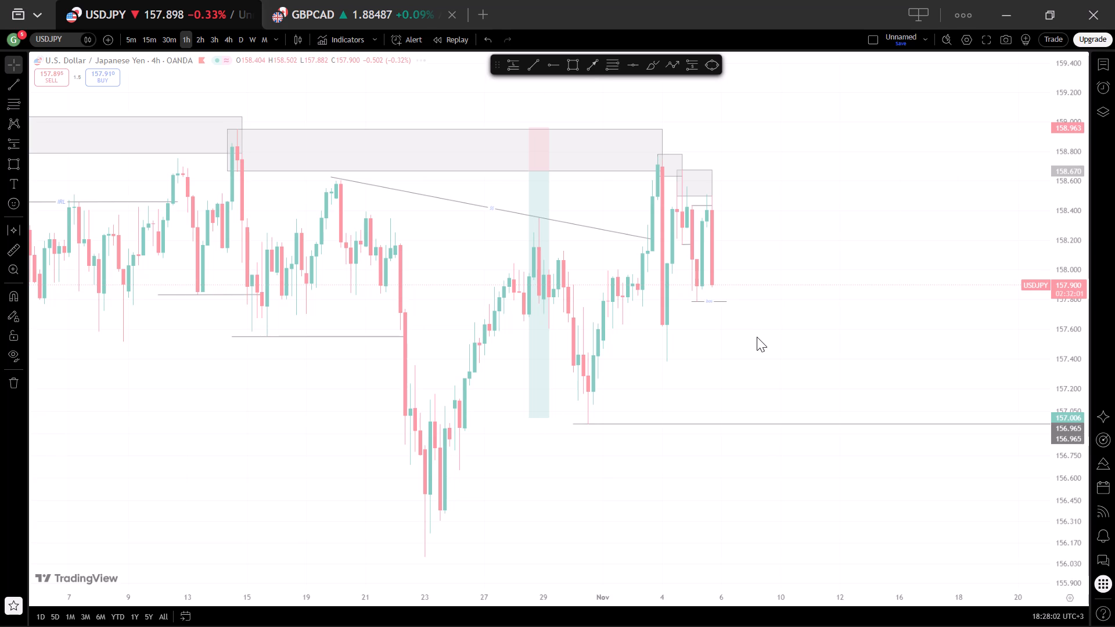
{"action": "scroll", "coordinate": [757, 337], "scroll_direction": "down", "scroll_amount": 4}
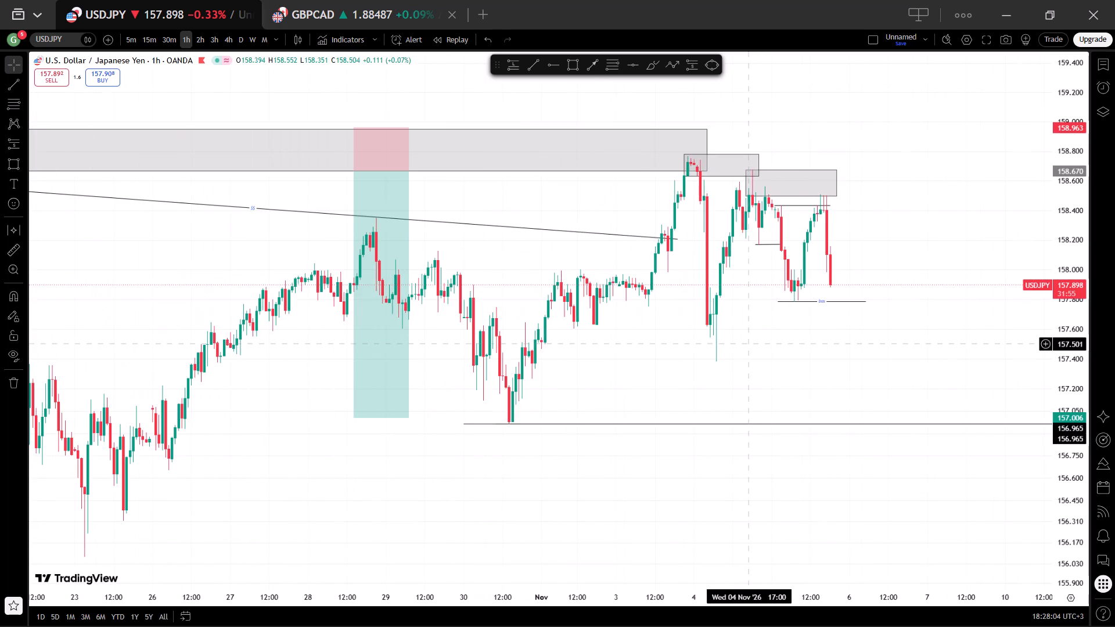
{"action": "left_click_drag", "start_coordinate": [708, 388], "coordinate": [700, 388]}
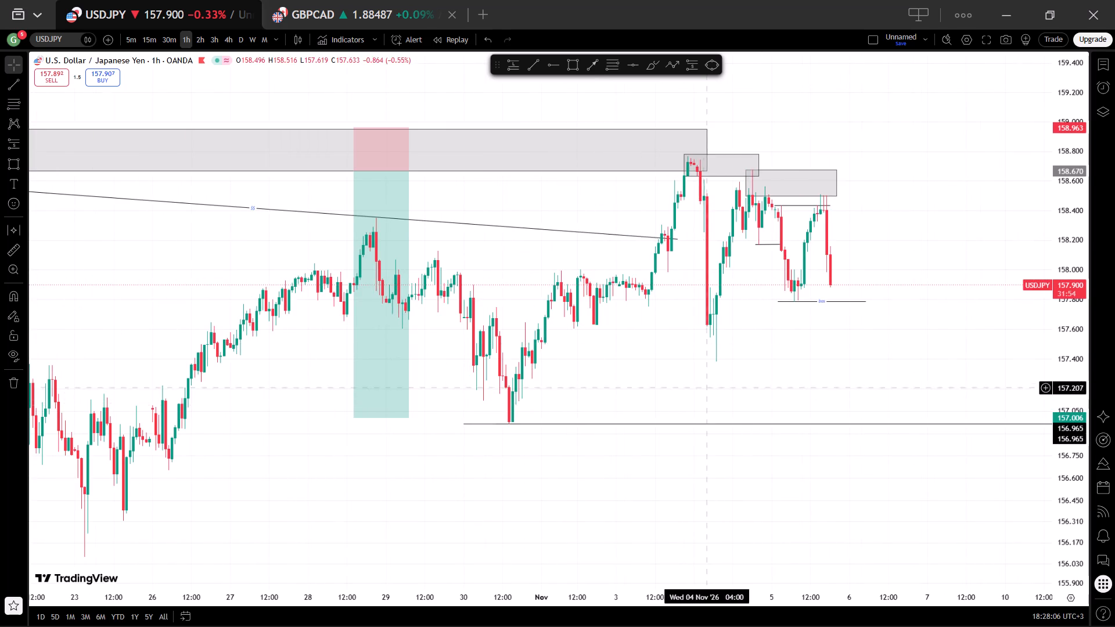
{"action": "left_click_drag", "start_coordinate": [700, 388], "coordinate": [372, 461]}
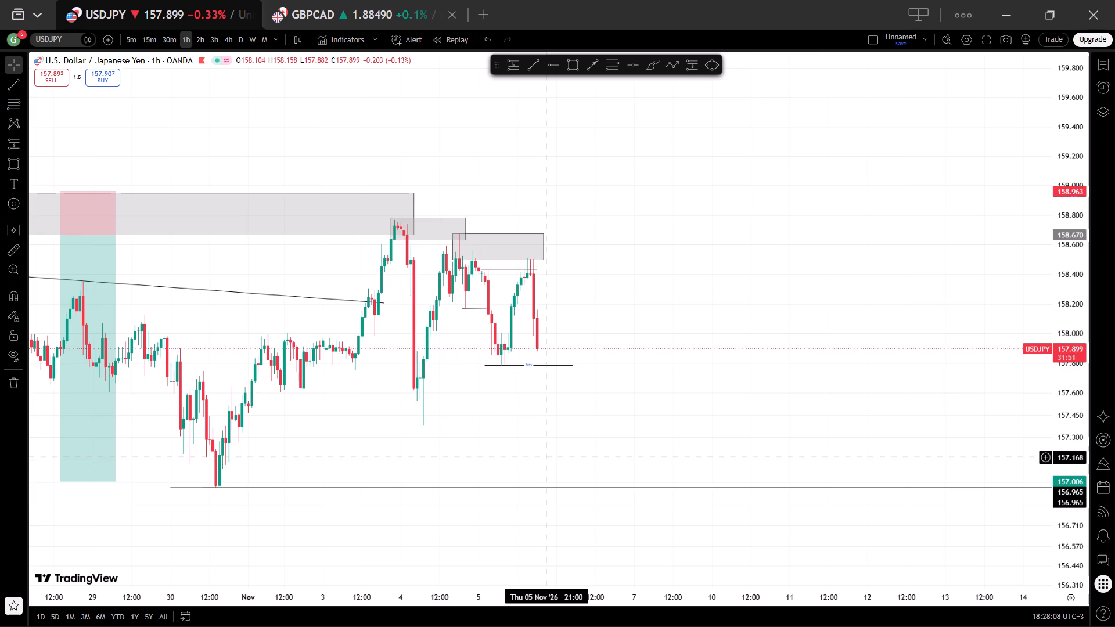
{"action": "scroll", "coordinate": [549, 457], "scroll_direction": "down", "scroll_amount": 5}
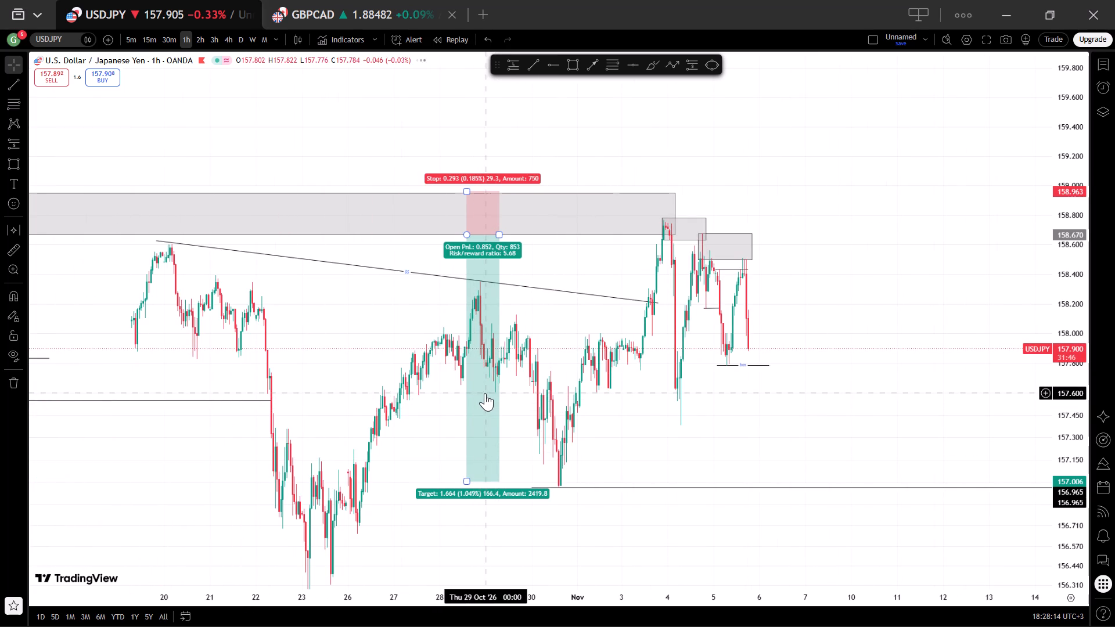
{"action": "left_click_drag", "start_coordinate": [484, 384], "coordinate": [666, 392]}
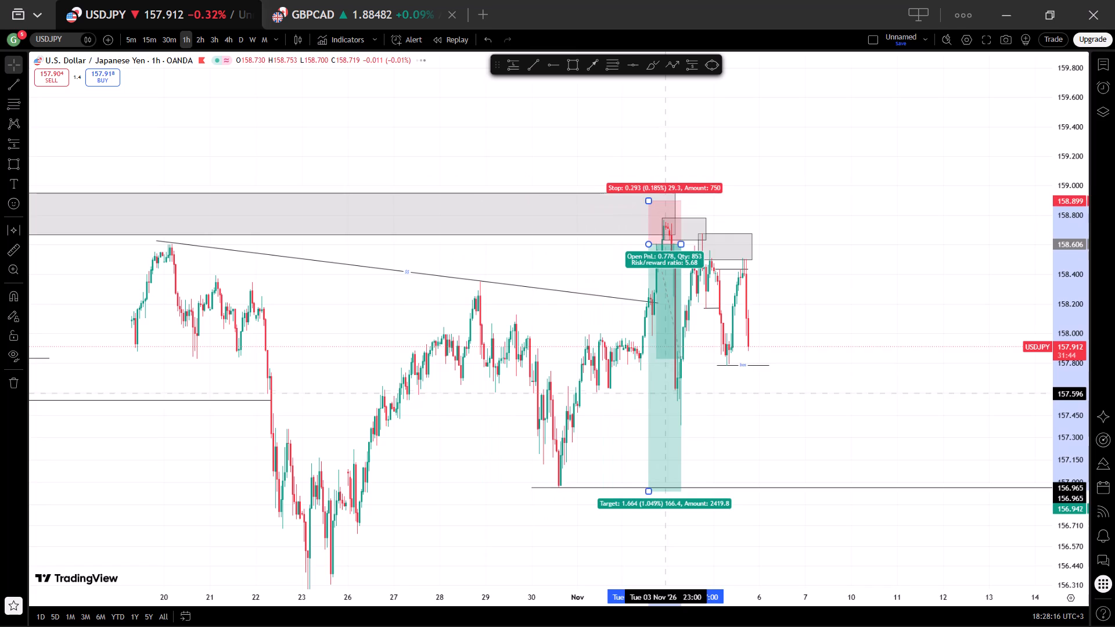
{"action": "left_click_drag", "start_coordinate": [666, 392], "coordinate": [662, 385]}
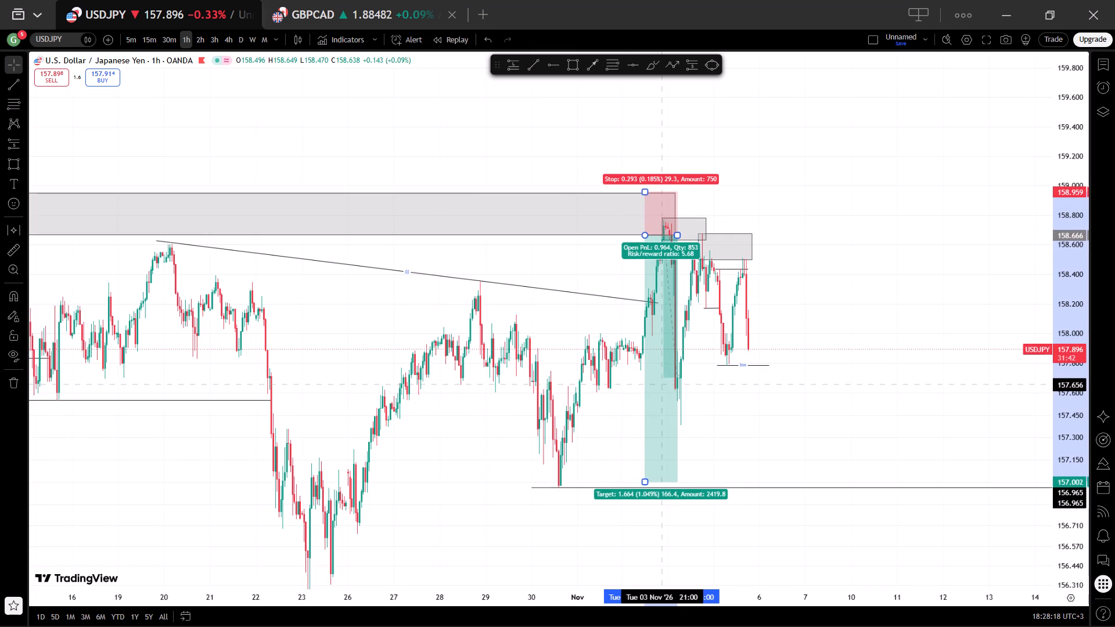
{"action": "left_click_drag", "start_coordinate": [662, 385], "coordinate": [560, 390]}
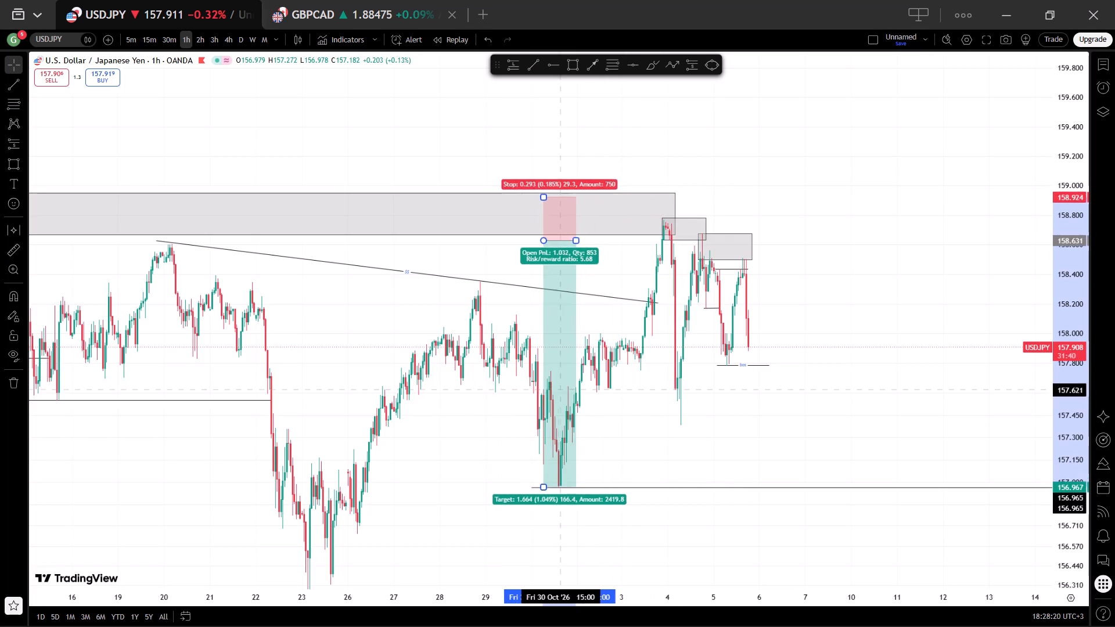
{"action": "left_click_drag", "start_coordinate": [560, 390], "coordinate": [555, 385]}
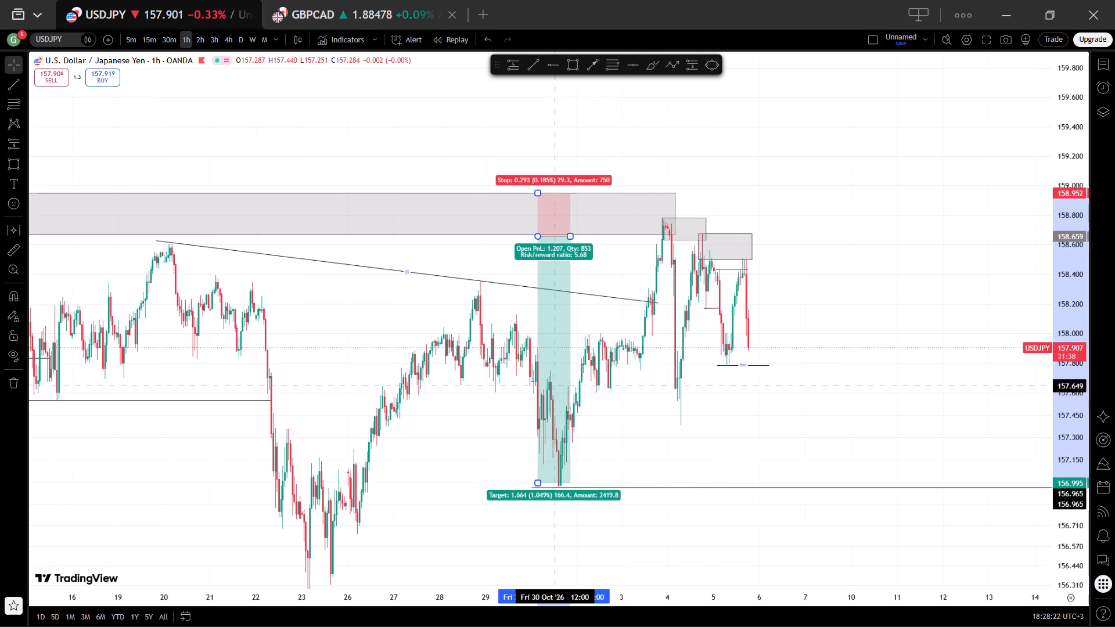
{"action": "left_click_drag", "start_coordinate": [555, 385], "coordinate": [554, 385]}
{"action": "left_click", "coordinate": [636, 487]}
Extend the USDJPY short position's target down to the horizontal line at the October 30 low, at about 156.969.
{"action": "scroll", "coordinate": [678, 446], "scroll_direction": "up", "scroll_amount": 3}
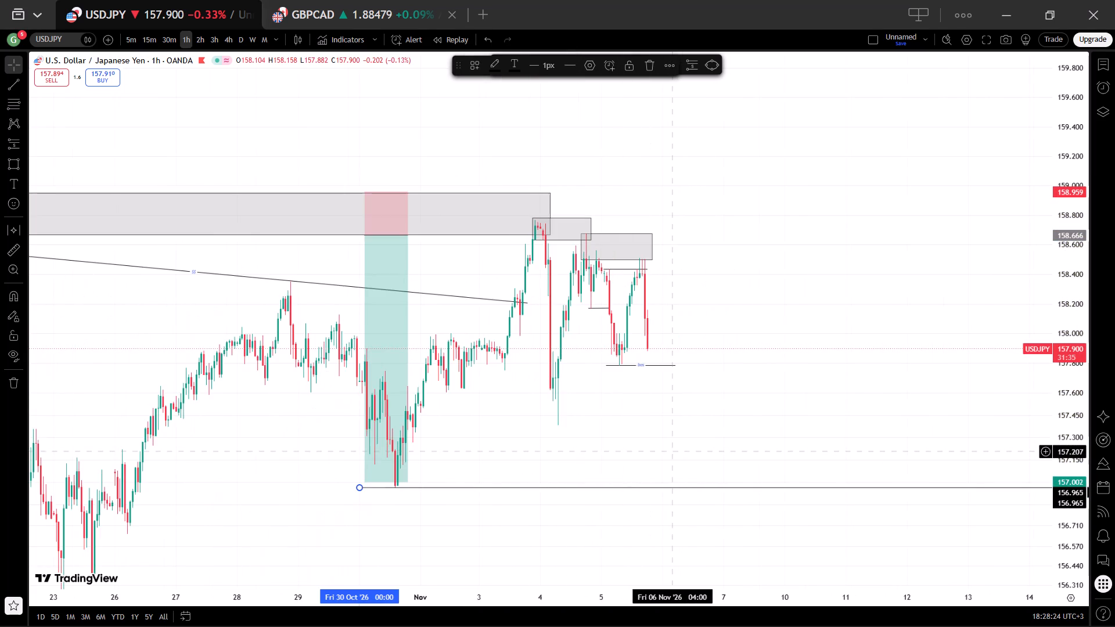
{"action": "scroll", "coordinate": [673, 453], "scroll_direction": "up", "scroll_amount": 2}
{"action": "scroll", "coordinate": [1080, 454], "scroll_direction": "up", "scroll_amount": 6}
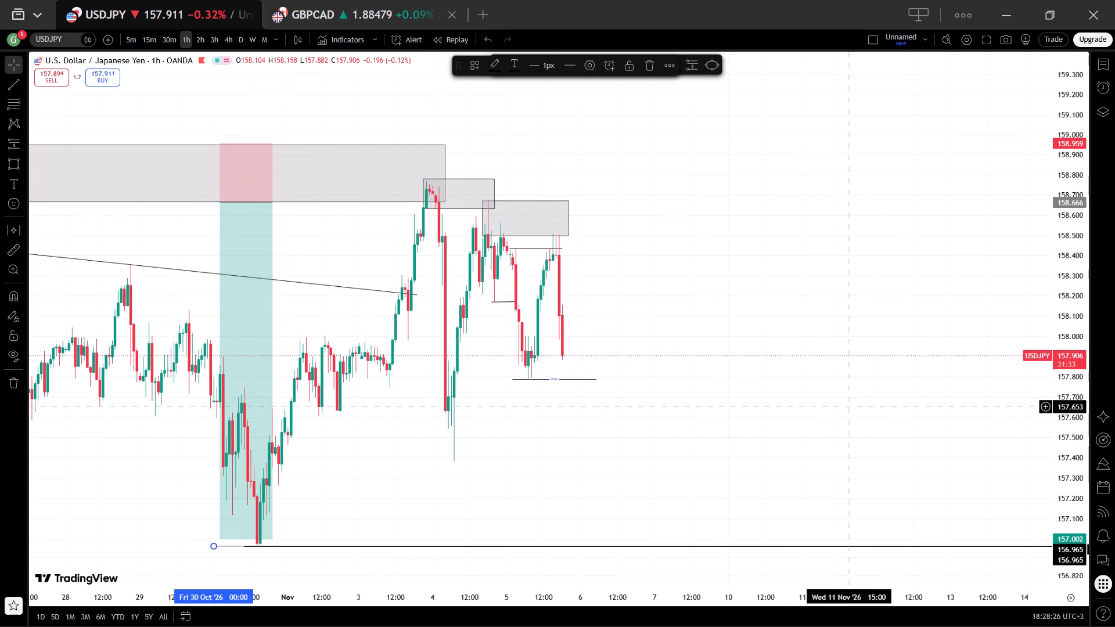
{"action": "scroll", "coordinate": [848, 406], "scroll_direction": "up", "scroll_amount": 1}
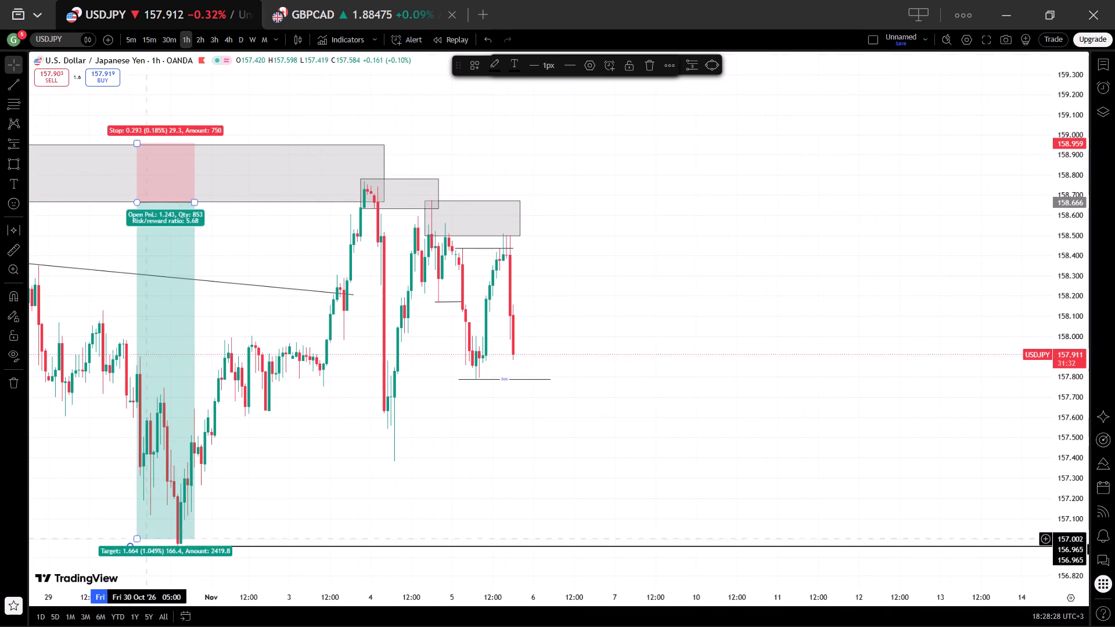
{"action": "left_click_drag", "start_coordinate": [136, 539], "coordinate": [137, 548]}
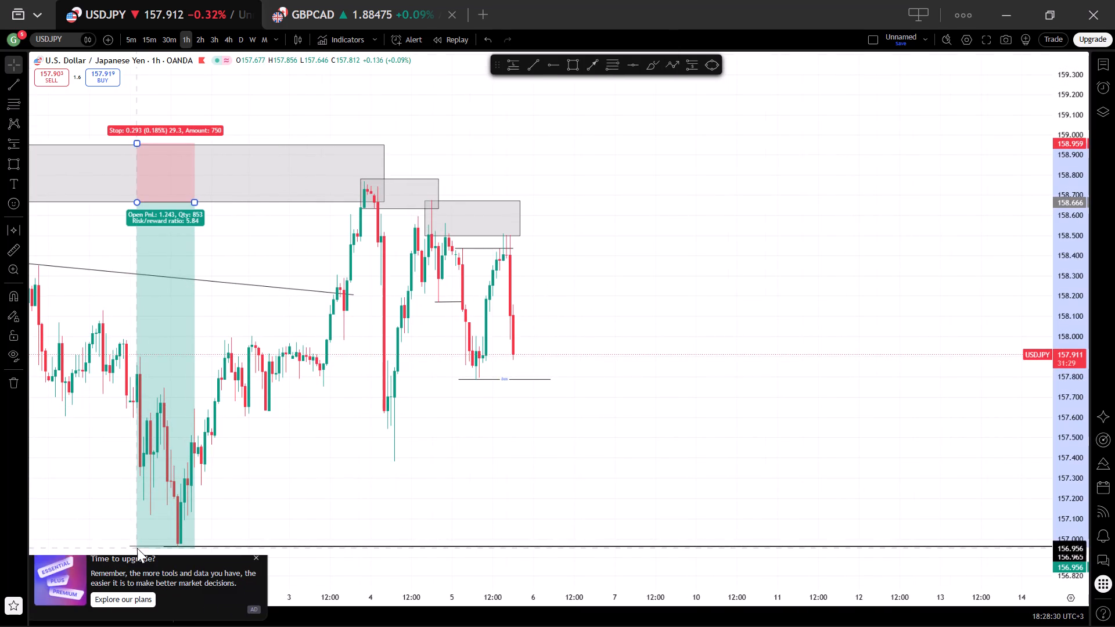
{"action": "left_click_drag", "start_coordinate": [137, 548], "coordinate": [135, 546]}
{"action": "left_click", "coordinate": [259, 554]}
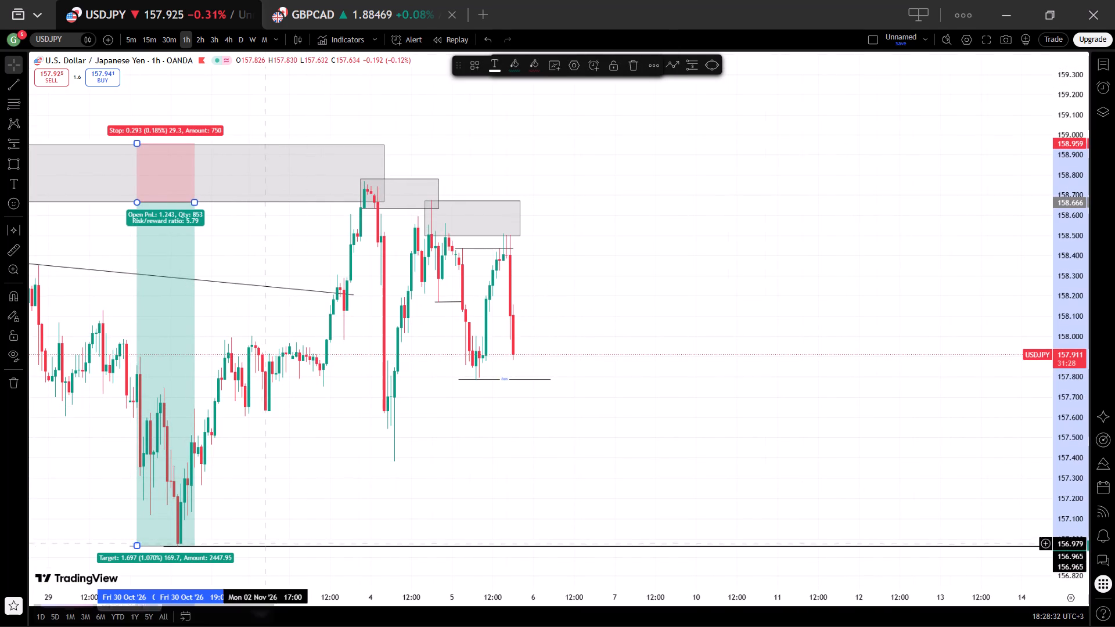
{"action": "left_click", "coordinate": [259, 440]}
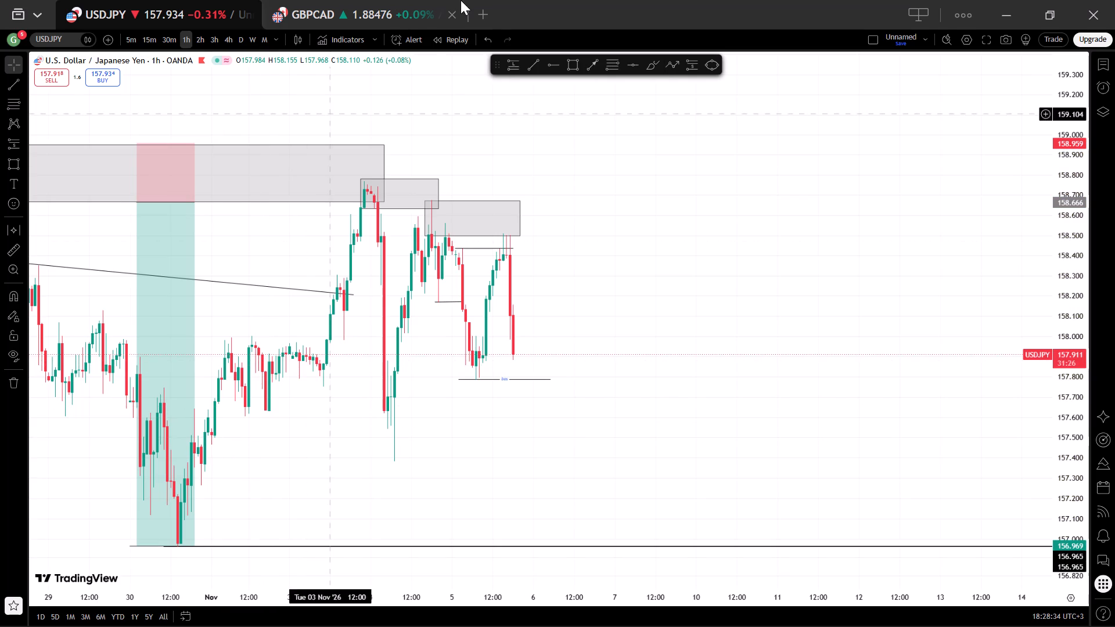
Open CADCHF in the second chart tab and examine its 4-hour structure from September to November, including the long position.
{"action": "left_click", "coordinate": [460, 0]}
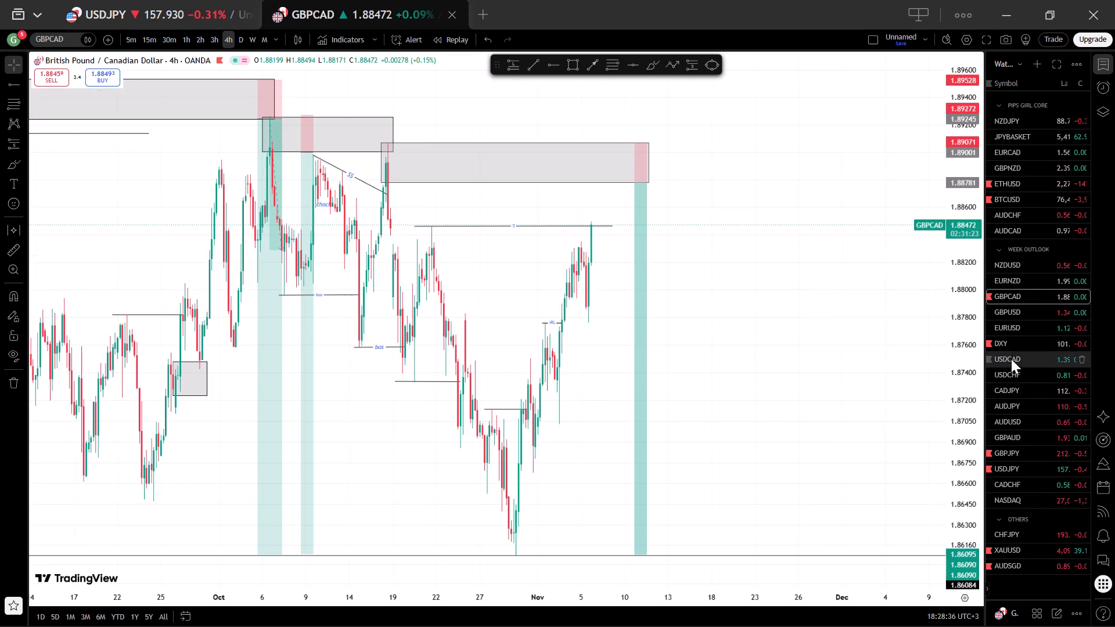
{"action": "left_click", "coordinate": [1015, 469]}
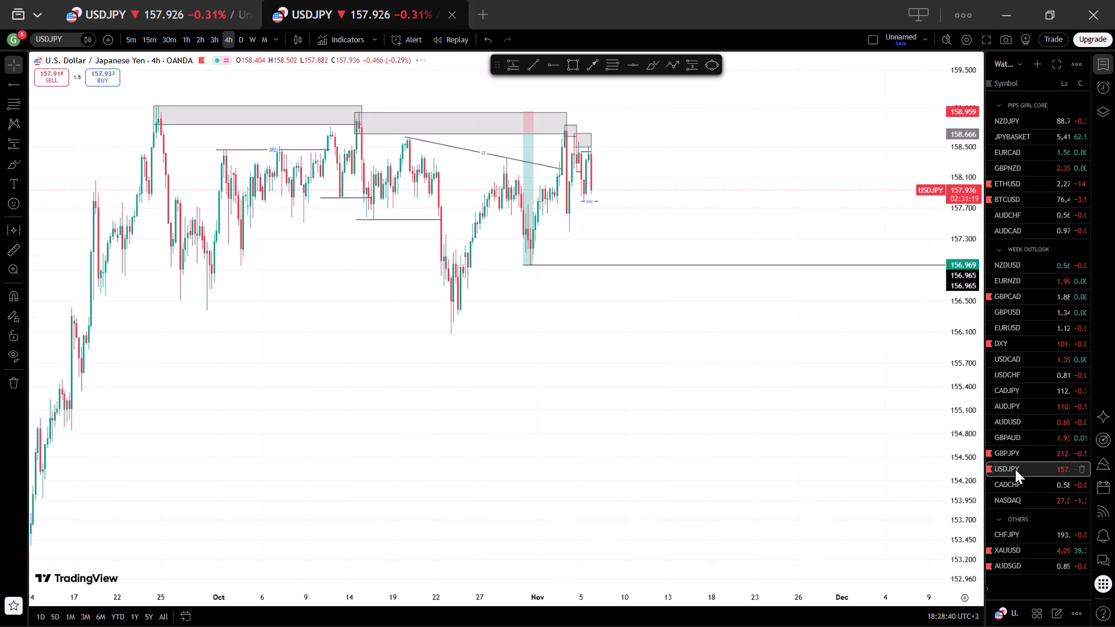
{"action": "left_click", "coordinate": [1018, 482]}
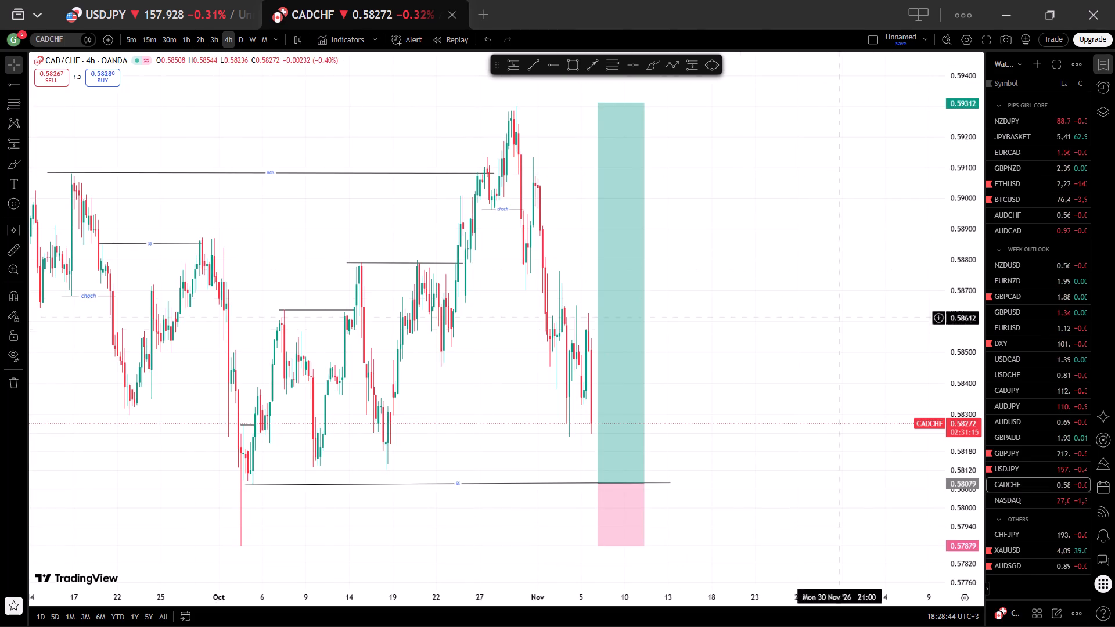
{"action": "scroll", "coordinate": [904, 379], "scroll_direction": "down", "scroll_amount": 2}
{"action": "scroll", "coordinate": [977, 427], "scroll_direction": "down", "scroll_amount": 4}
{"action": "left_click_drag", "start_coordinate": [897, 465], "coordinate": [894, 463]}
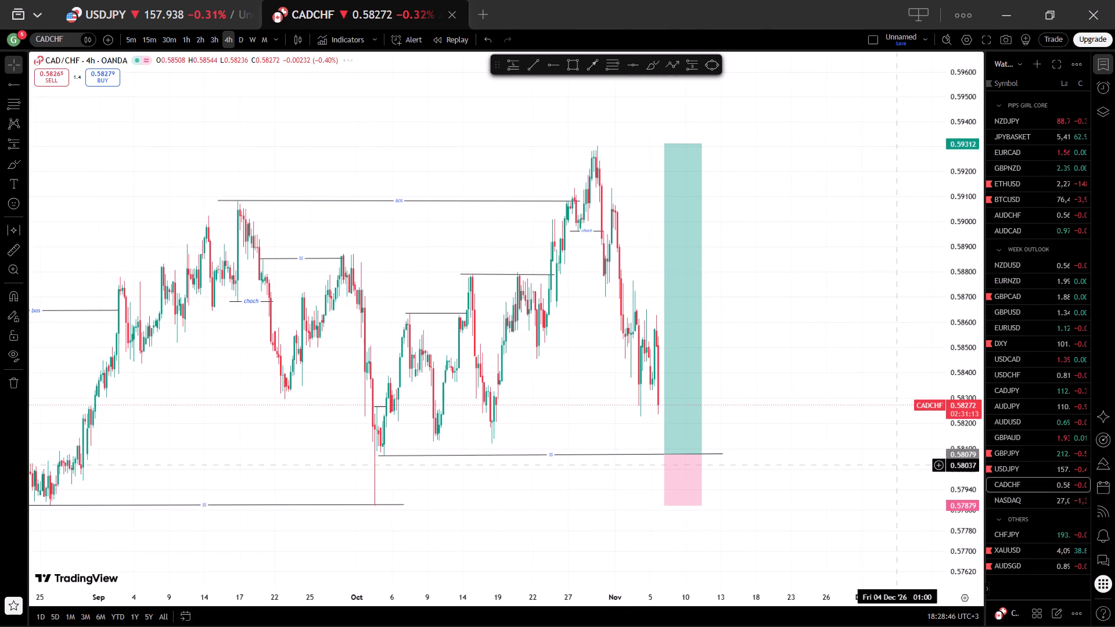
{"action": "left_click_drag", "start_coordinate": [894, 463], "coordinate": [891, 457]}
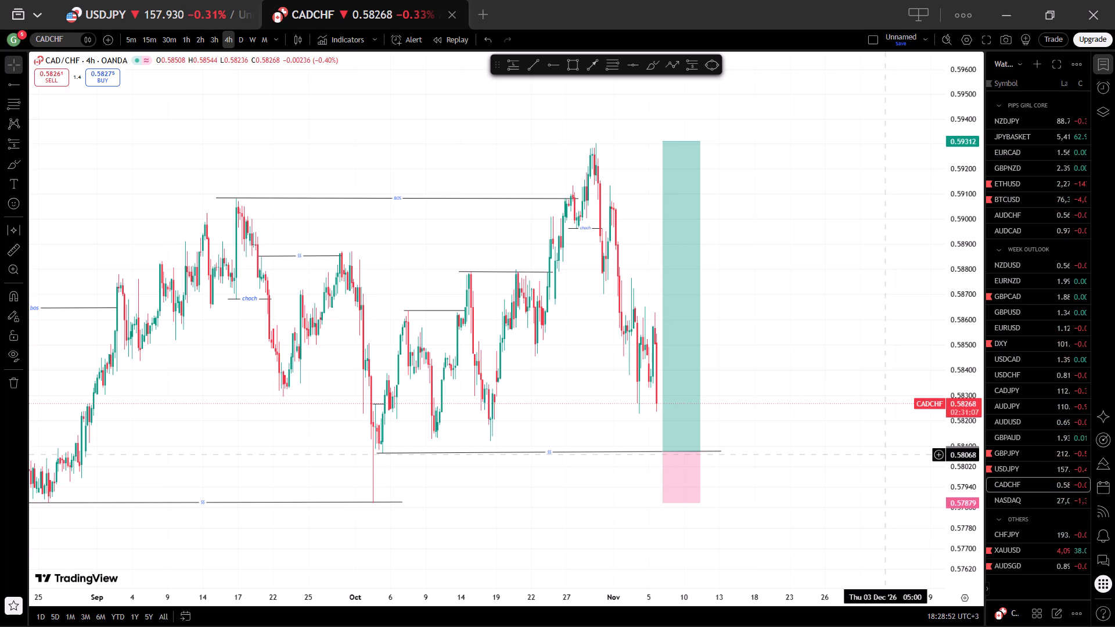
Examine the CADCHF 4-hour structure back to August.
{"action": "scroll", "coordinate": [876, 475], "scroll_direction": "down", "scroll_amount": 3}
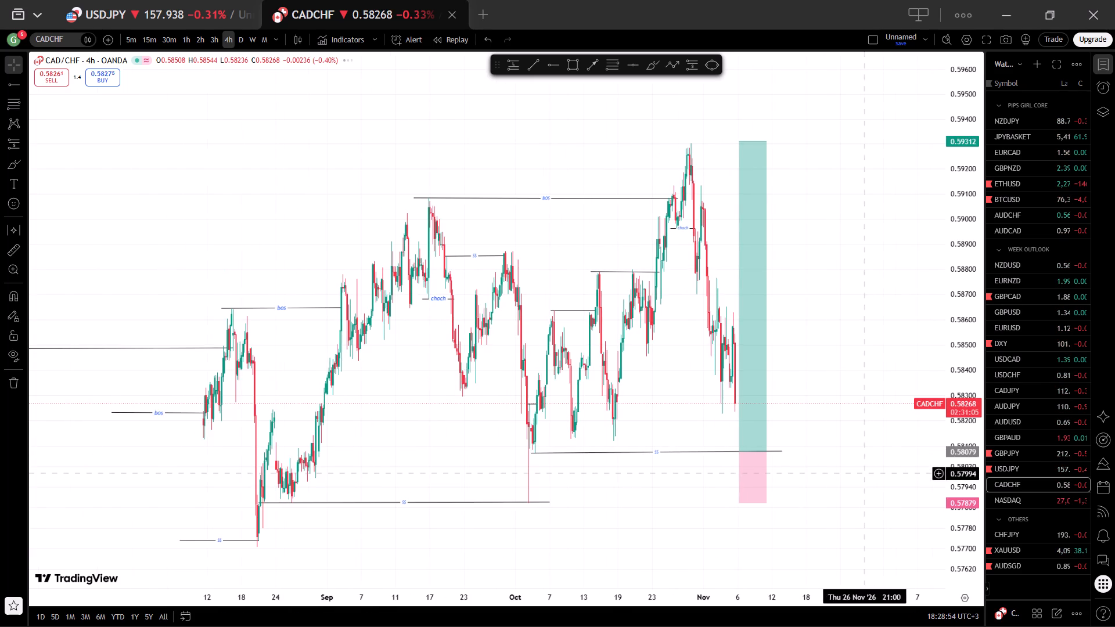
{"action": "scroll", "coordinate": [792, 518], "scroll_direction": "up", "scroll_amount": 2}
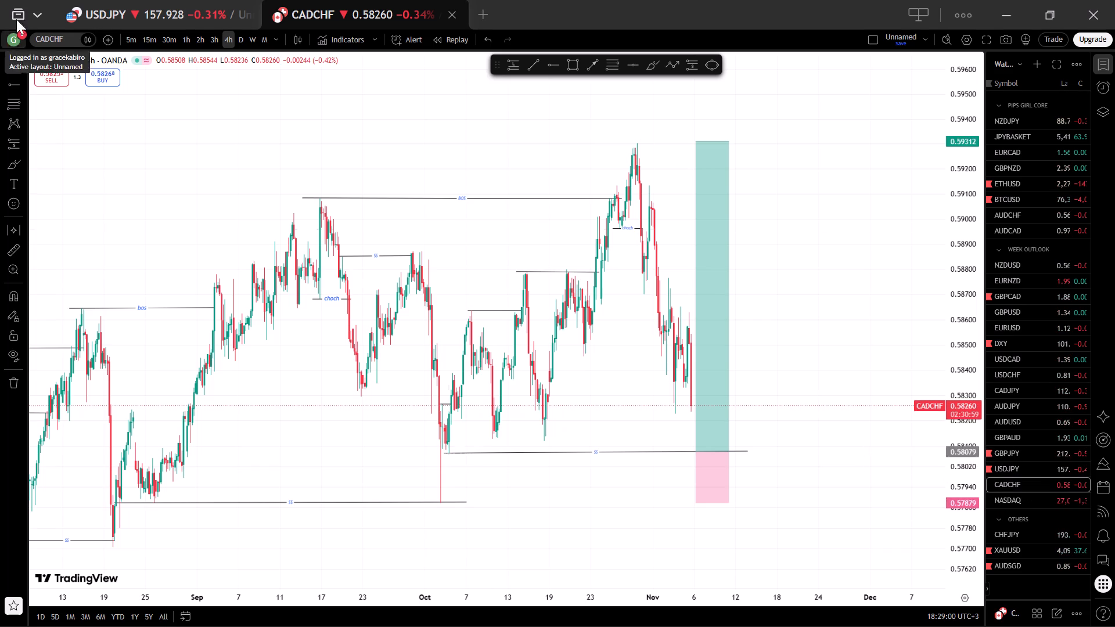
Return to USDJPY and compare its recent price action on the 1-hour, 30-minute and 15-minute timeframes, ending on 1-hour.
{"action": "left_click", "coordinate": [213, 0]}
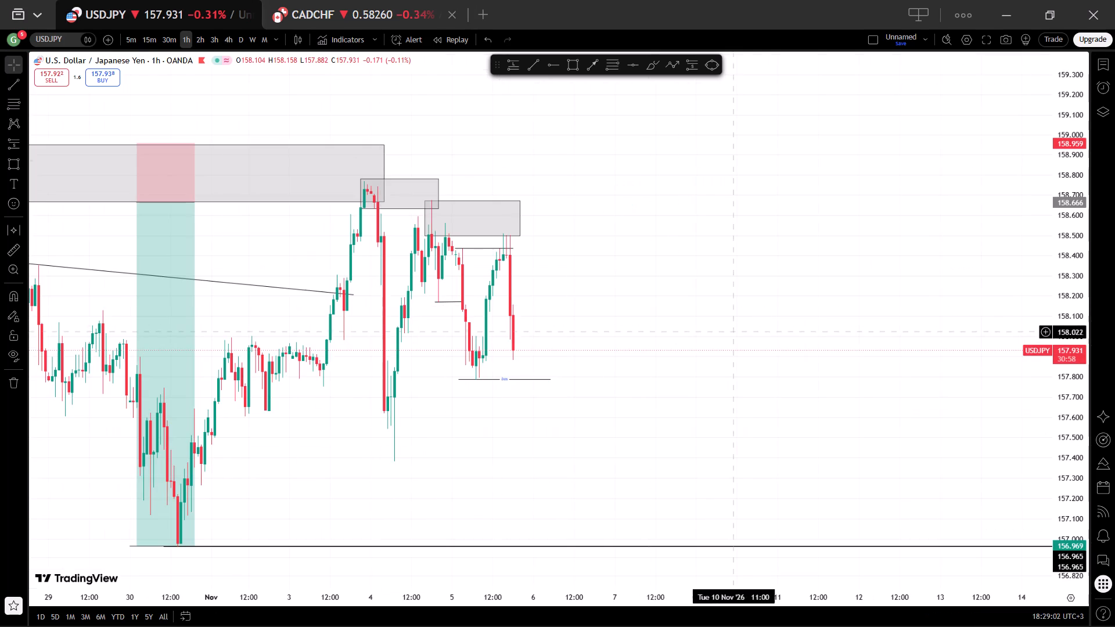
{"action": "scroll", "coordinate": [738, 332], "scroll_direction": "down", "scroll_amount": 2}
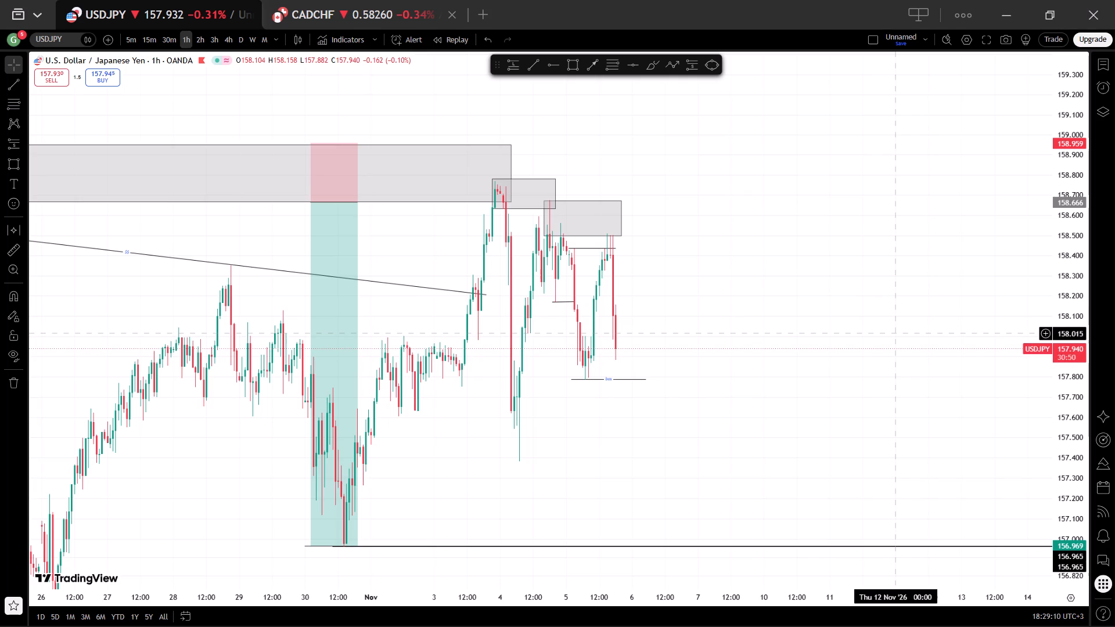
{"action": "scroll", "coordinate": [902, 333], "scroll_direction": "up", "scroll_amount": 3}
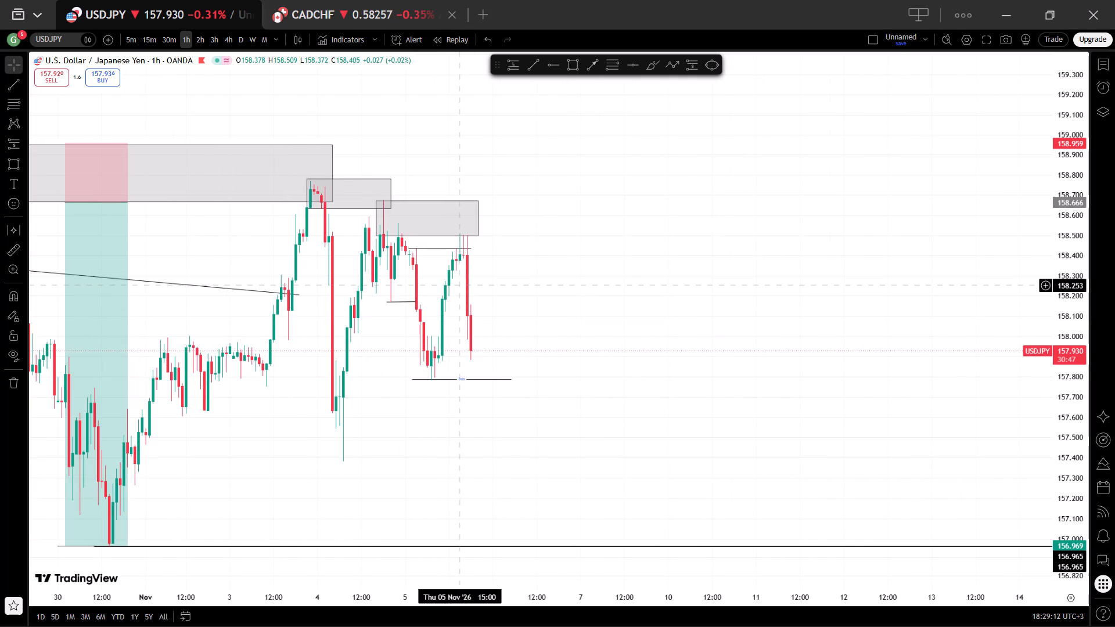
{"action": "left_click", "coordinate": [173, 36]}
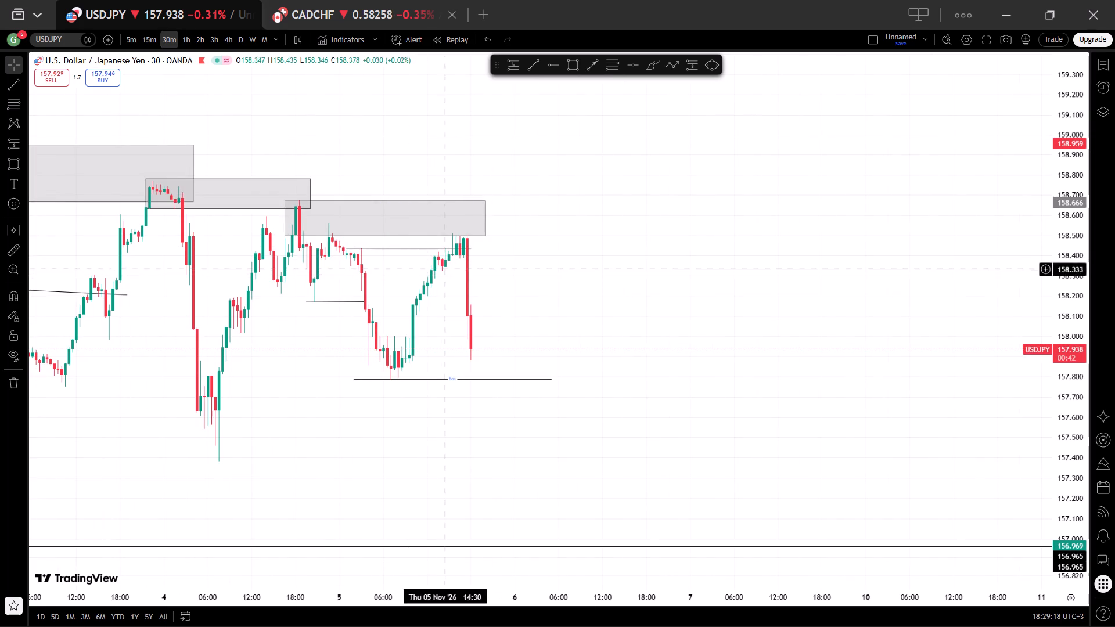
{"action": "left_click", "coordinate": [182, 41]}
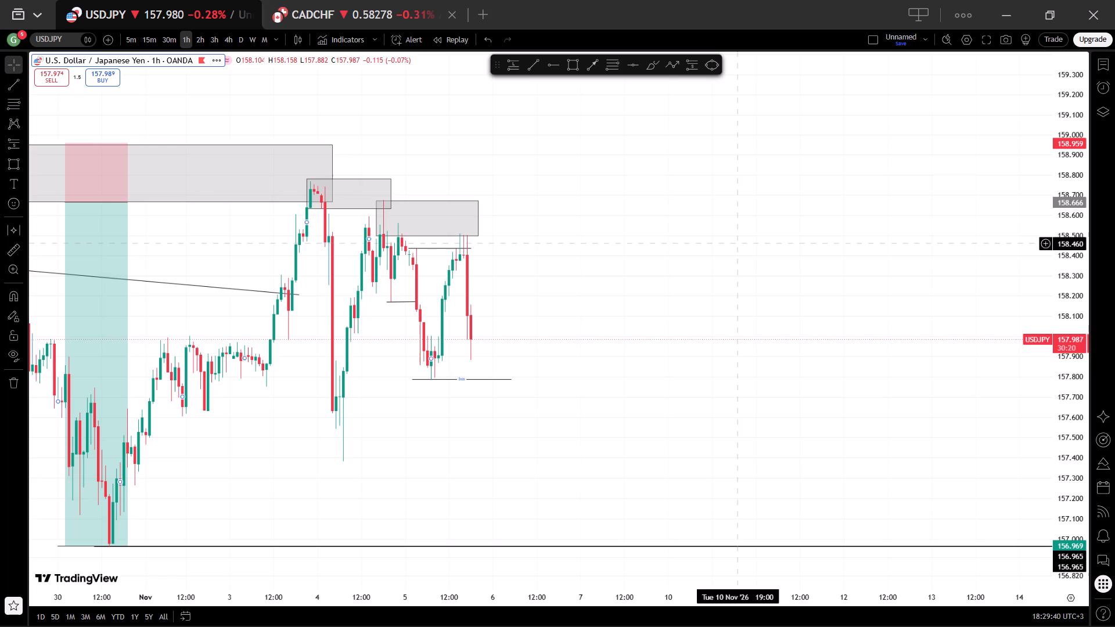
{"action": "left_click", "coordinate": [148, 45]}
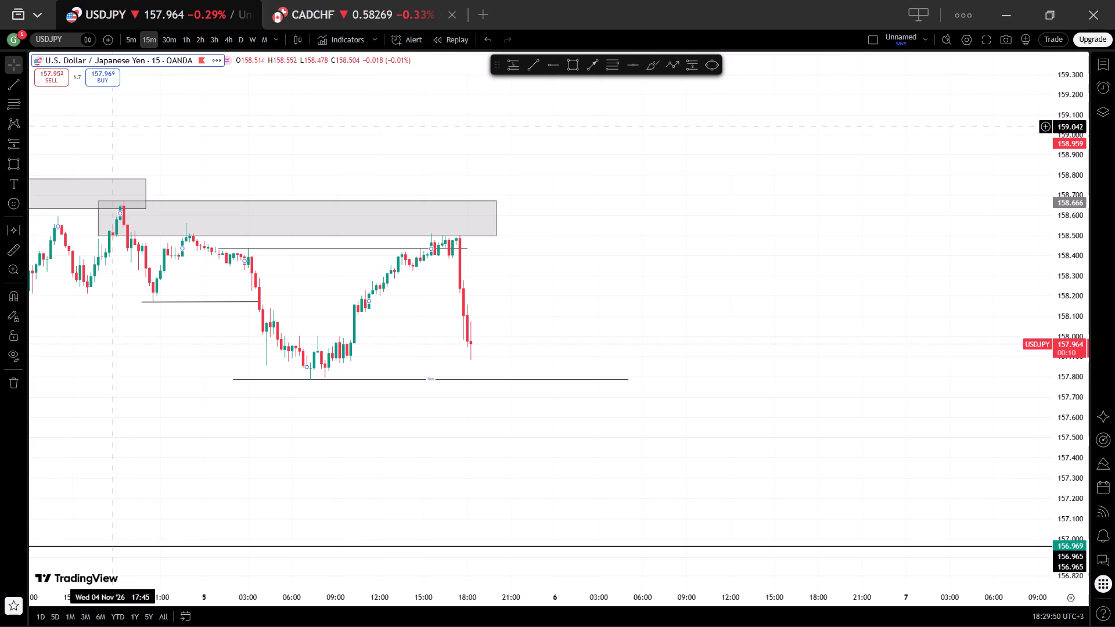
{"action": "left_click", "coordinate": [188, 40]}
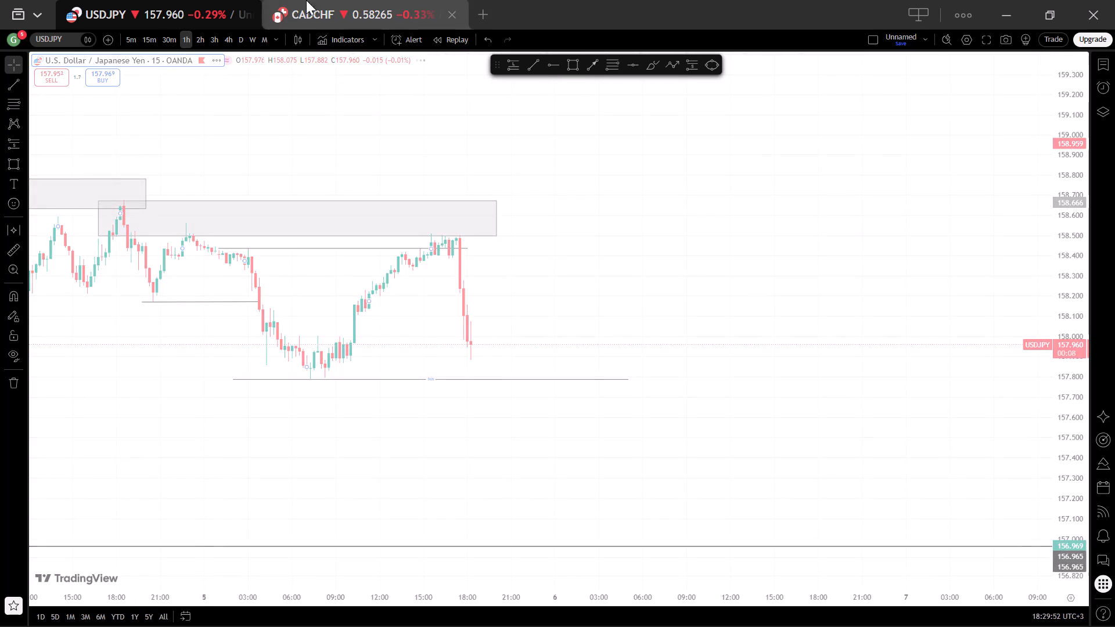
Open AUDJPY in the second chart tab, reset its view, and examine the 1-hour and 4-hour structure around the long position.
{"action": "left_click", "coordinate": [323, 0]}
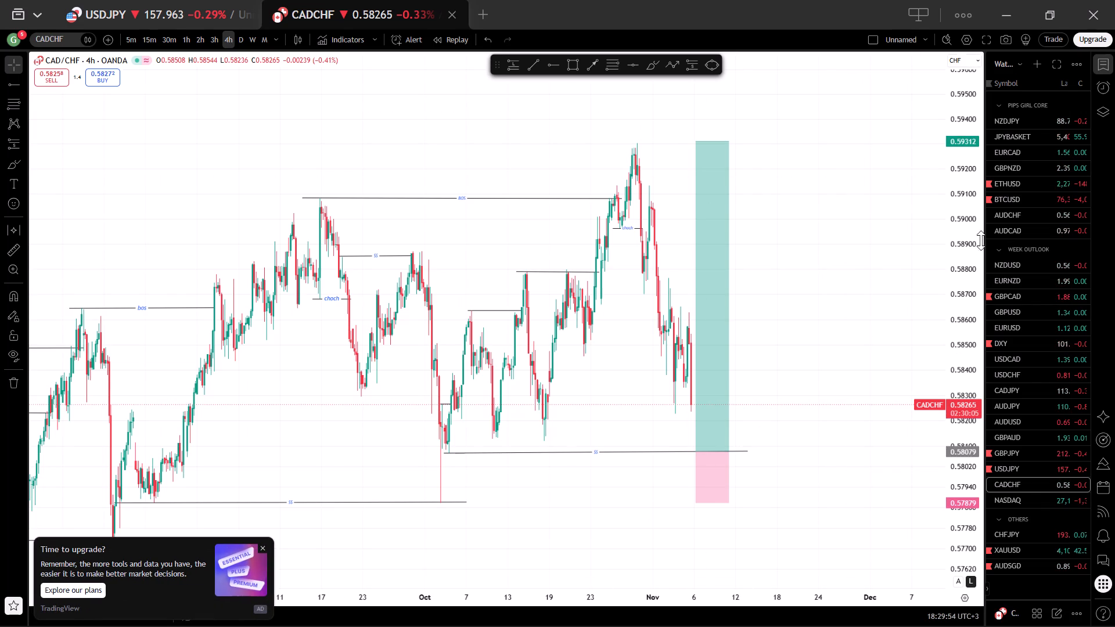
{"action": "left_click", "coordinate": [1016, 406]}
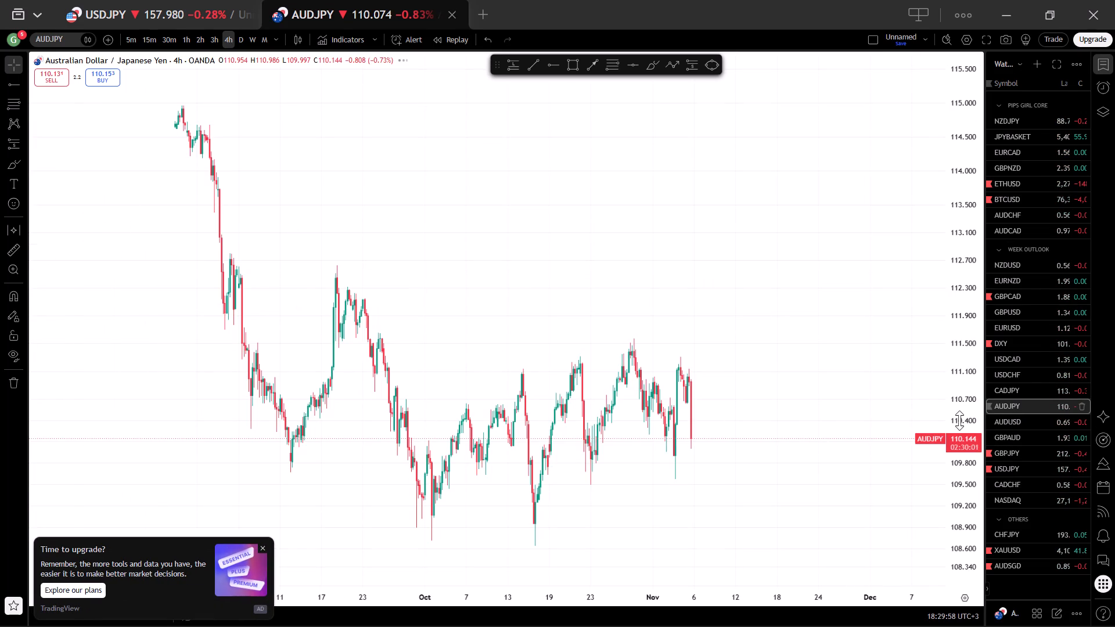
{"action": "left_click", "coordinate": [184, 45]}
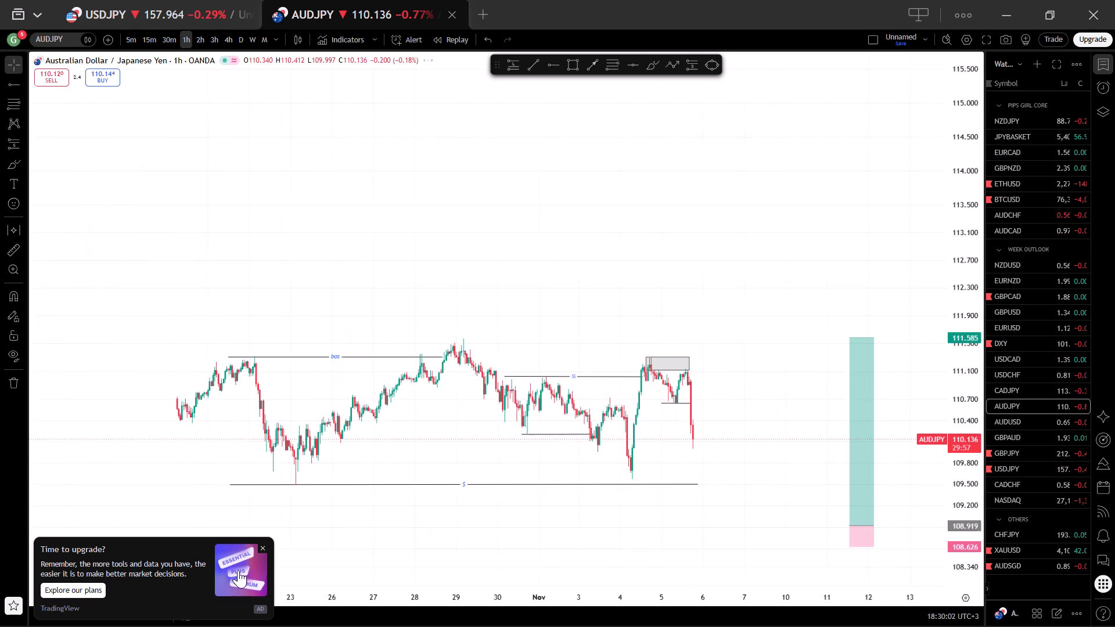
{"action": "left_click", "coordinate": [260, 552]}
{"action": "right_click", "coordinate": [384, 287]}
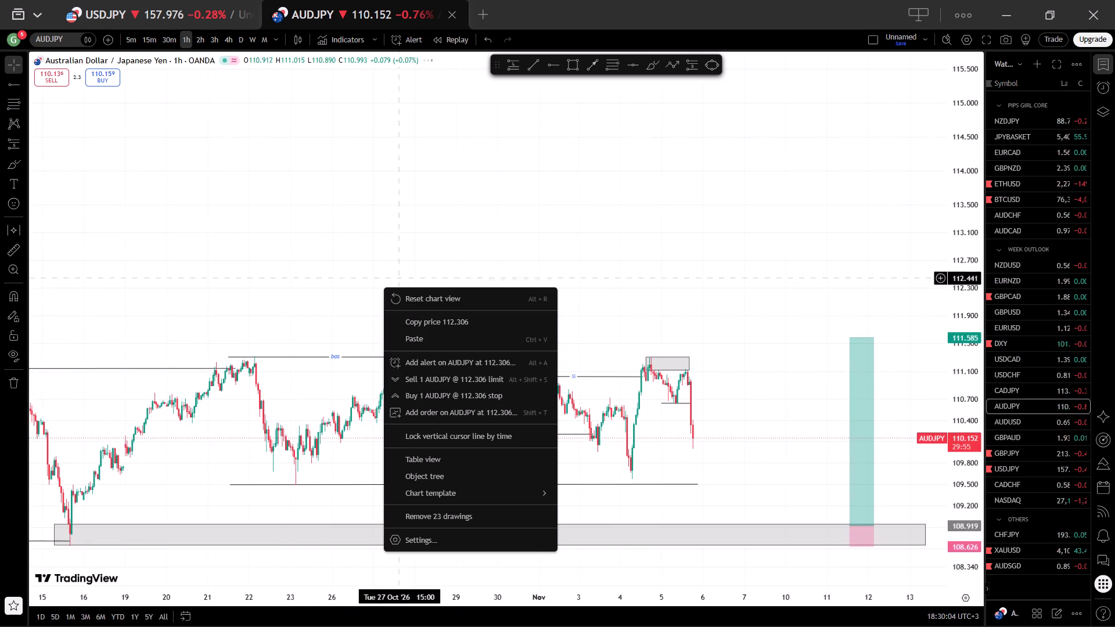
{"action": "left_click", "coordinate": [423, 294]}
{"action": "left_click_drag", "start_coordinate": [771, 279], "coordinate": [347, 284]}
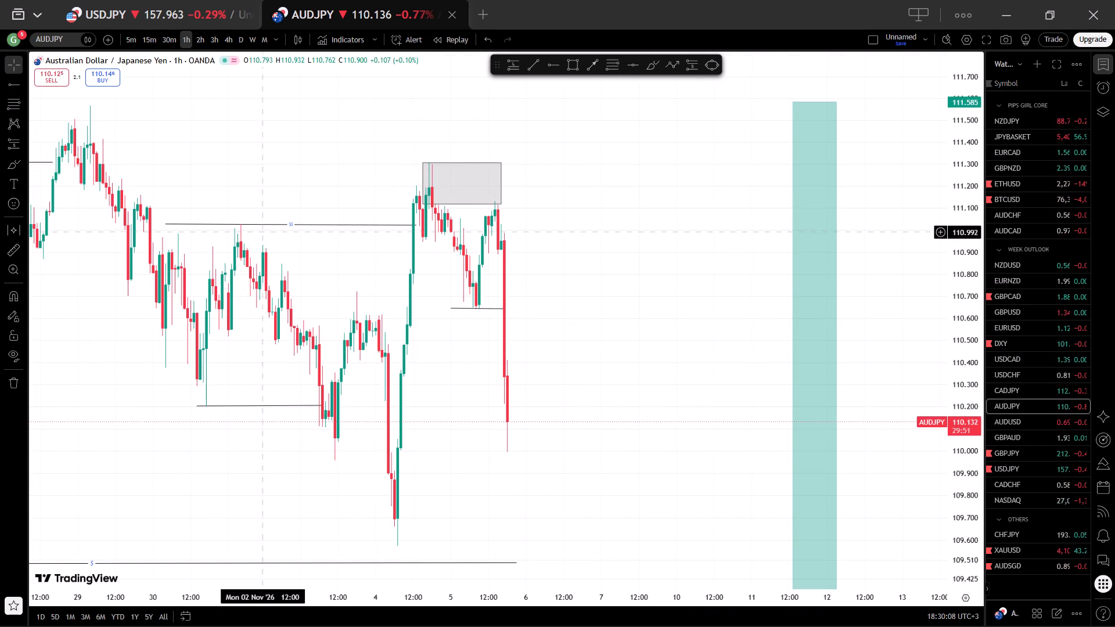
{"action": "left_click", "coordinate": [233, 33]}
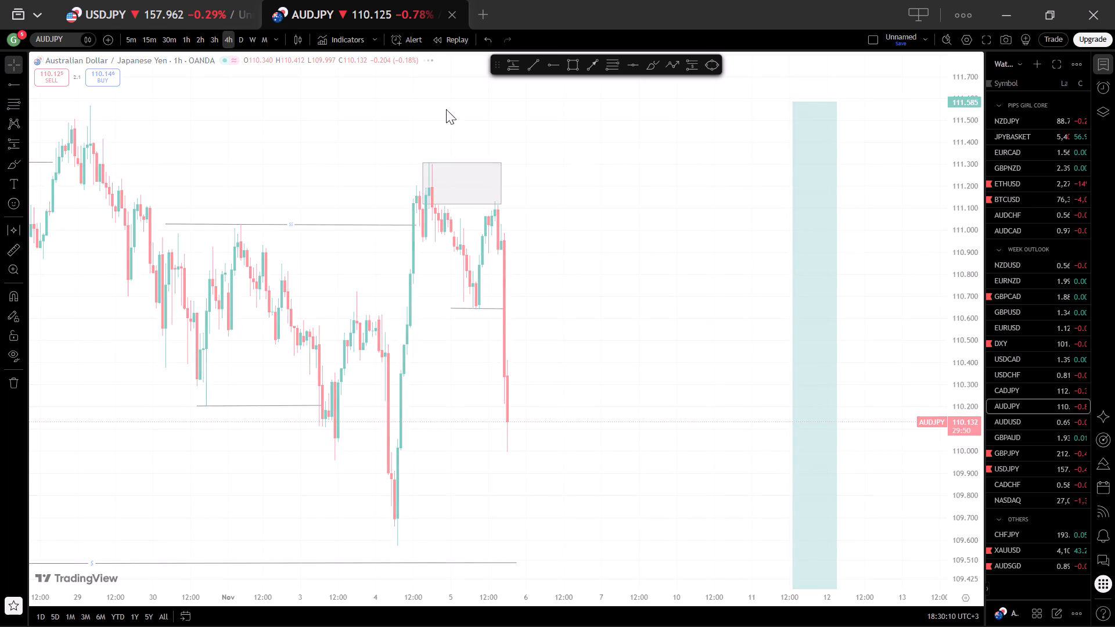
{"action": "left_click_drag", "start_coordinate": [614, 307], "coordinate": [659, 327]}
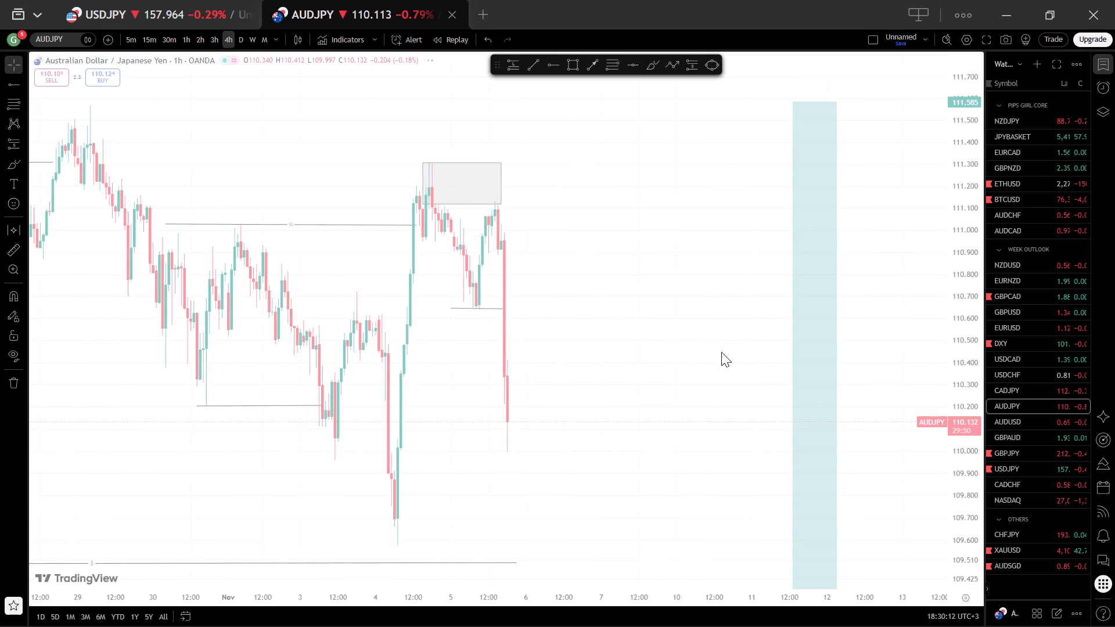
{"action": "scroll", "coordinate": [750, 429], "scroll_direction": "down", "scroll_amount": 3}
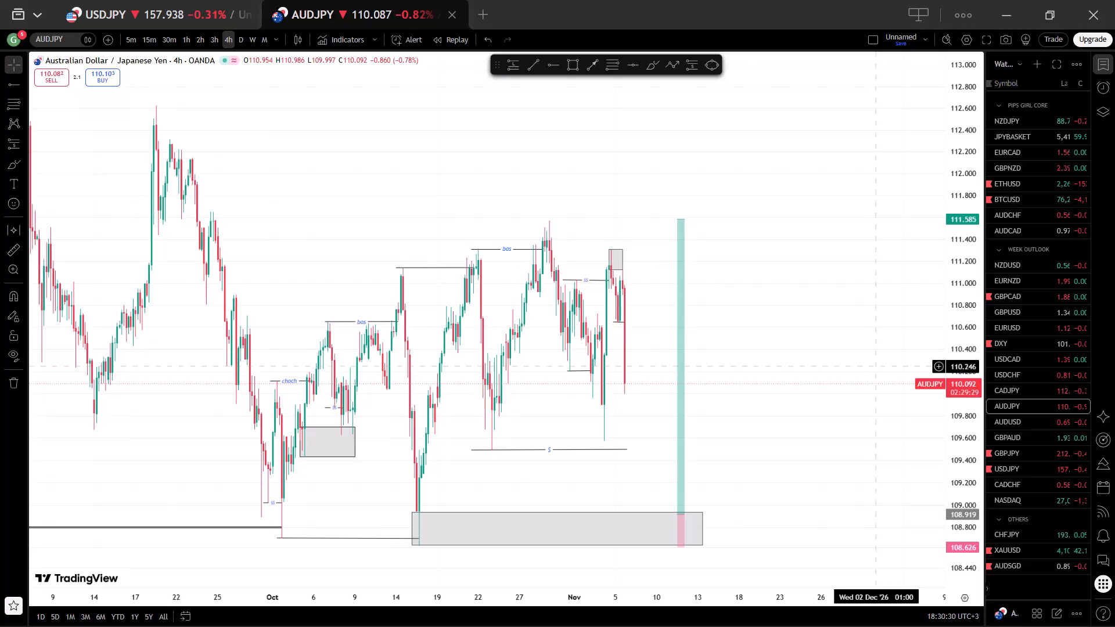
{"action": "scroll", "coordinate": [751, 406], "scroll_direction": "up", "scroll_amount": 2}
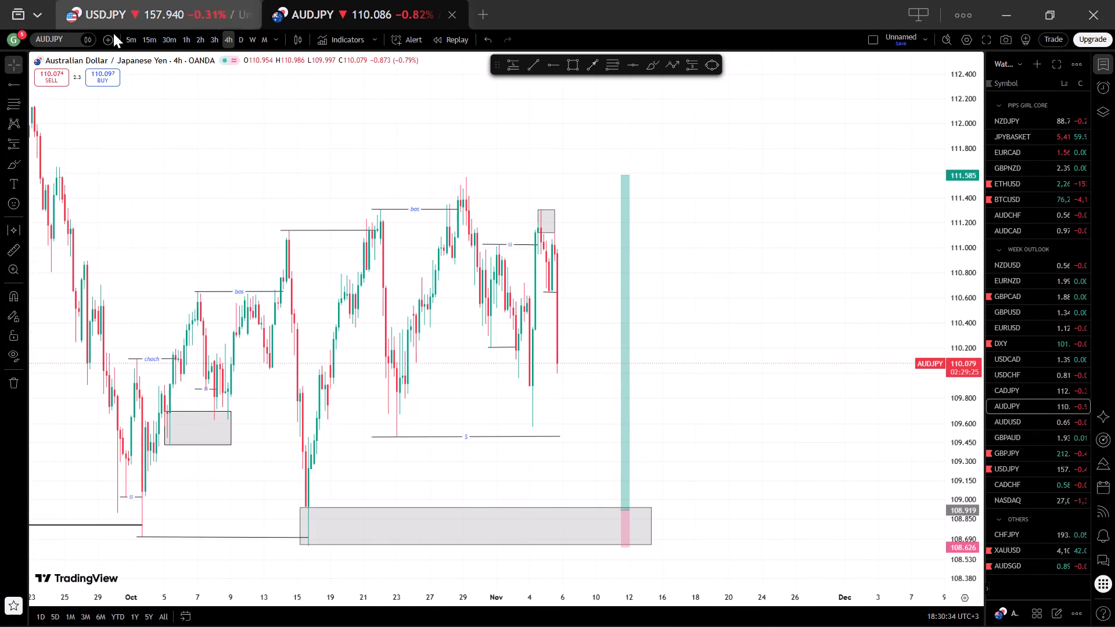
On the AUDJPY 1-hour chart, extend the 111.120–111.307 supply zone's later edge slightly past the latest November 5 candle.
{"action": "left_click", "coordinate": [178, 39]}
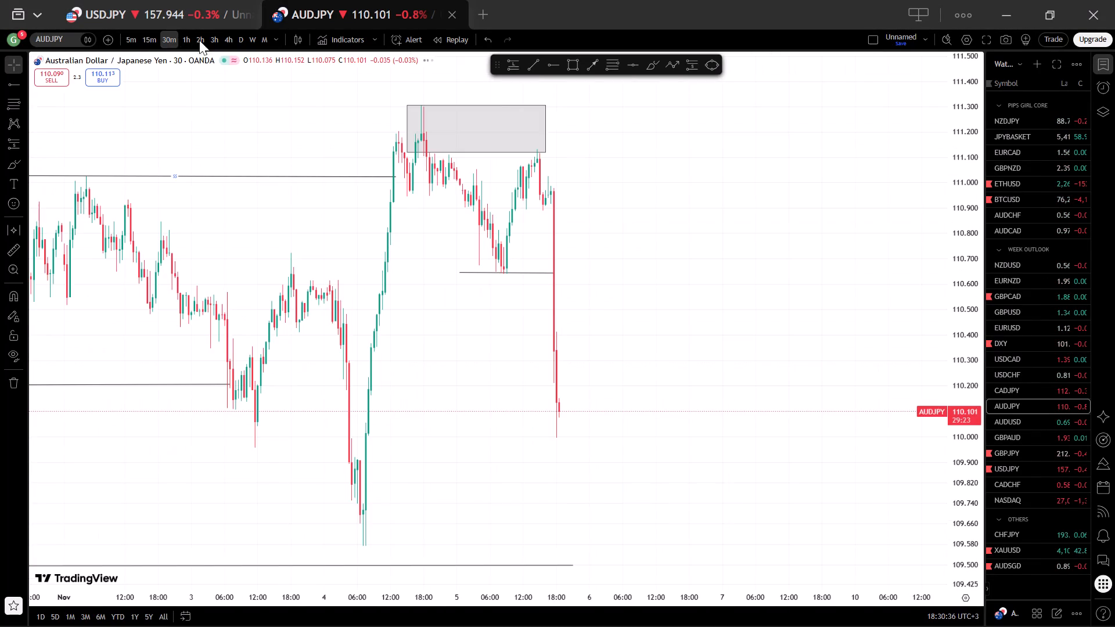
{"action": "left_click", "coordinate": [190, 46]}
{"action": "scroll", "coordinate": [639, 331], "scroll_direction": "down", "scroll_amount": 1}
{"action": "scroll", "coordinate": [779, 303], "scroll_direction": "down", "scroll_amount": 2}
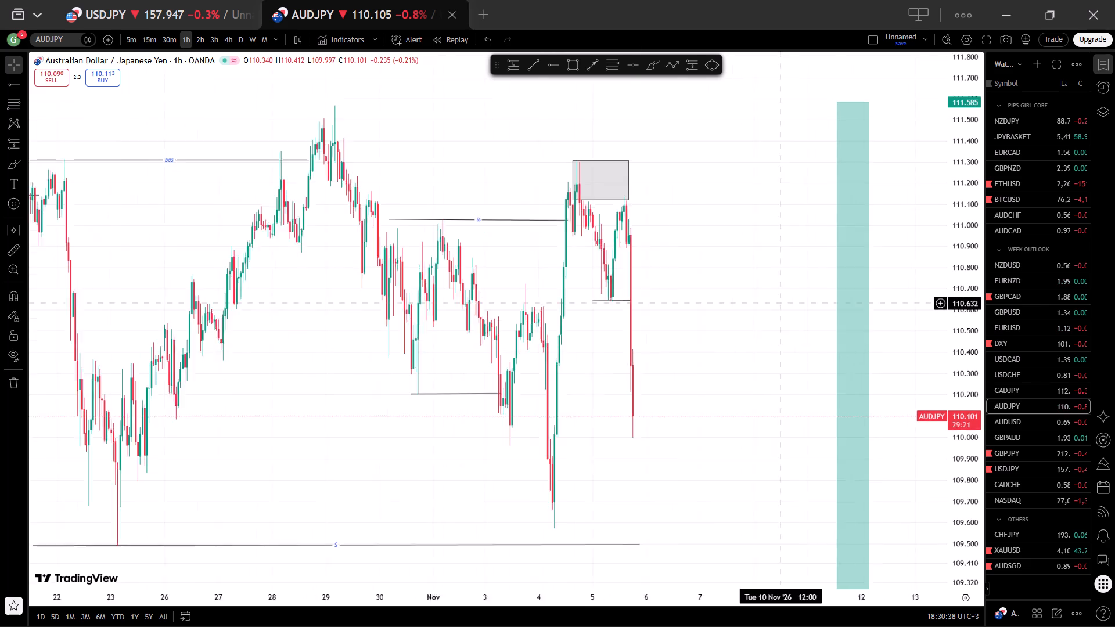
{"action": "scroll", "coordinate": [780, 303], "scroll_direction": "down", "scroll_amount": 1}
{"action": "scroll", "coordinate": [959, 385], "scroll_direction": "down", "scroll_amount": 4}
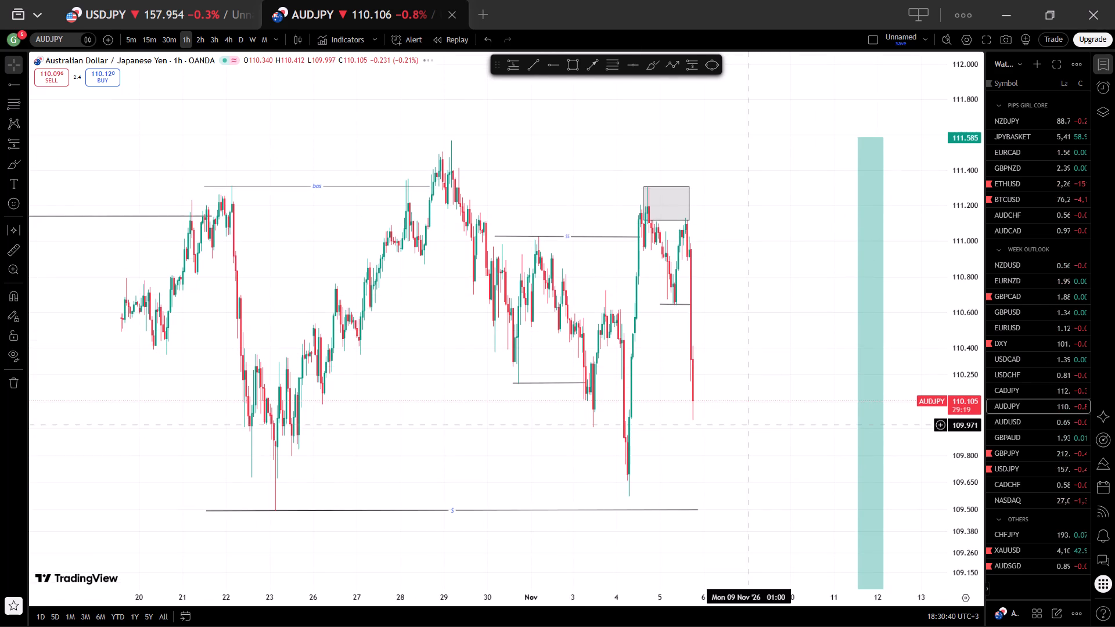
{"action": "left_click_drag", "start_coordinate": [749, 425], "coordinate": [754, 343]}
{"action": "left_click_drag", "start_coordinate": [697, 132], "coordinate": [700, 132]}
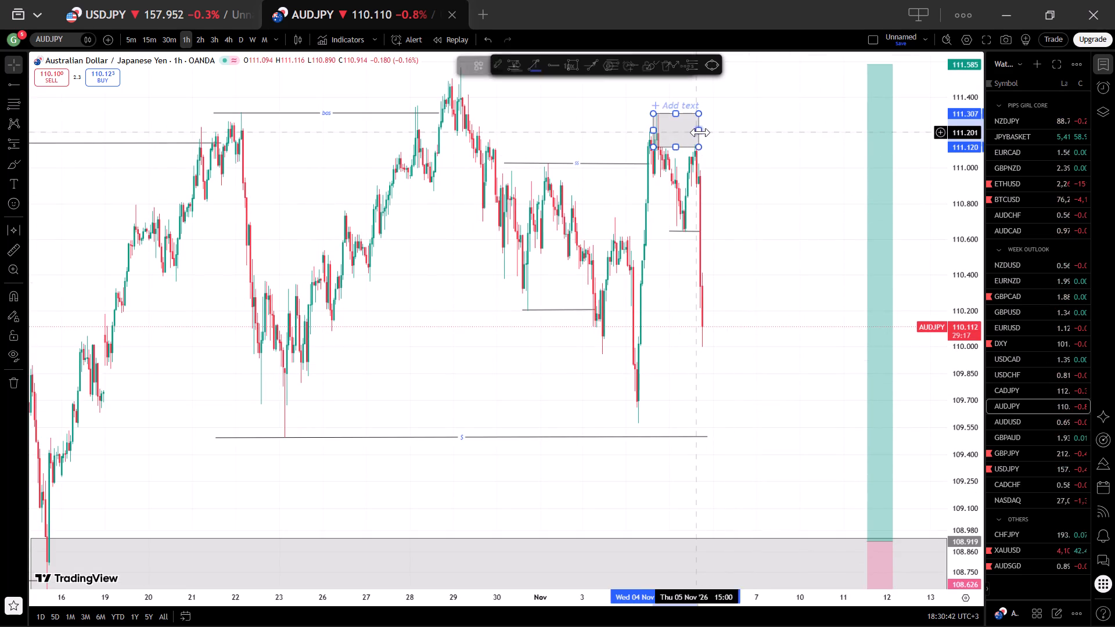
{"action": "left_click_drag", "start_coordinate": [700, 132], "coordinate": [706, 133]}
{"action": "left_click", "coordinate": [743, 326]}
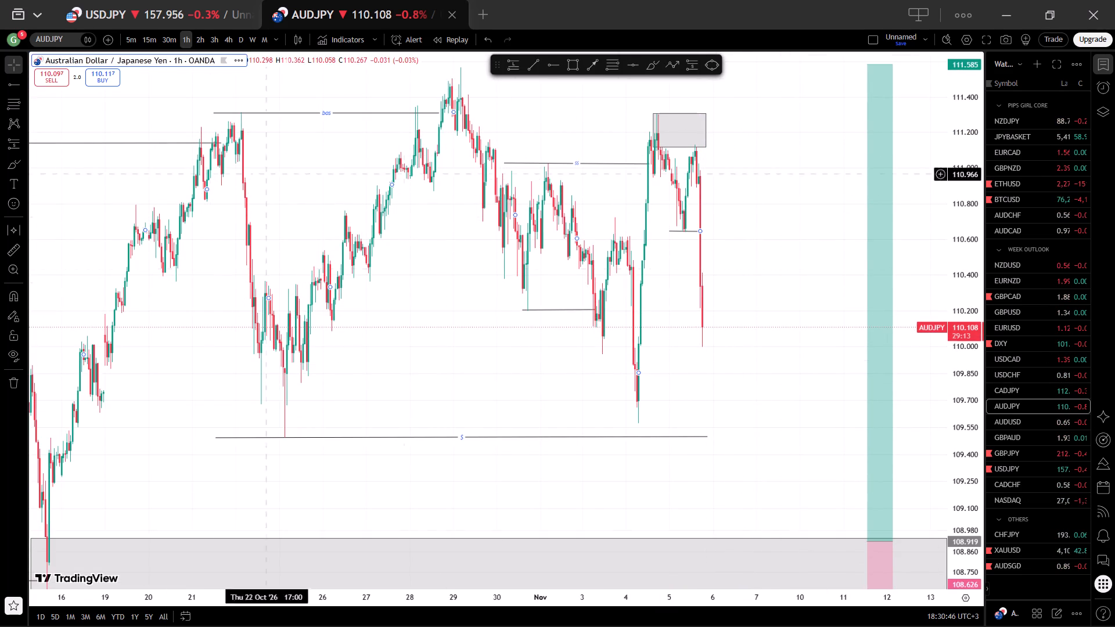
Examine the AUDJPY 4-hour structure from September to November.
{"action": "left_click", "coordinate": [229, 37]}
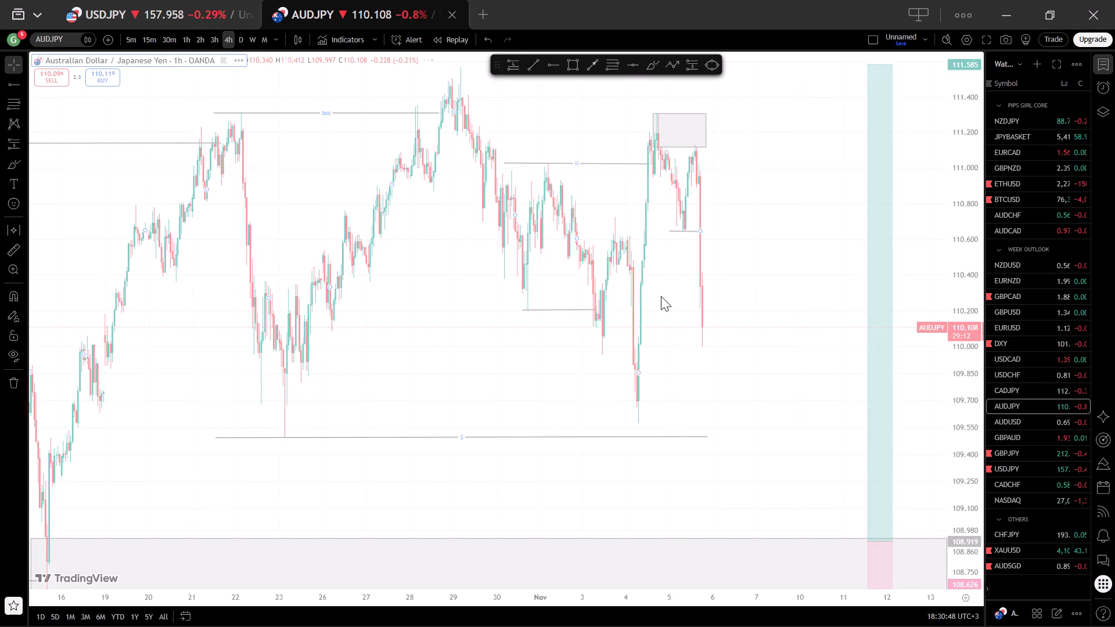
{"action": "scroll", "coordinate": [949, 425], "scroll_direction": "down", "scroll_amount": 7}
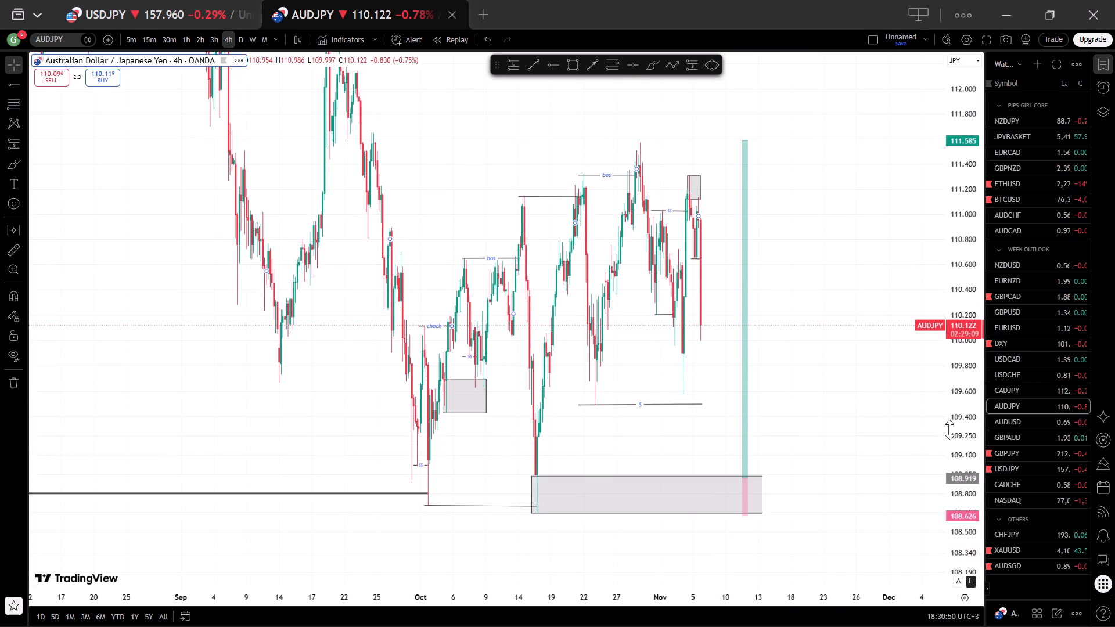
{"action": "scroll", "coordinate": [949, 430], "scroll_direction": "down", "scroll_amount": 3}
Return to the USDJPY 1-hour chart and examine its structure from late October to November 5.
{"action": "left_click", "coordinate": [93, 0]}
{"action": "scroll", "coordinate": [432, 213], "scroll_direction": "down", "scroll_amount": 5}
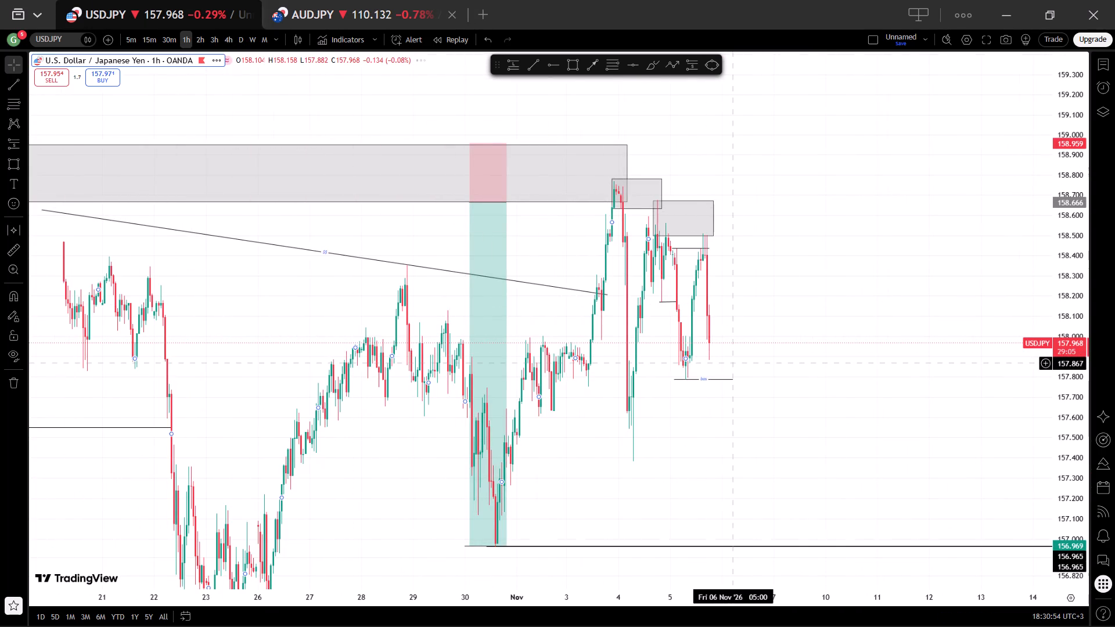